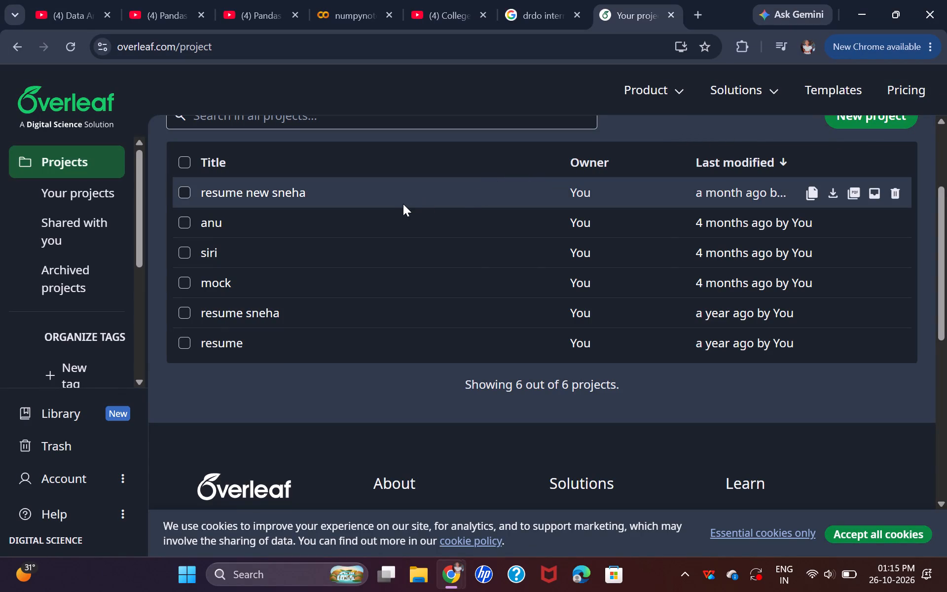
left_click(399, 189)
double_click(399, 189)
double_click(288, 195)
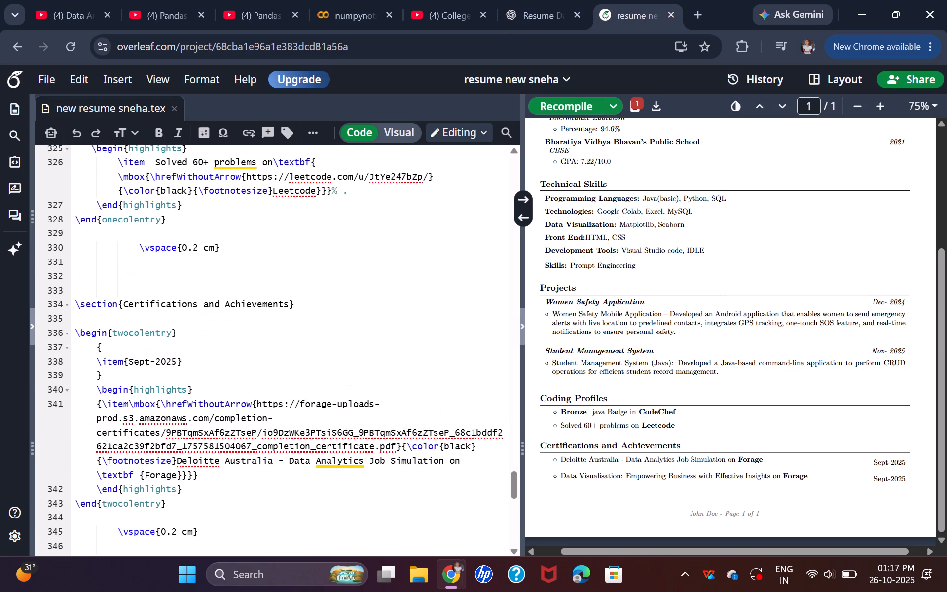
scroll(346, 314, "up", 1)
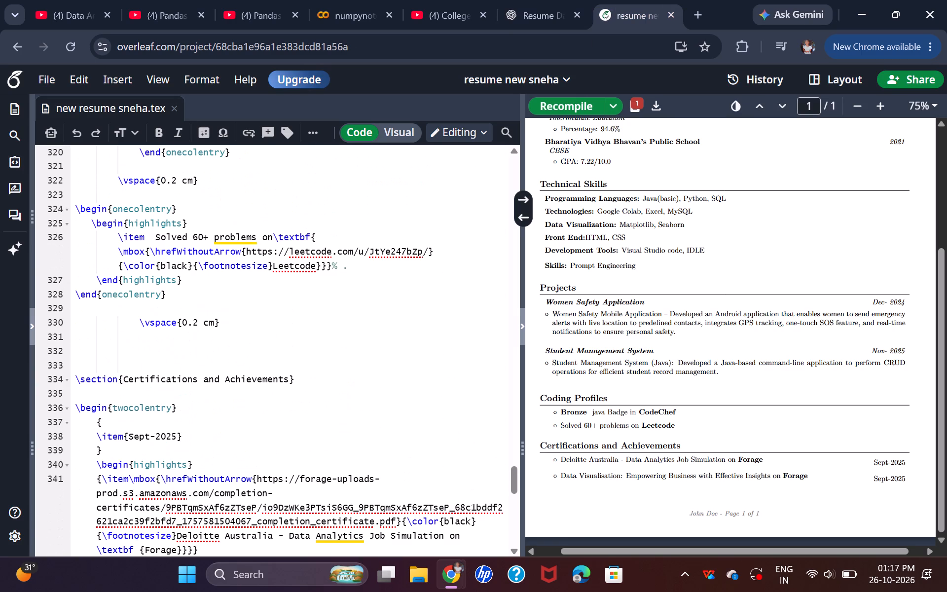
scroll(346, 315, "up", 3)
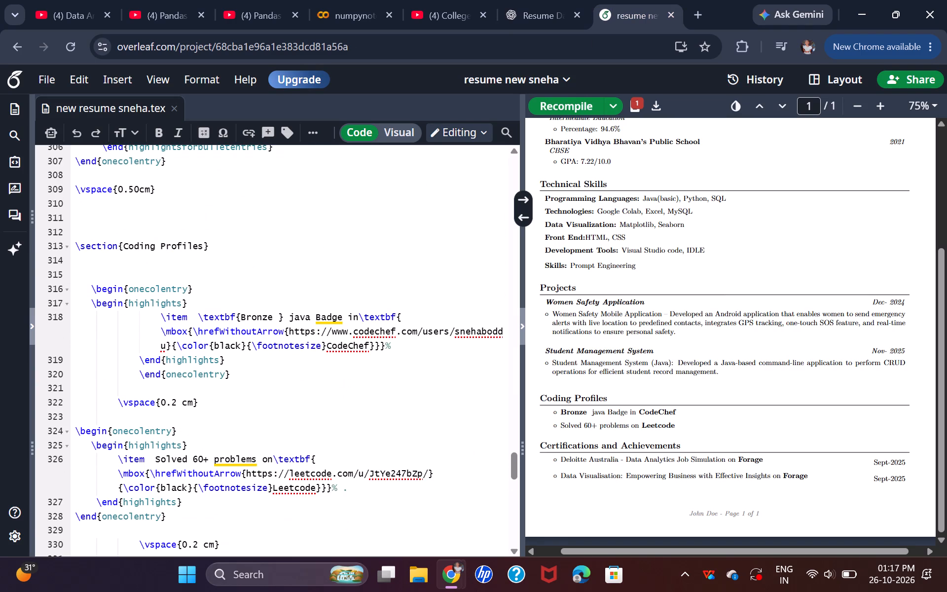
scroll(328, 341, "up", 10)
scroll(322, 341, "down", 2)
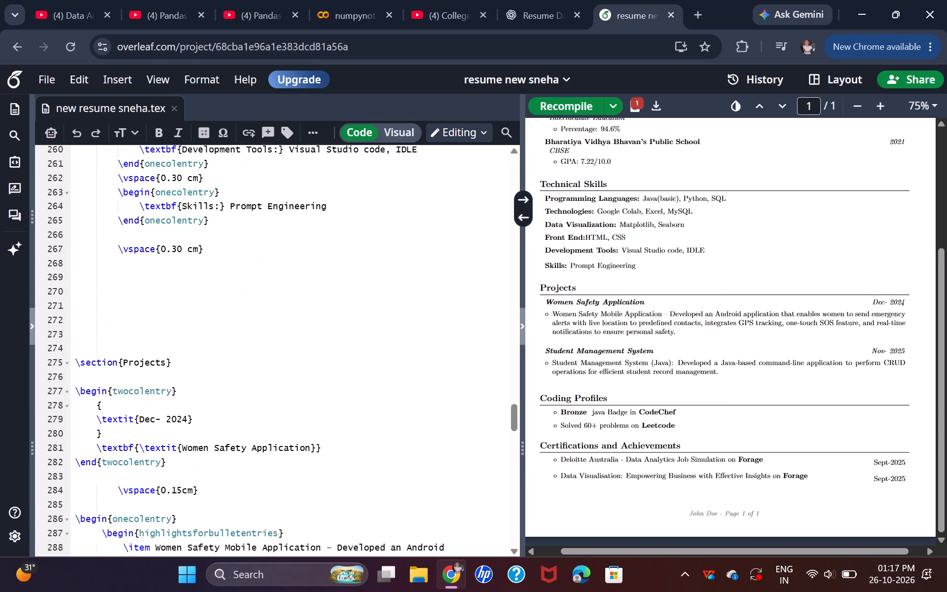
scroll(322, 341, "up", 9)
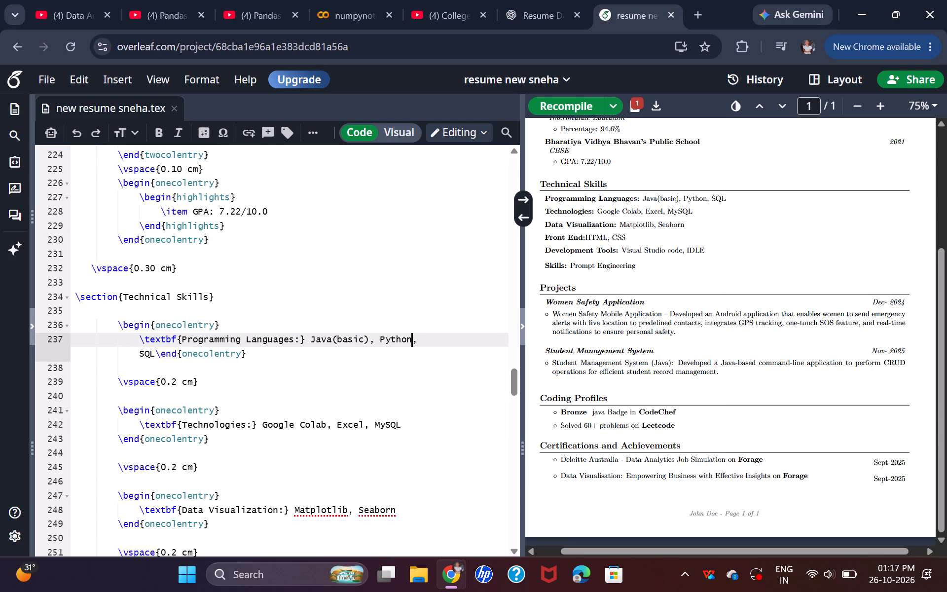
scroll(335, 368, "down", 1)
left_click_drag(370, 262, 311, 264)
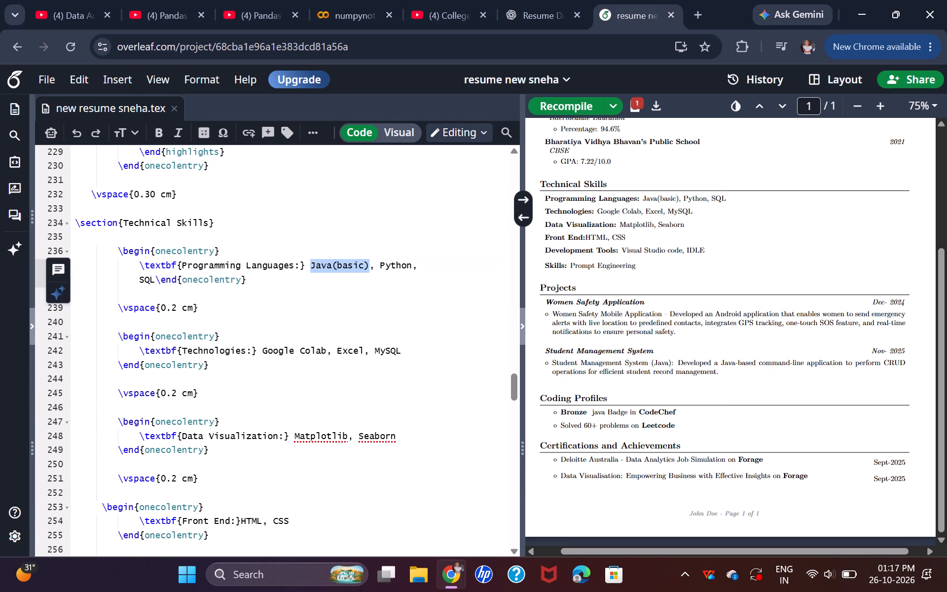
key("BackSpace")
key("Right")
key("BackSpace")
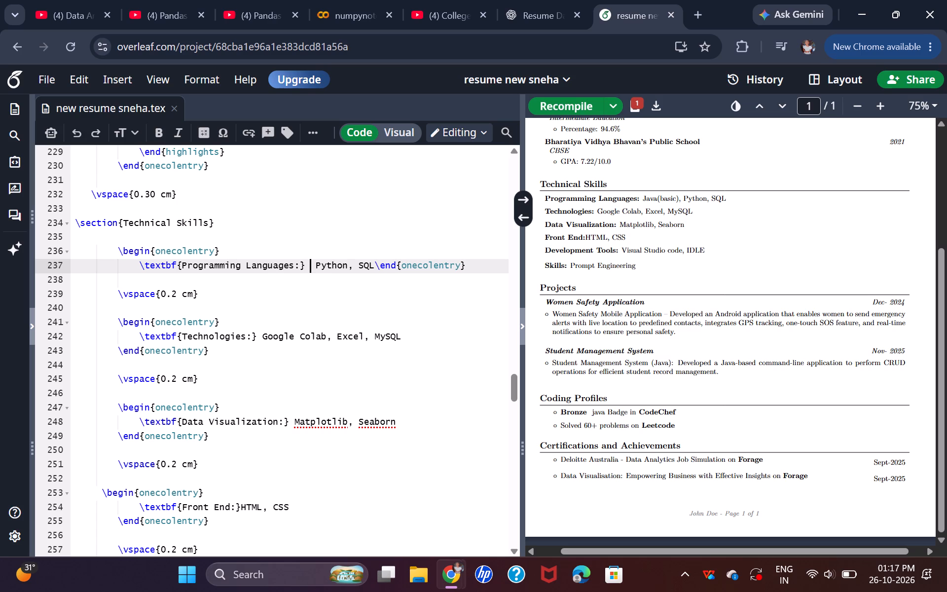
key("BackSpace")
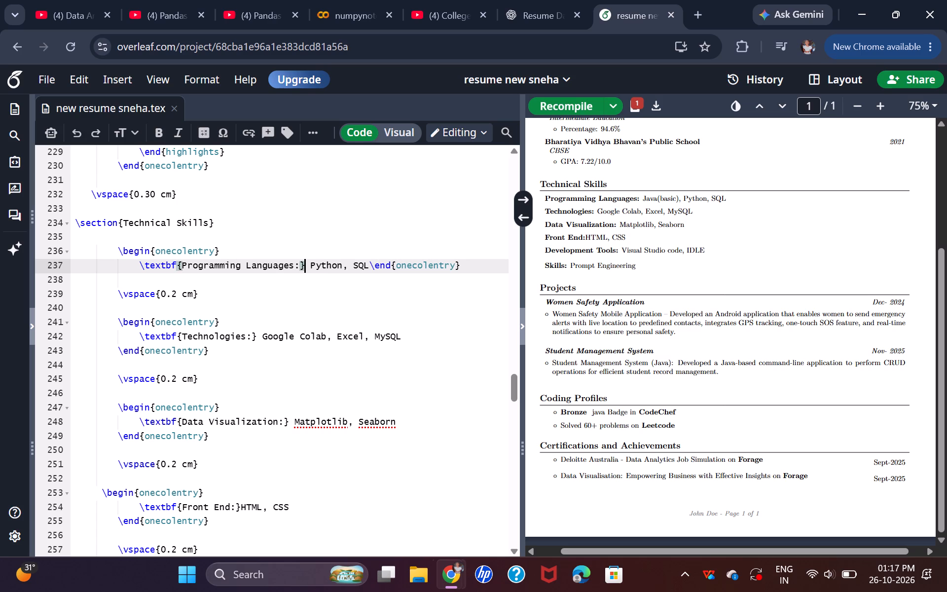
Delete "MySQL" from the Technologies line in the Technical Skills section.
scroll(345, 286, "down", 1)
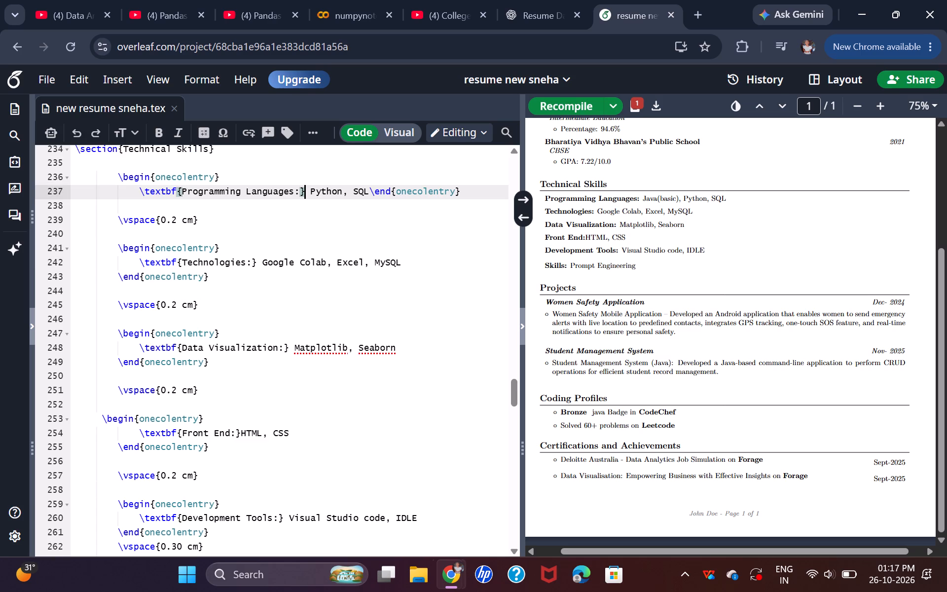
left_click(406, 260)
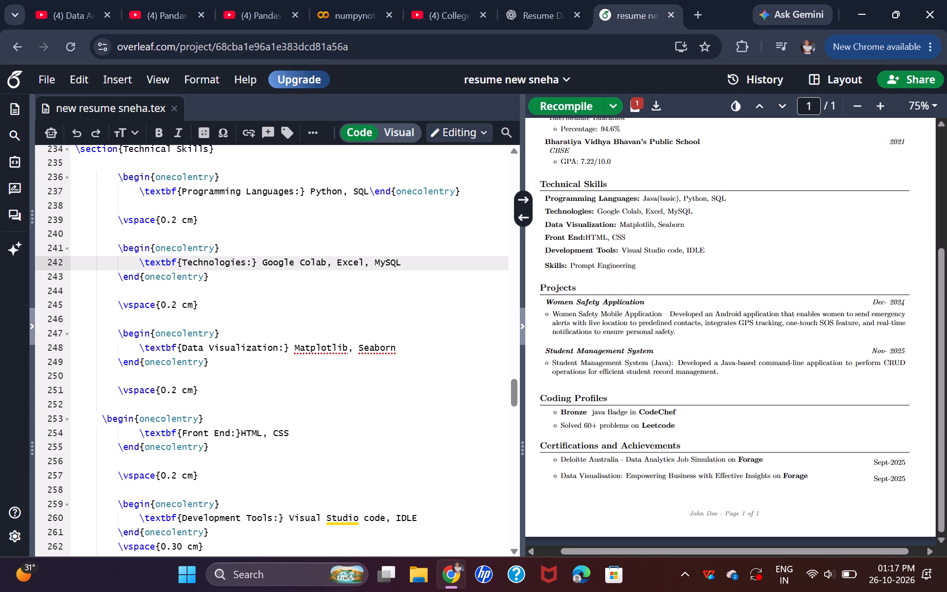
left_click_drag(406, 261, 375, 260)
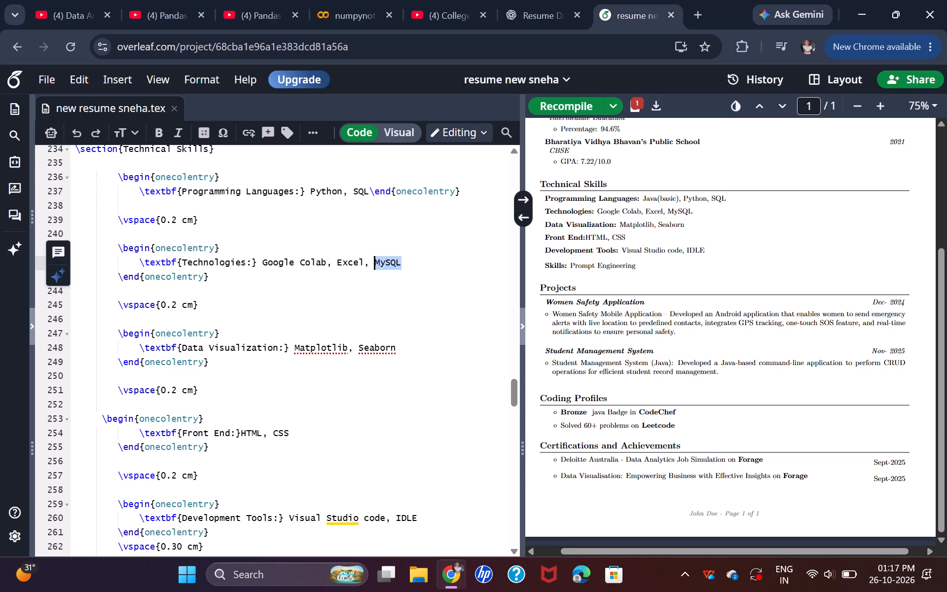
key("BackSpace")
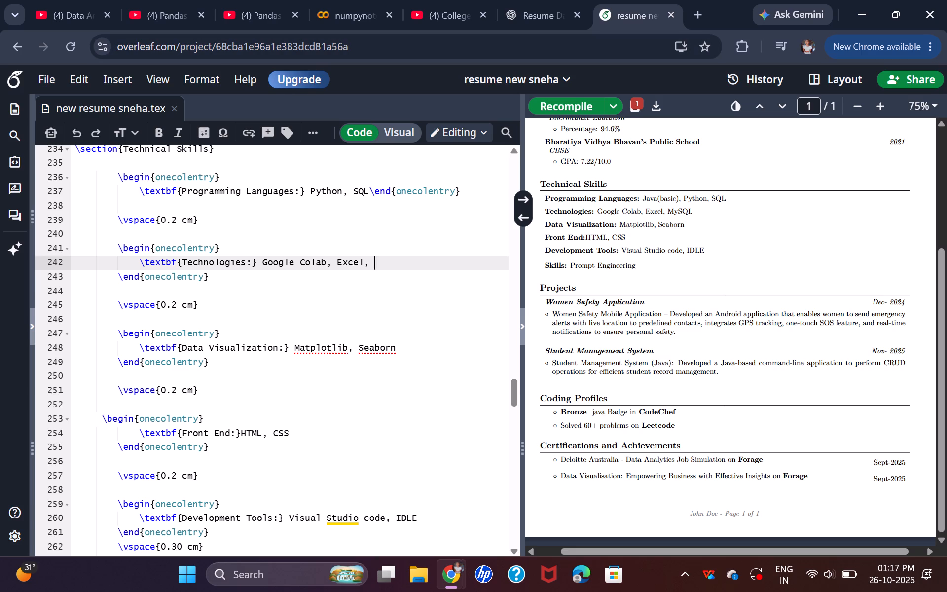
Duplicate the Technologies entry with its 0.2 cm spacing line directly below itself, above the Data Visualization entry, keeping a blank line between entries.
scroll(142, 233, "up", 1)
scroll(144, 235, "down", 1)
left_click_drag(119, 246, 202, 287)
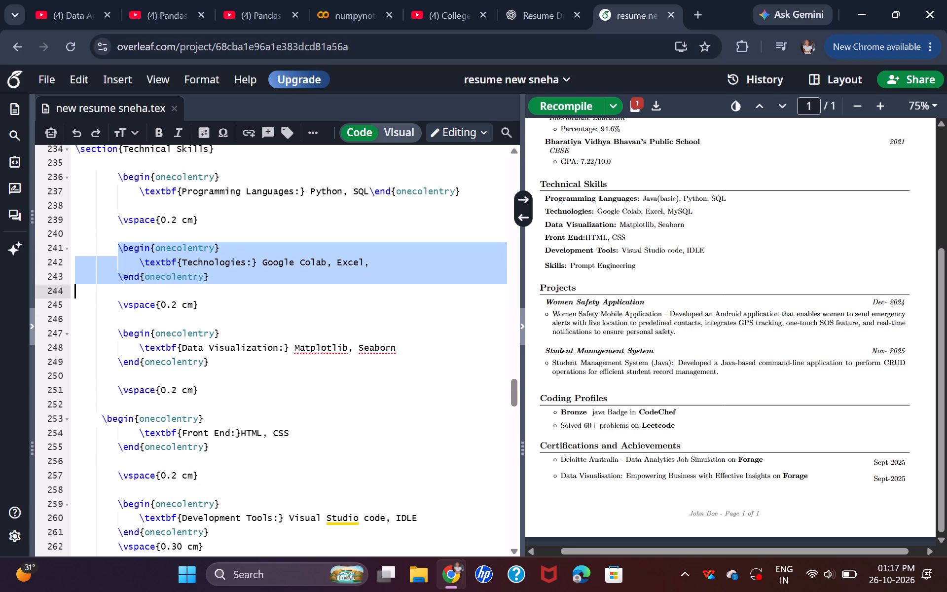
left_click_drag(202, 287, 213, 308)
key("ctrl+c")
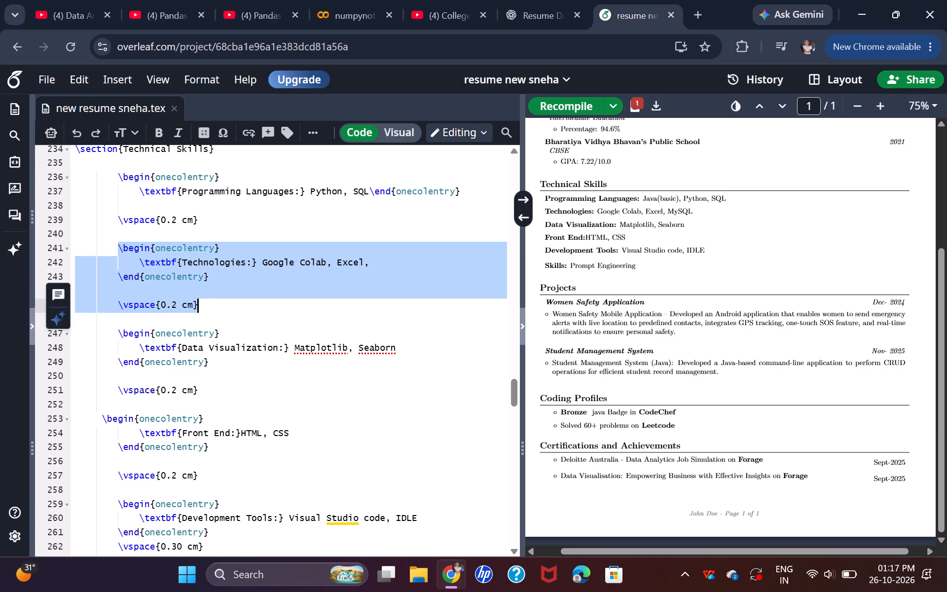
left_click(198, 317)
key("Return")
key("ctrl+v")
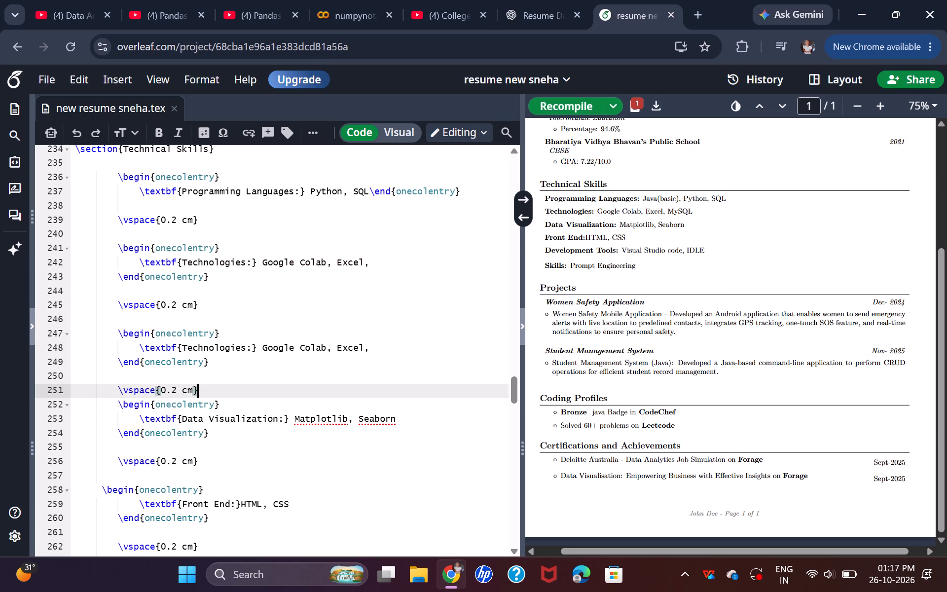
key("Return")
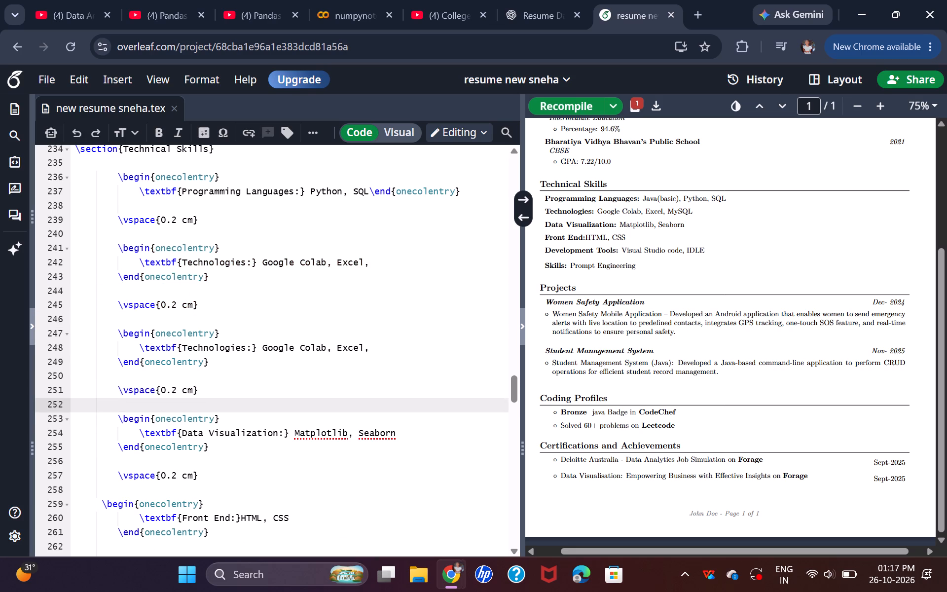
Replace the bold label of the duplicated Technologies entry with "DataBase".
left_click_drag(252, 349, 187, 348)
key("BackSpace")
key("shift+d")
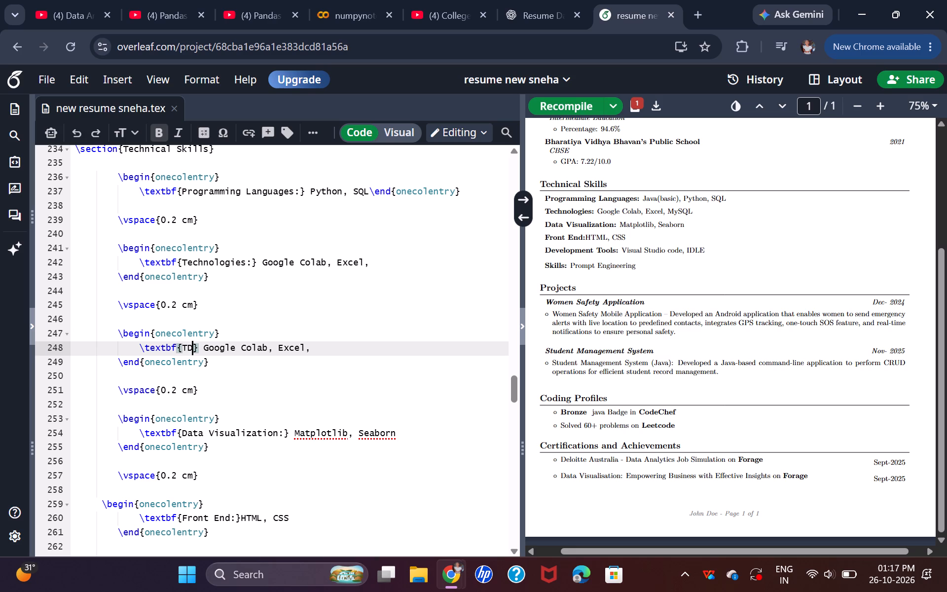
type("at")
key("BackSpace")
key("BackSpace")
key("BackSpace")
key("BackSpace")
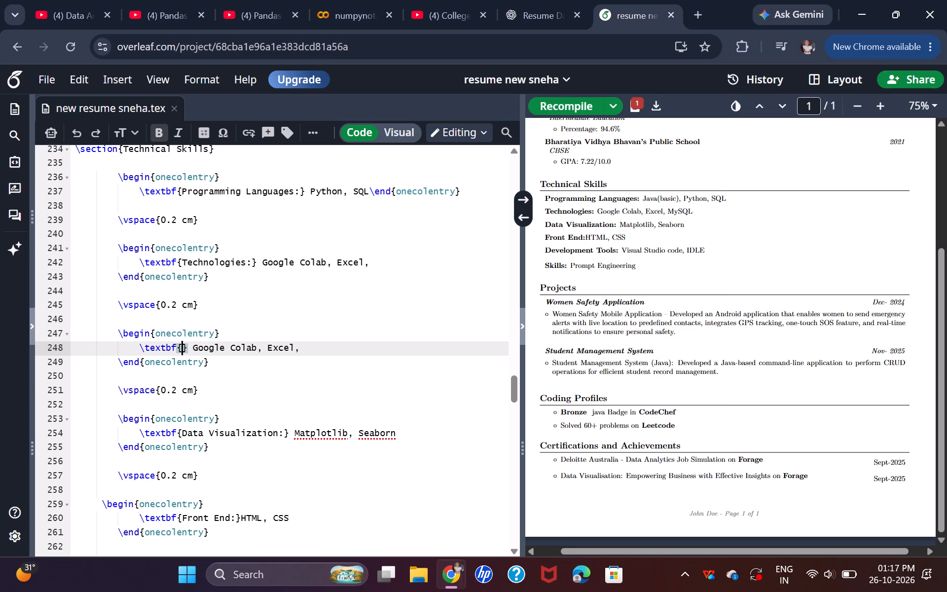
type("DataBase")
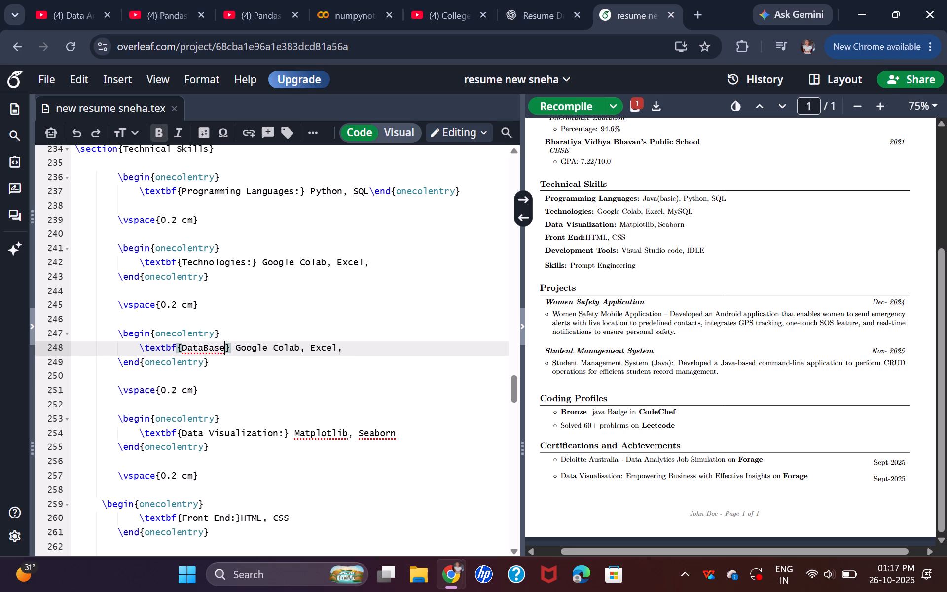
Replace the "Google Colab, Excel," content of the DataBase entry with "MySQL", leaving no trailing comma.
left_click_drag(336, 345, 236, 347)
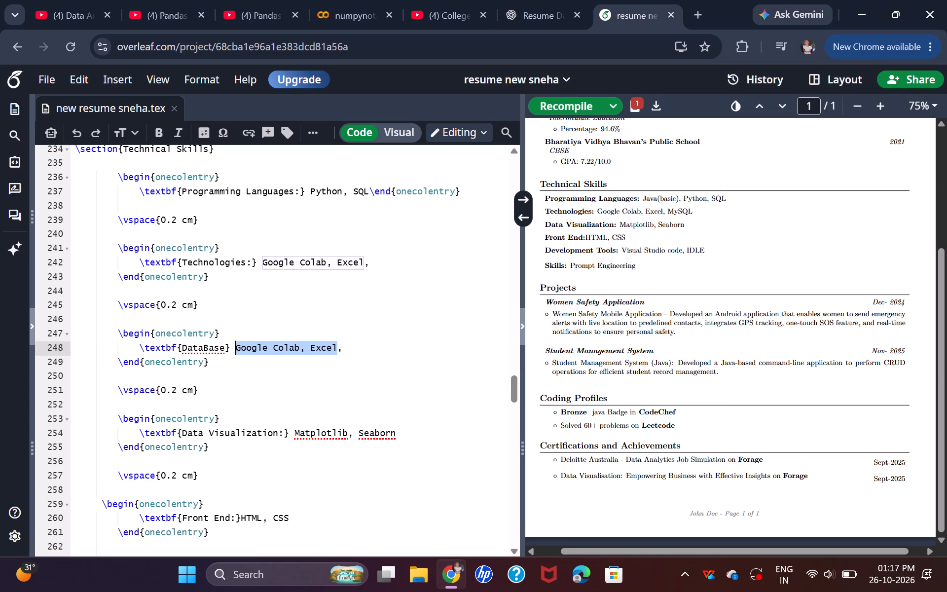
left_click_drag(236, 347, 236, 346)
key("BackSpace")
key("shift+m")
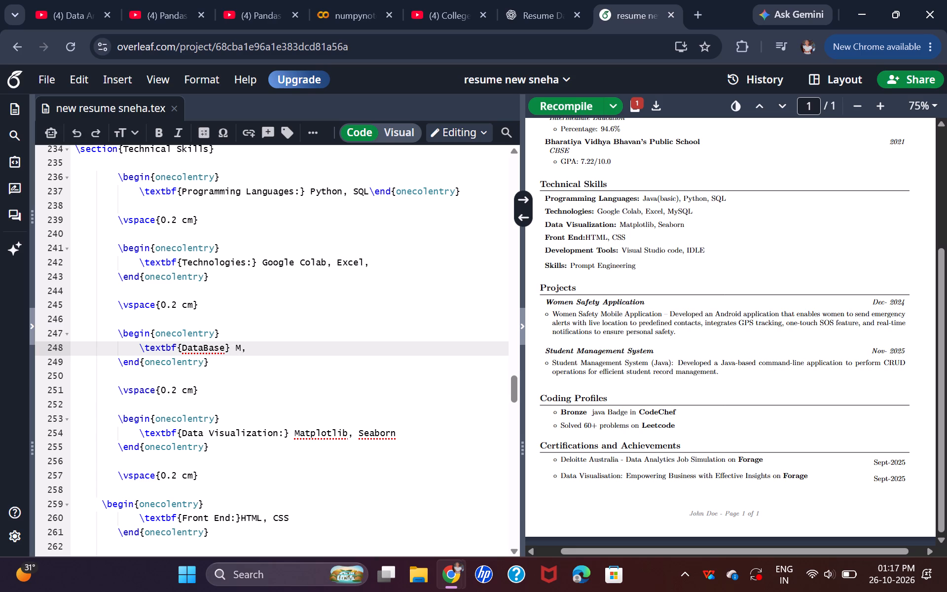
type("yS")
type("QL")
key("Right")
key("BackSpace")
Add a colon and a space after "DataBase" inside the bold label, with no space before the colon.
left_click(224, 349)
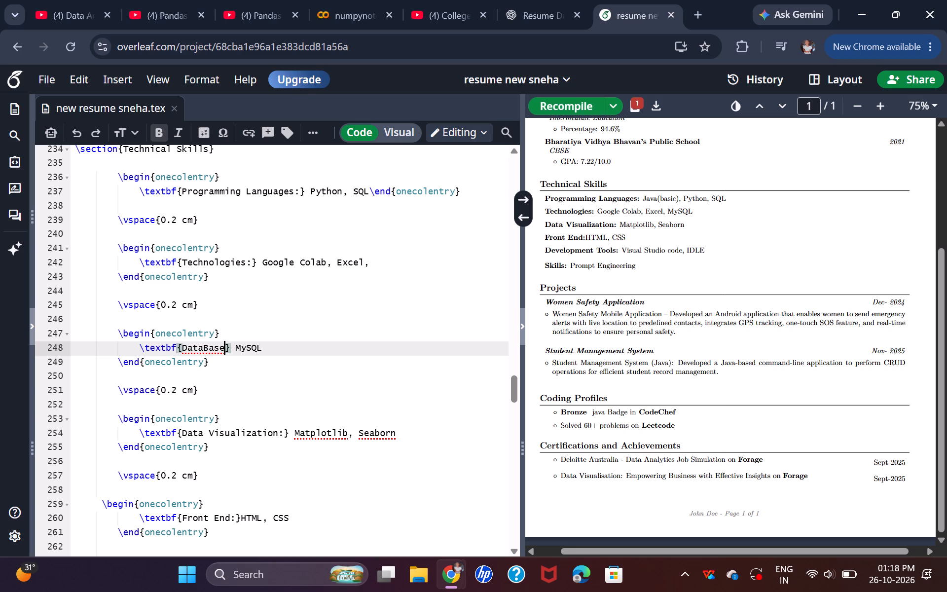
key("space")
type(":b")
key("BackSpace")
key("space")
left_click(232, 346)
key("BackSpace")
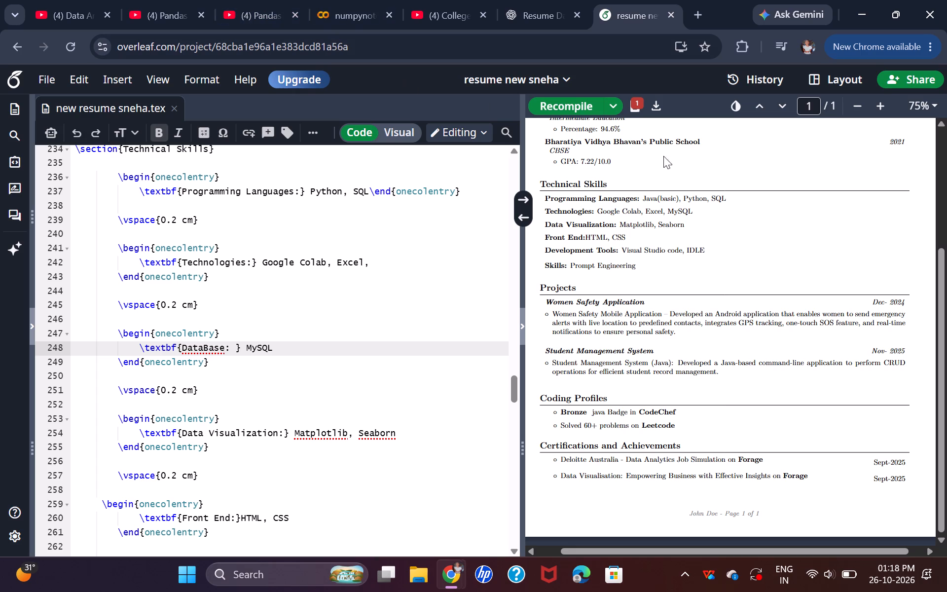
Duplicate the Front End entry with its 0.2 cm spacing line, placing the indented copy between the Data Visualization and Front End entries.
scroll(340, 313, "down", 1)
scroll(251, 337, "down", 1)
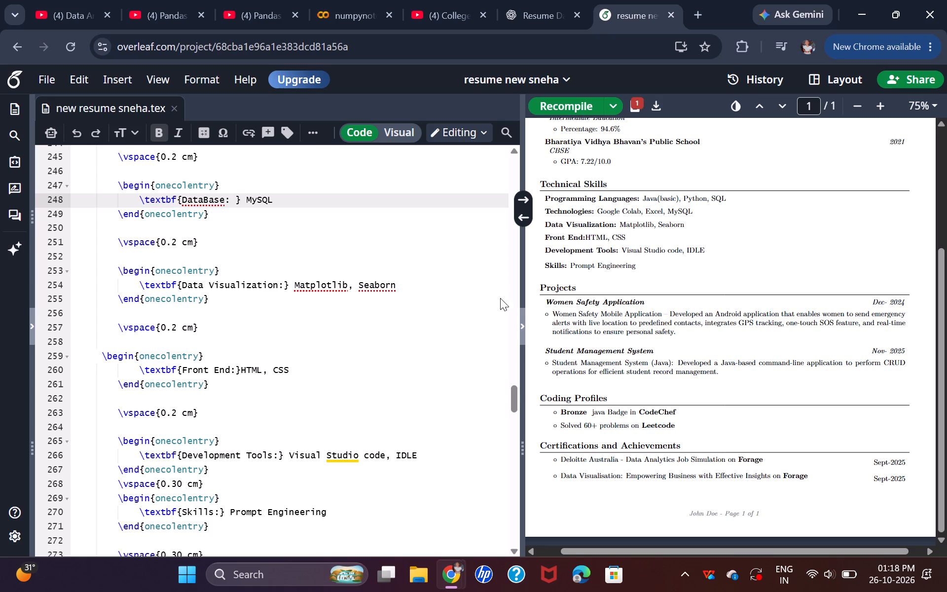
scroll(376, 293, "down", 1)
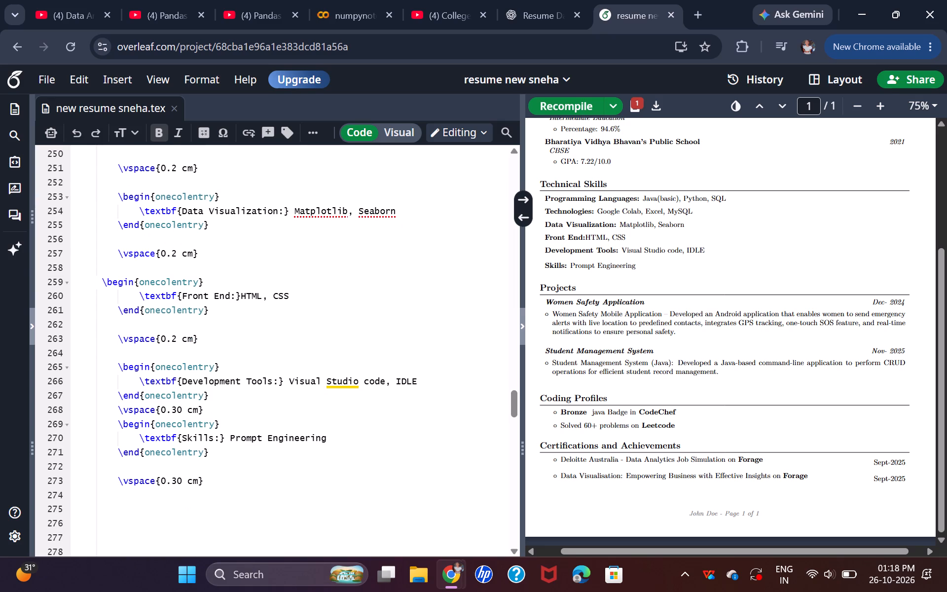
left_click_drag(99, 277, 209, 343)
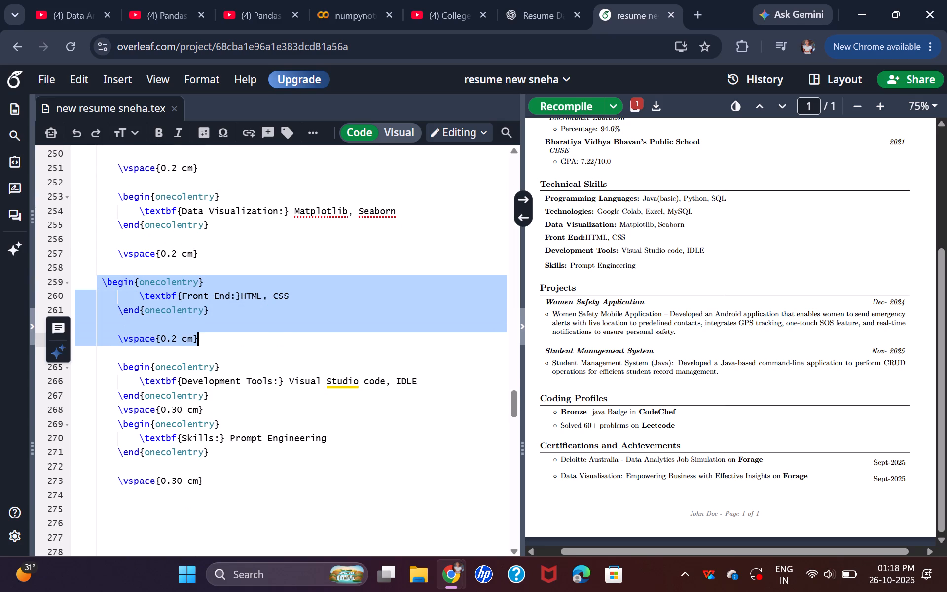
key("ctrl+c")
left_click(207, 322)
scroll(198, 303, "up", 1)
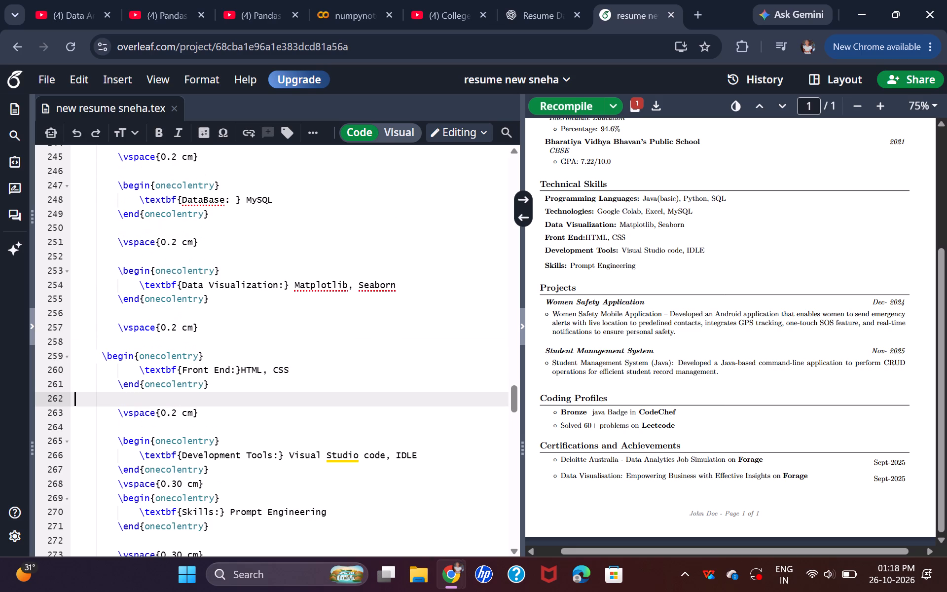
left_click(188, 338)
key("Return")
key("Tab")
key("Tab")
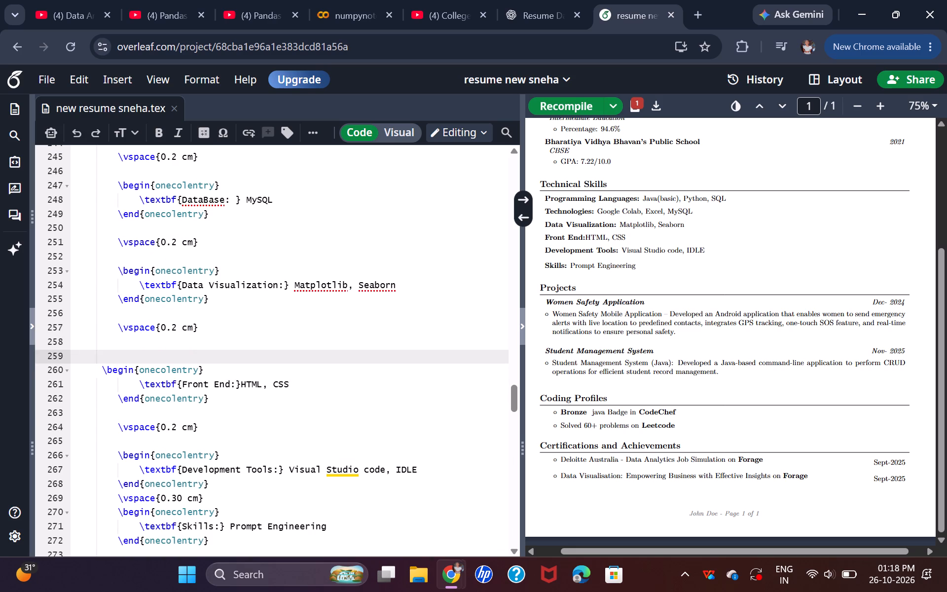
key("ctrl+v")
key("Return")
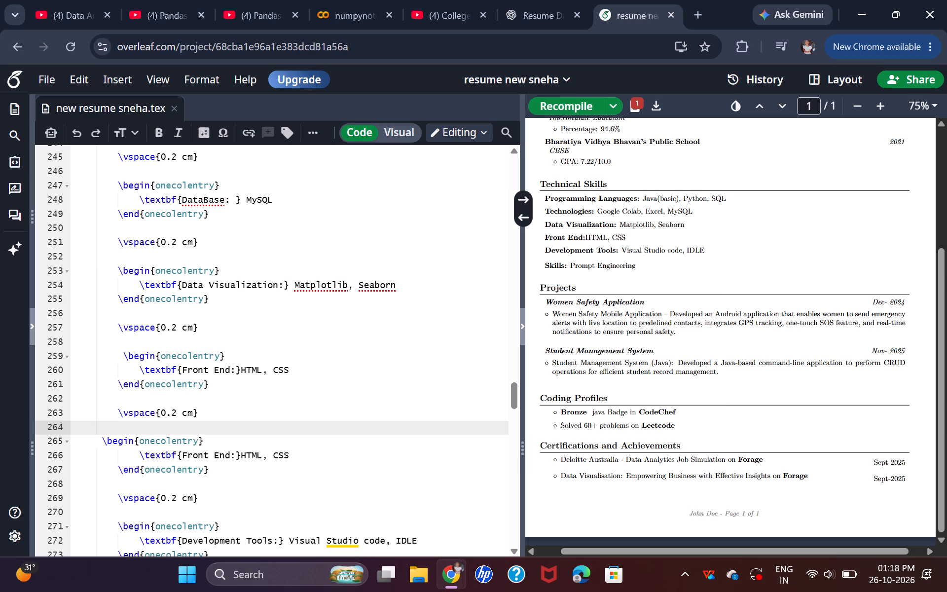
Replace the "Front End" label of the upper duplicated entry with "Data Analysis", keeping the colon.
left_click_drag(232, 368, 184, 368)
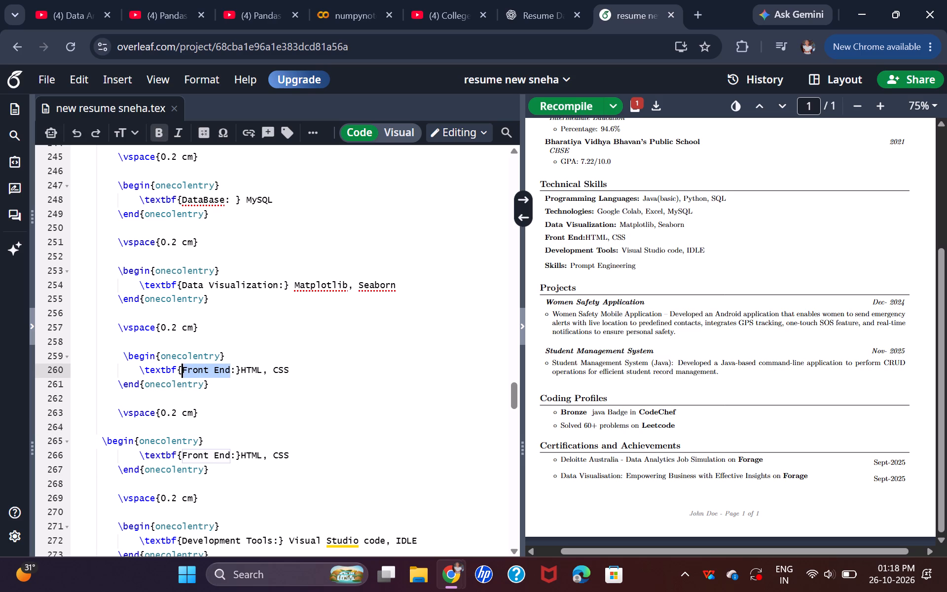
left_click_drag(184, 368, 184, 368)
key("shift+d")
type("ata")
key("space")
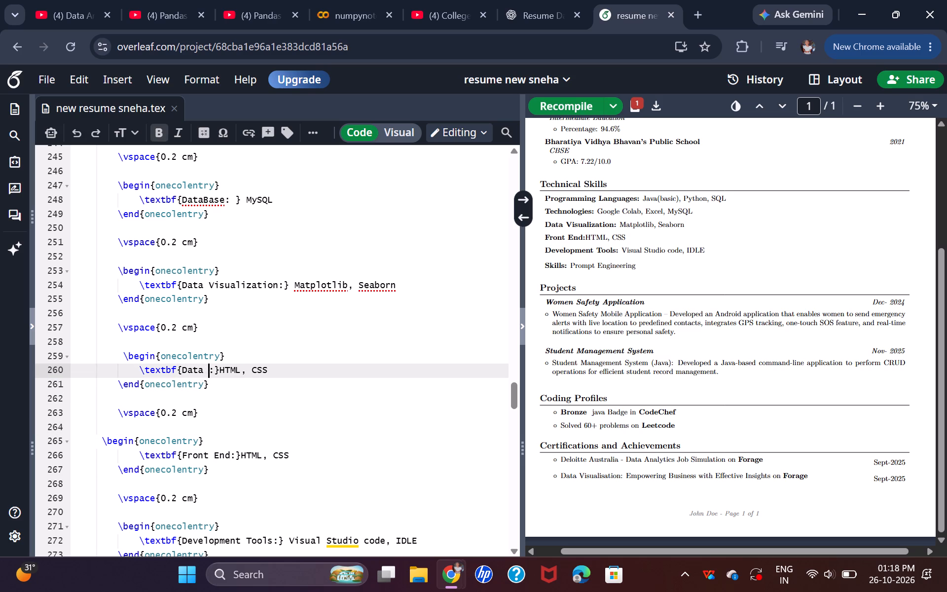
type("Analysis")
Replace "HTML, CSS" in the Data Analysis entry with "Numpy, Pandas".
key("Right")
key("Right")
key("Right")
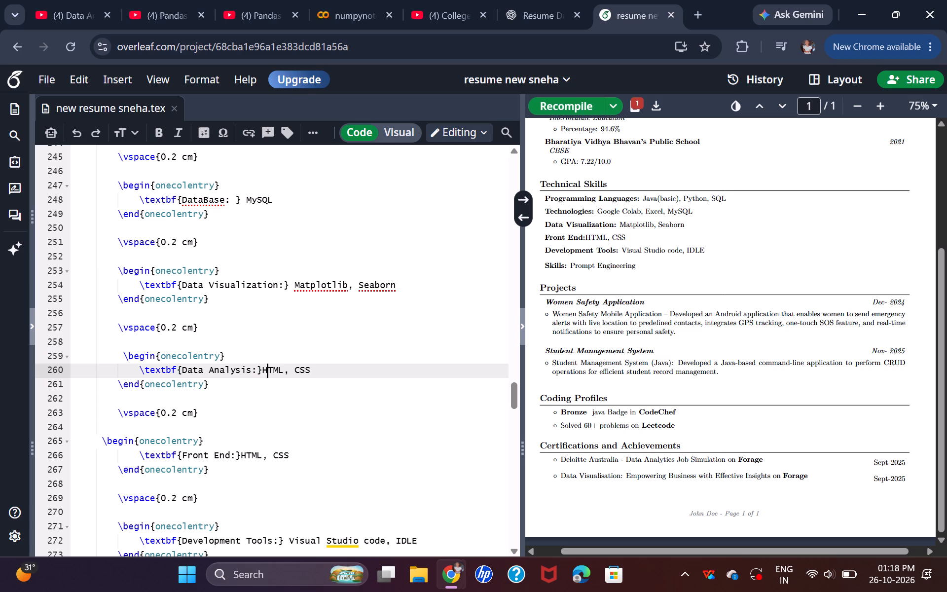
key("Right")
key("Right")
key("Right")
key("Right")
key("Right")
key("Right")
key("Right")
key("Right")
key("BackSpace")
key("BackSpace")
key("BackSpace")
key("BackSpace")
key("BackSpace")
key("BackSpace")
key("BackSpace")
key("BackSpace")
key("BackSpace")
type("Nump")
type("y, Pand")
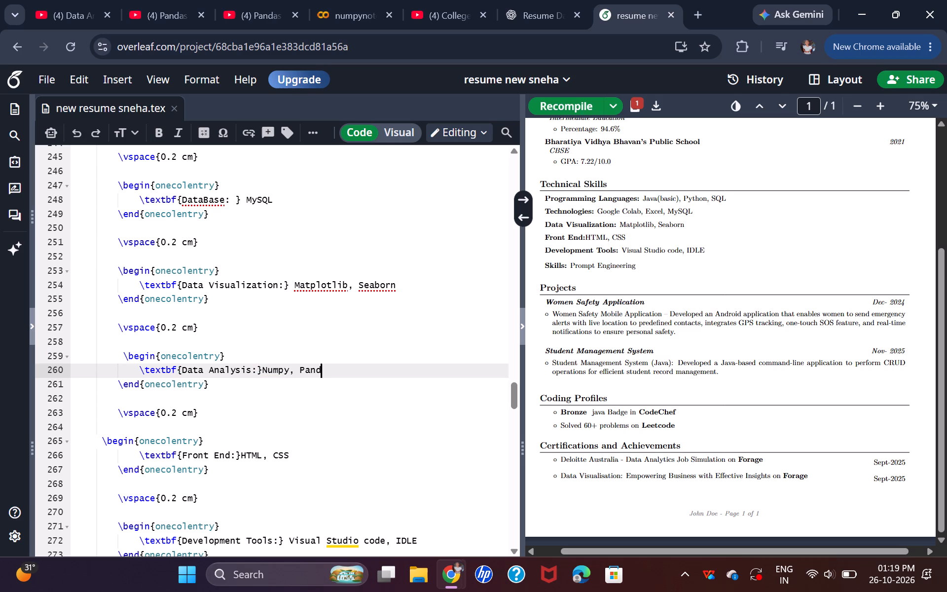
type("as")
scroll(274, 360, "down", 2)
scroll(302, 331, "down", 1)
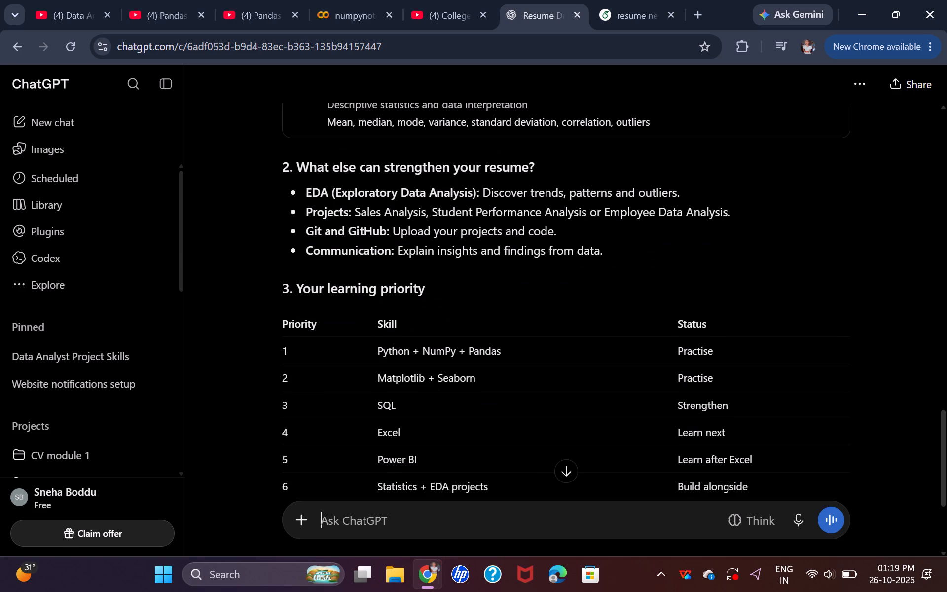
scroll(607, 246, "down", 2)
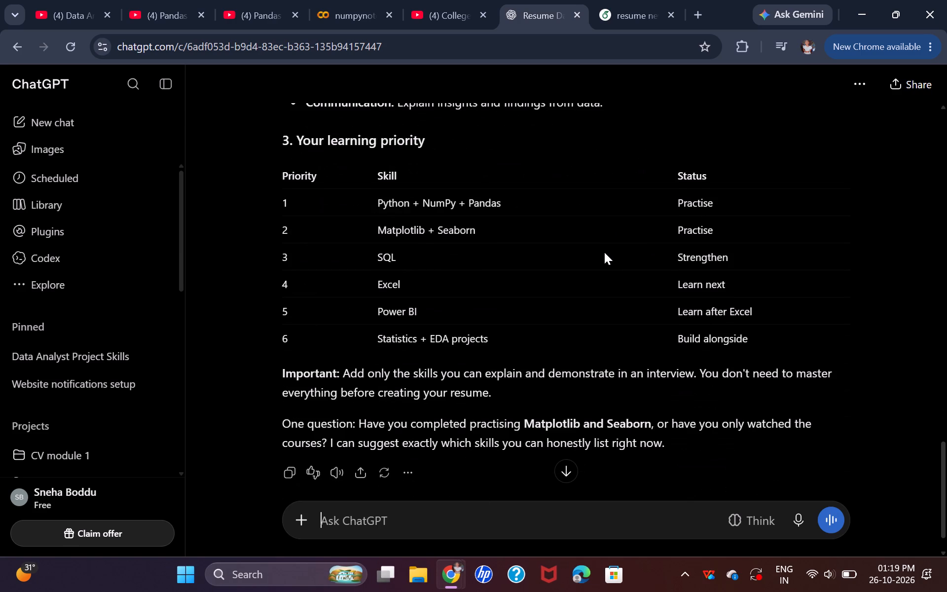
scroll(502, 311, "up", 5)
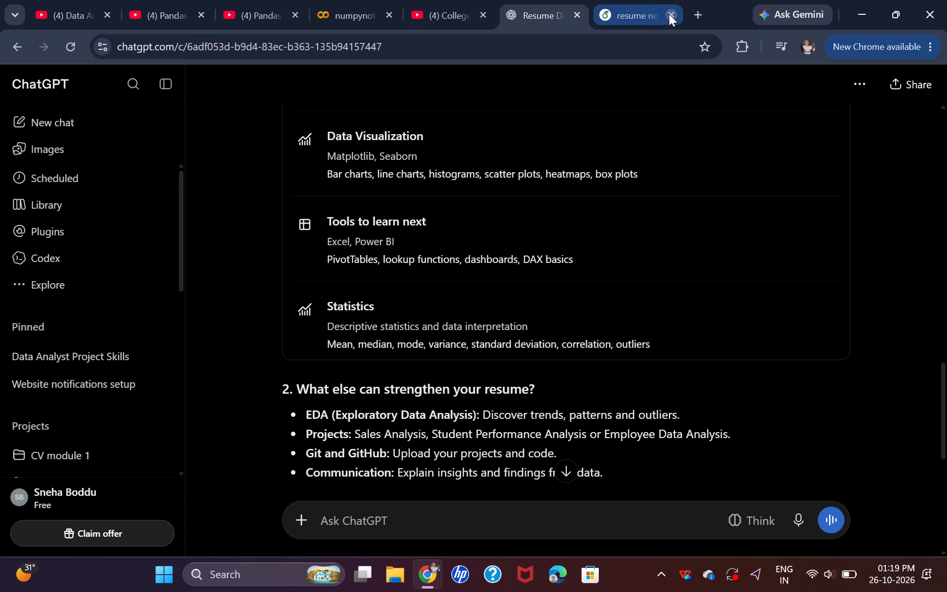
Switch to the Overleaf resume and add "PowerBI" after Excel in the Technologies entry of Technical Skills.
left_click(656, 15)
scroll(303, 281, "up", 2)
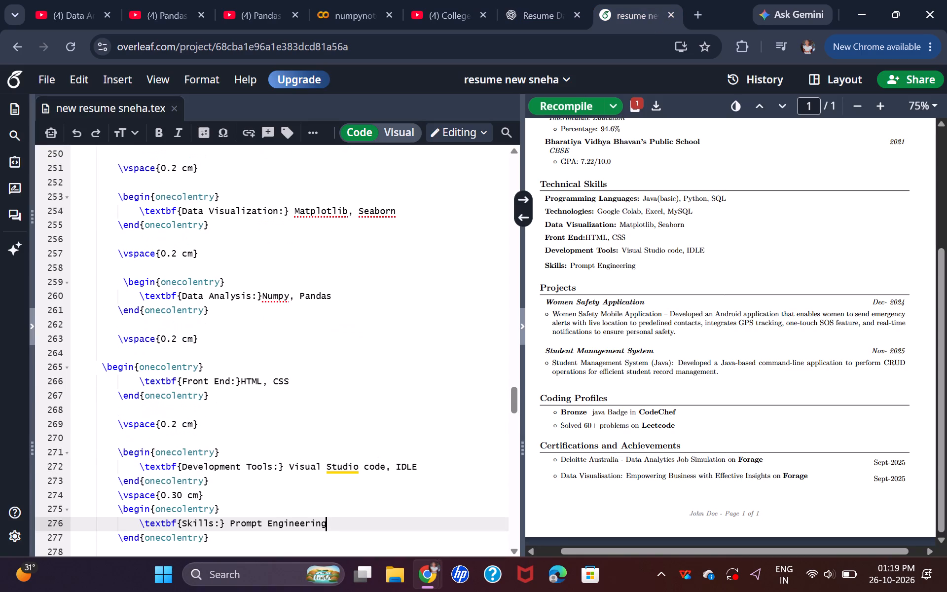
scroll(296, 288, "up", 1)
scroll(297, 288, "down", 1)
scroll(267, 333, "down", 1)
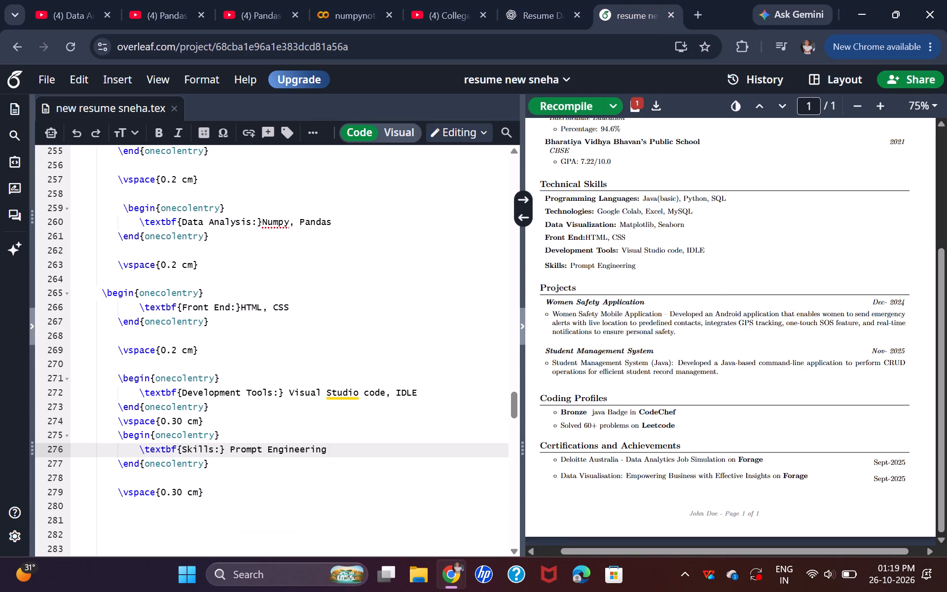
scroll(227, 314, "up", 2)
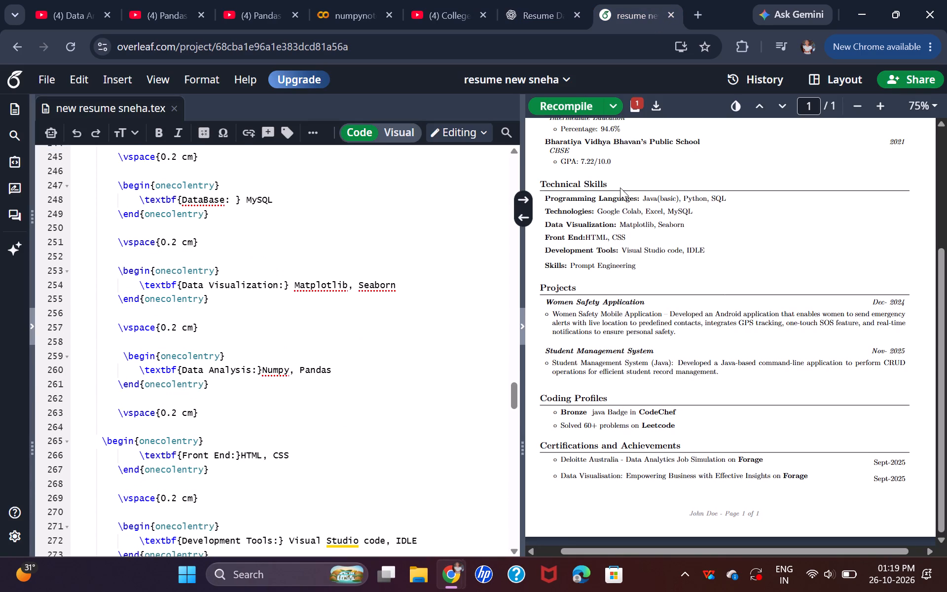
scroll(620, 187, "up", 1)
scroll(641, 192, "down", 1)
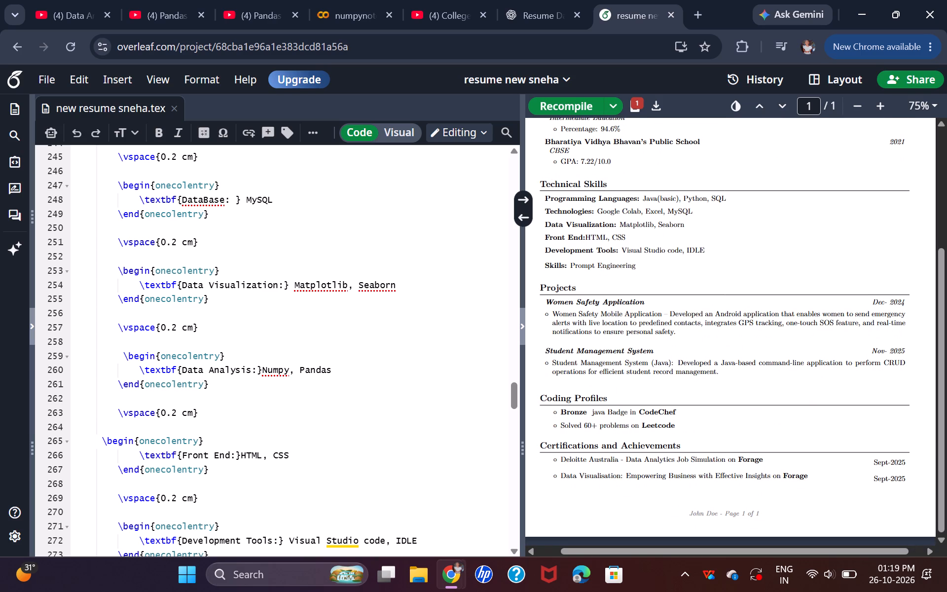
scroll(218, 251, "up", 2)
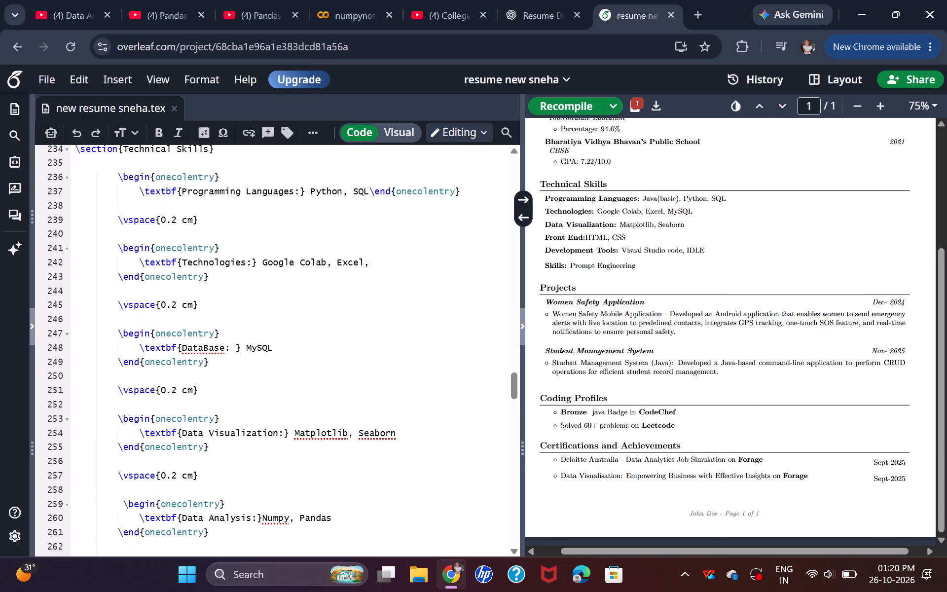
left_click(368, 263)
key("space")
type("PowerBI")
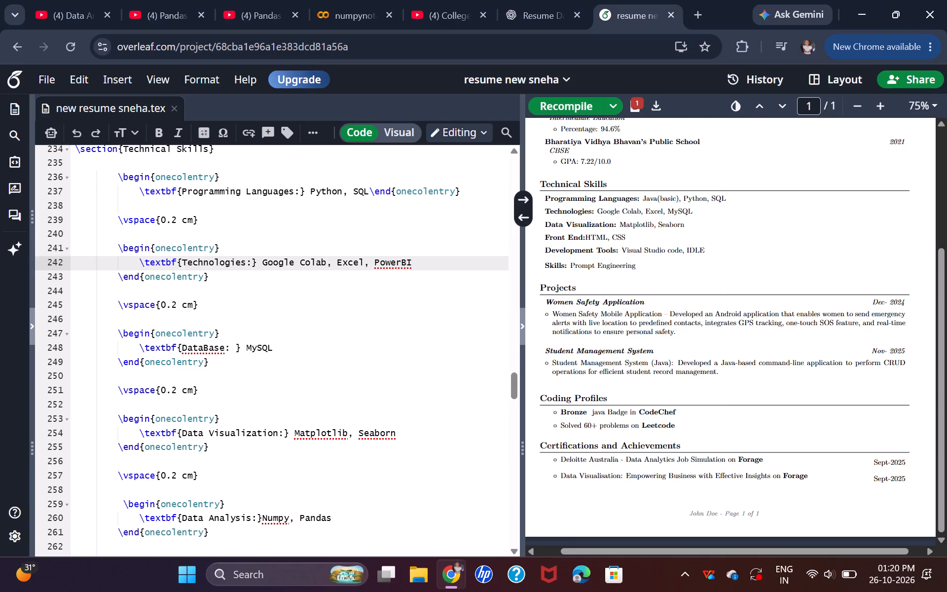
Review the remaining Technical Skills entries and the Projects section in the resume source and preview.
scroll(706, 236, "up", 3)
scroll(707, 237, "down", 2)
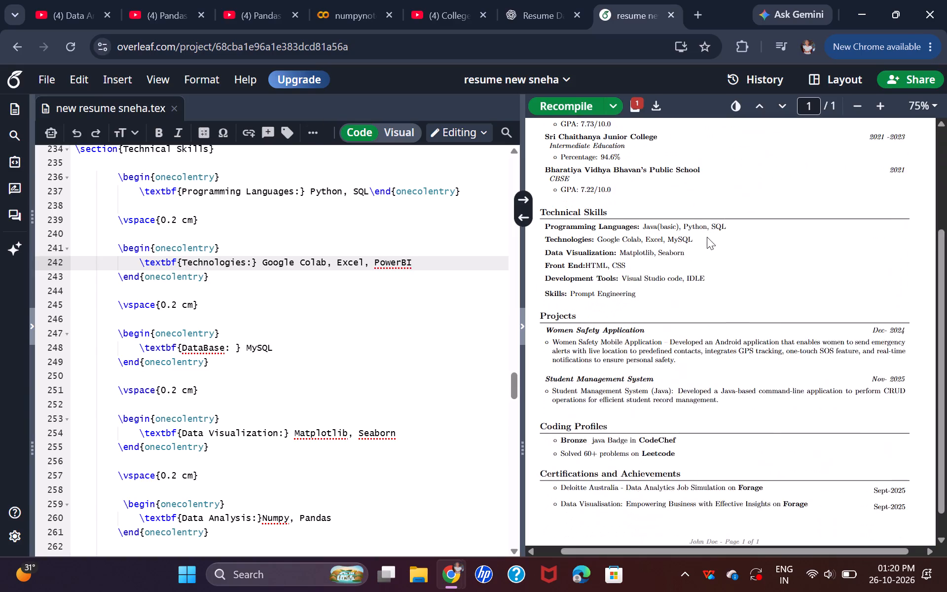
scroll(708, 241, "down", 4)
scroll(345, 398, "down", 2)
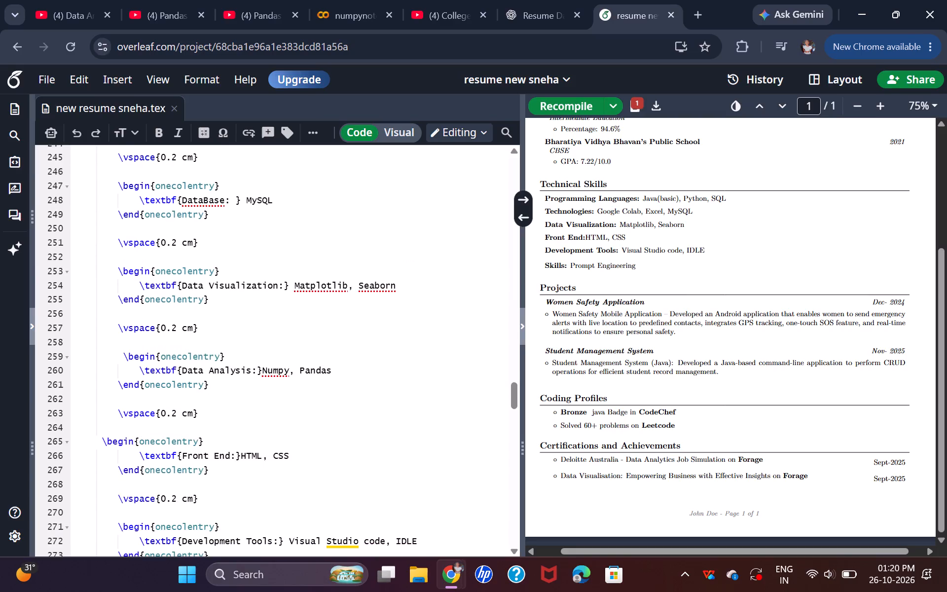
scroll(280, 242, "down", 3)
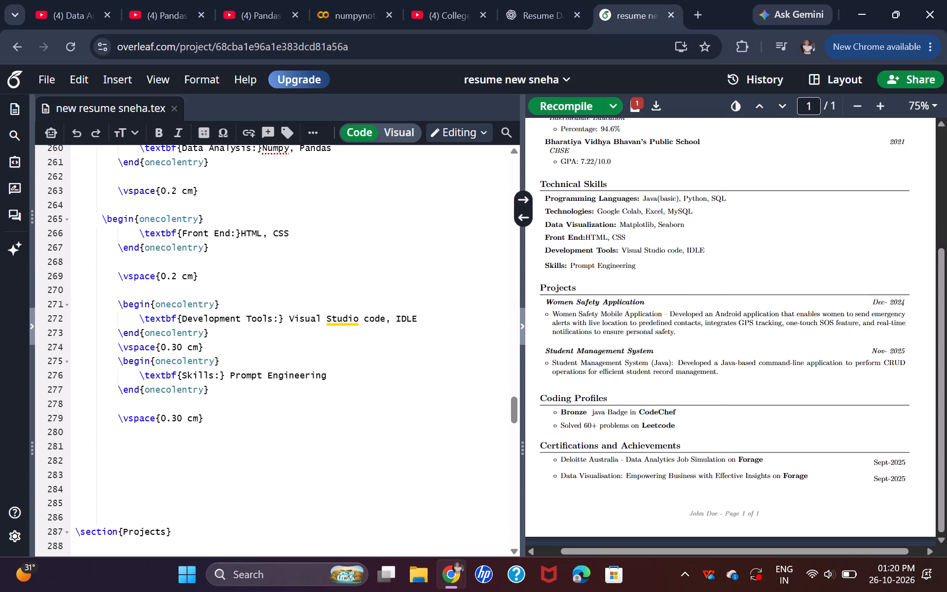
scroll(329, 262, "down", 2)
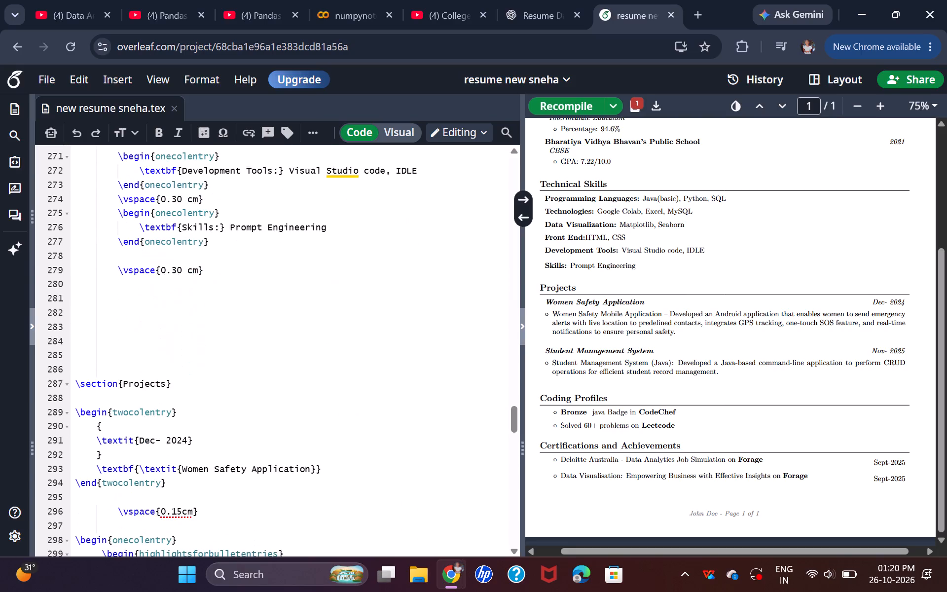
scroll(329, 262, "down", 1)
scroll(579, 243, "down", 2)
scroll(620, 442, "down", 2)
scroll(615, 424, "up", 2)
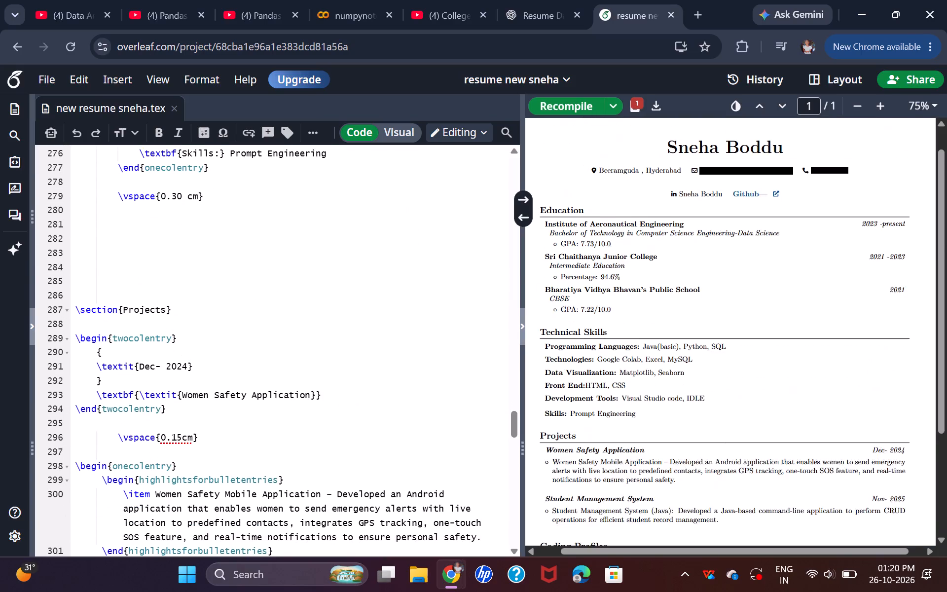
scroll(621, 398, "down", 6)
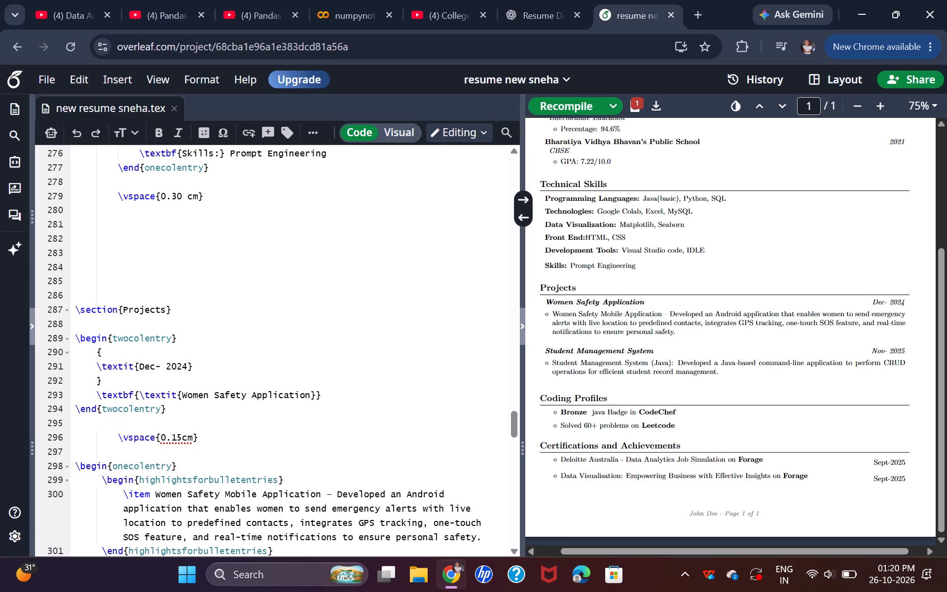
scroll(277, 411, "down", 2)
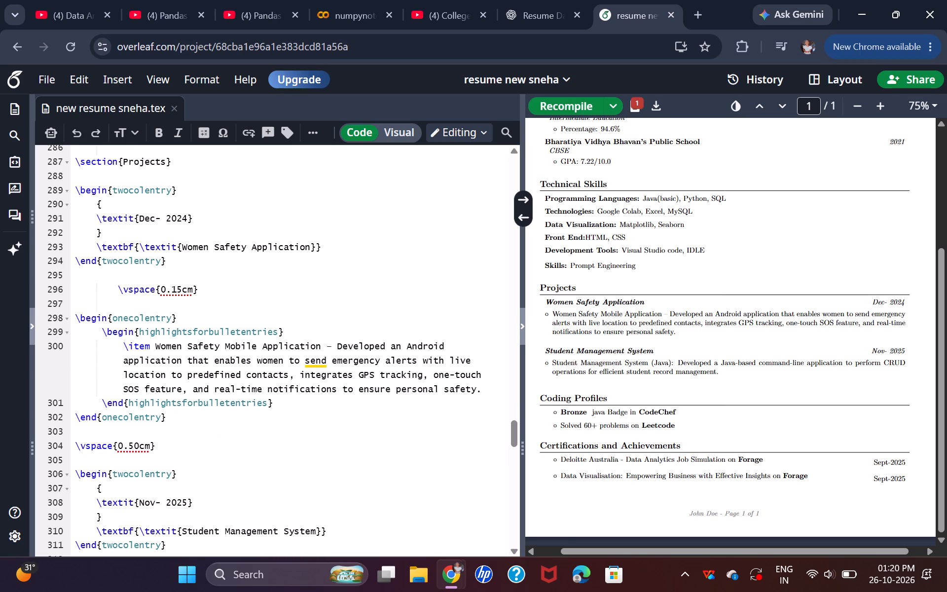
scroll(308, 386, "down", 2)
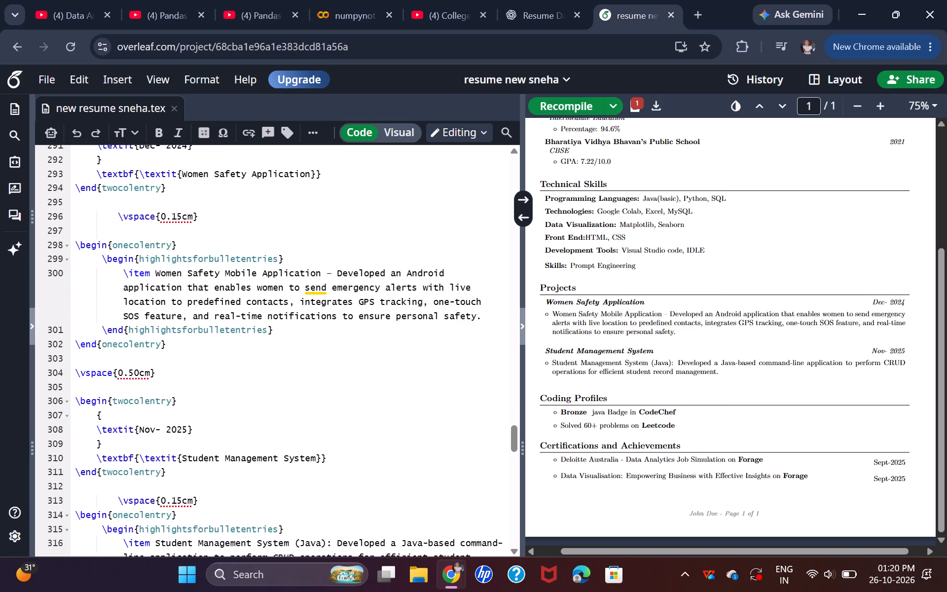
Review the Coding Profiles and Certifications entries through the end of the resume source.
scroll(308, 386, "down", 5)
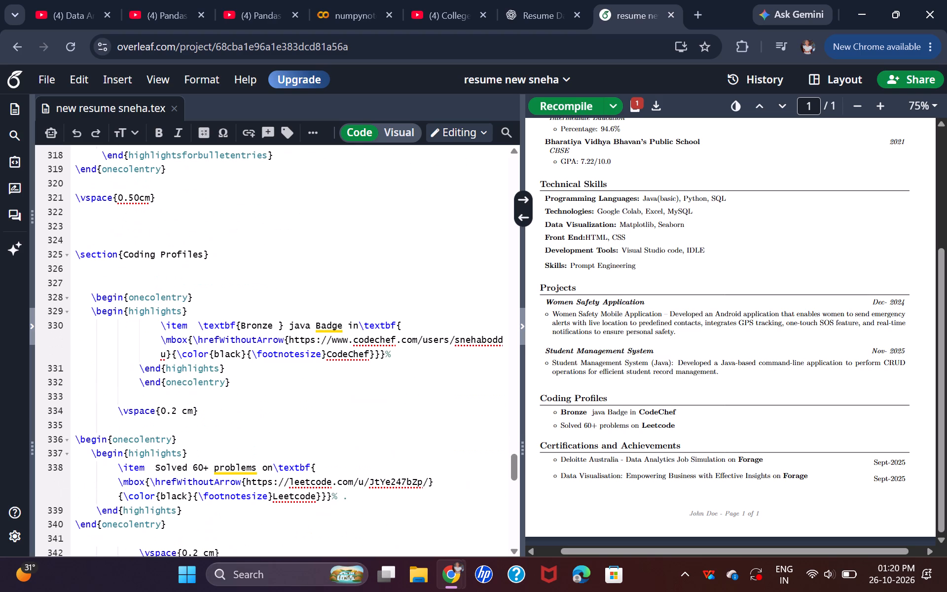
scroll(294, 396, "down", 8)
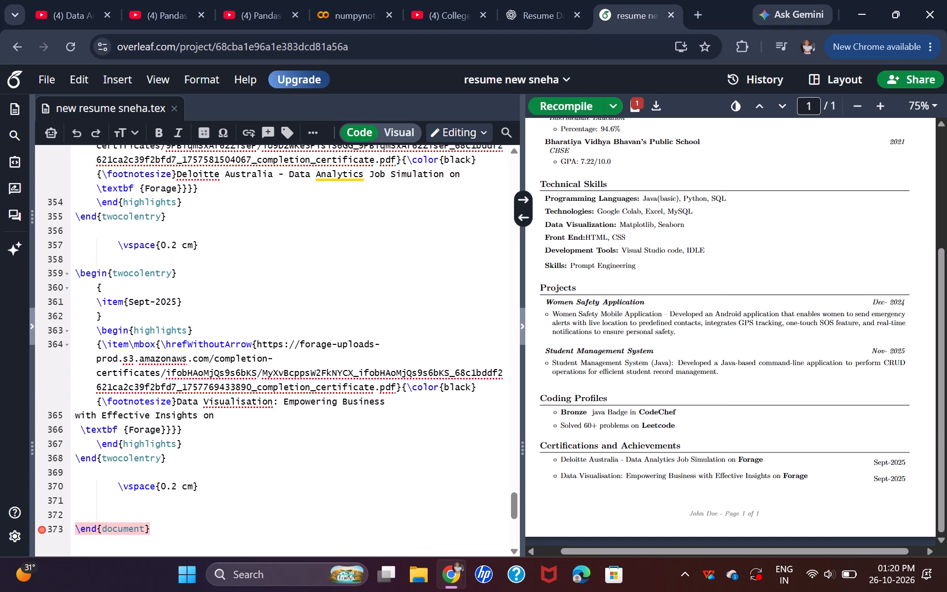
scroll(294, 396, "down", 2)
scroll(294, 396, "up", 2)
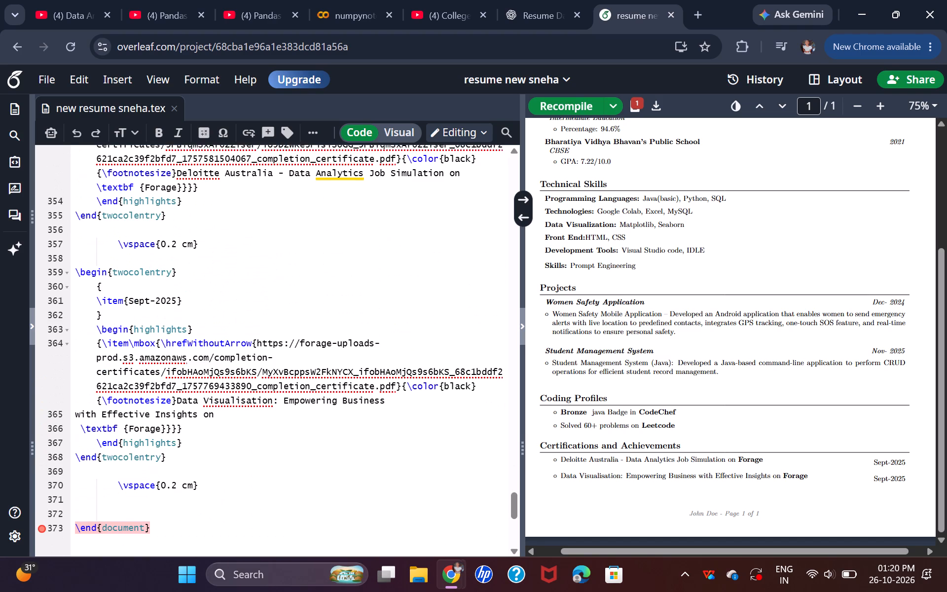
left_click(343, 319)
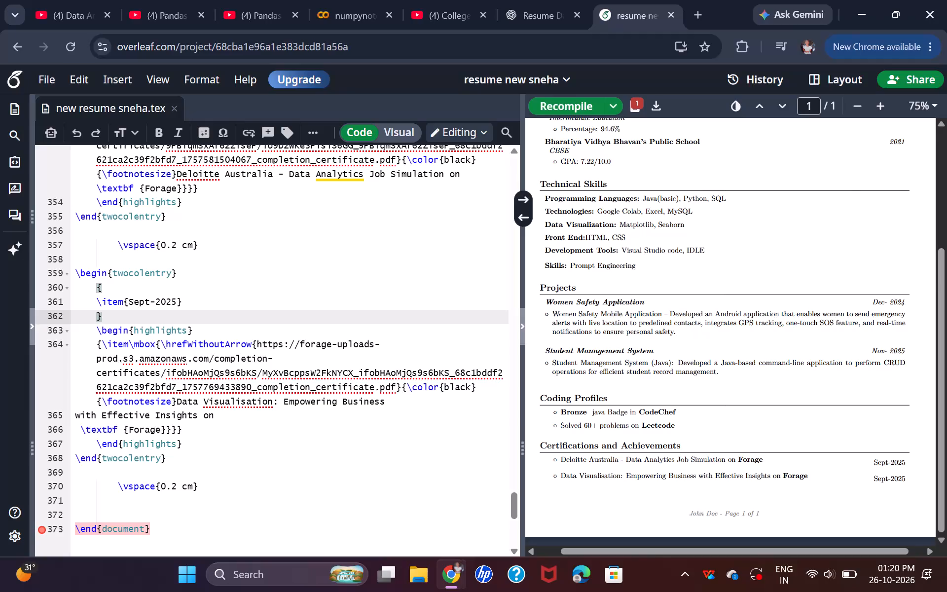
scroll(283, 336, "down", 1)
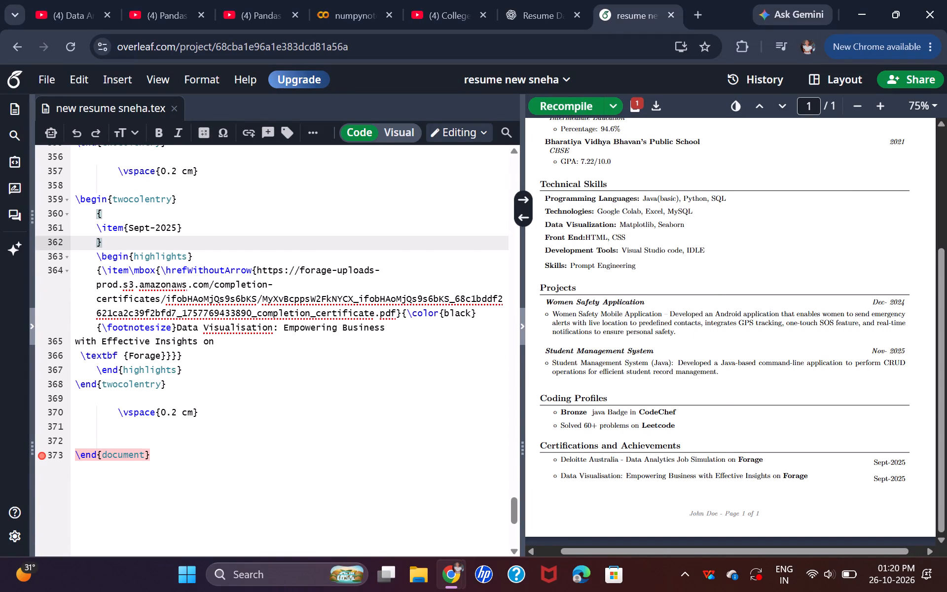
scroll(267, 336, "up", 2)
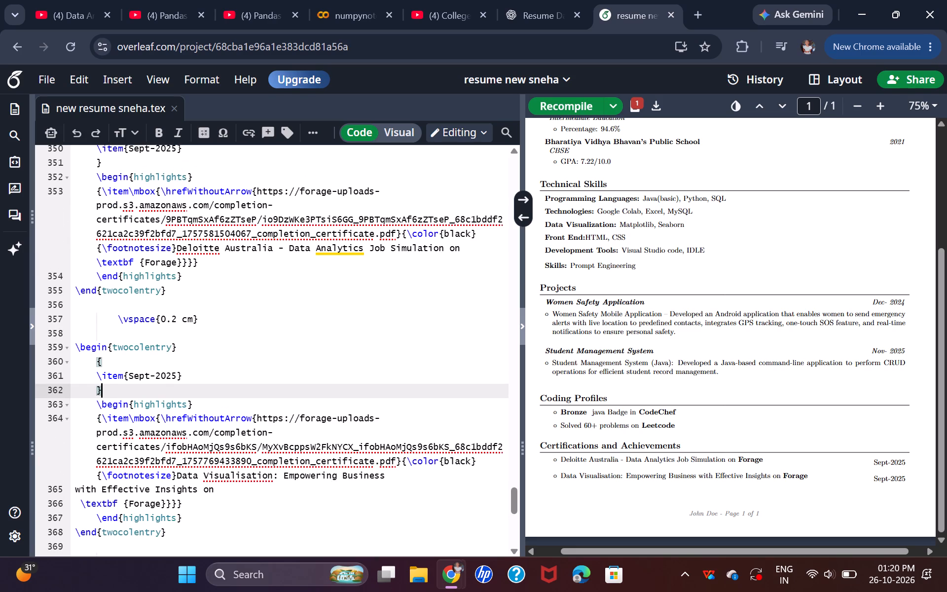
scroll(105, 348, "down", 2)
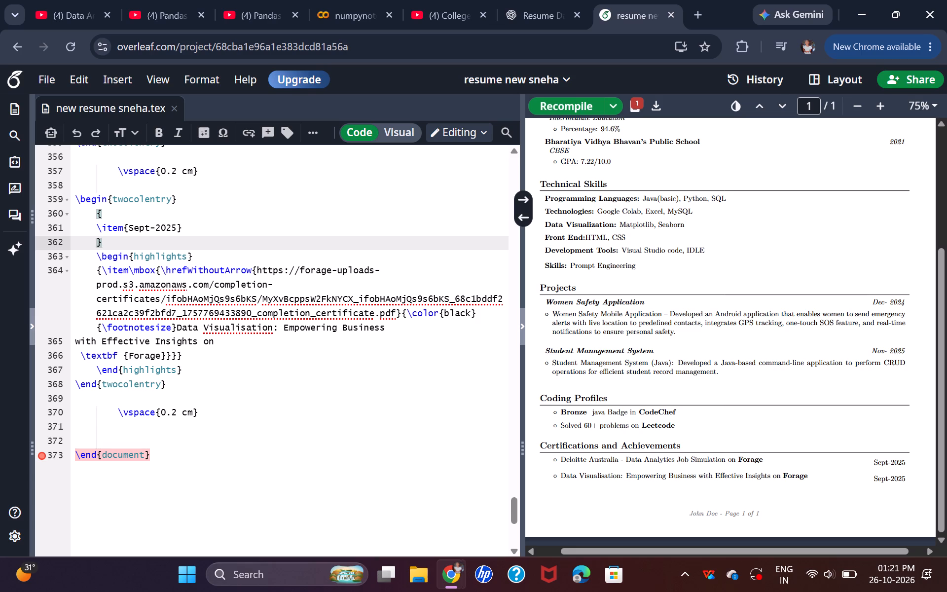
left_click(273, 325)
left_click(542, 11)
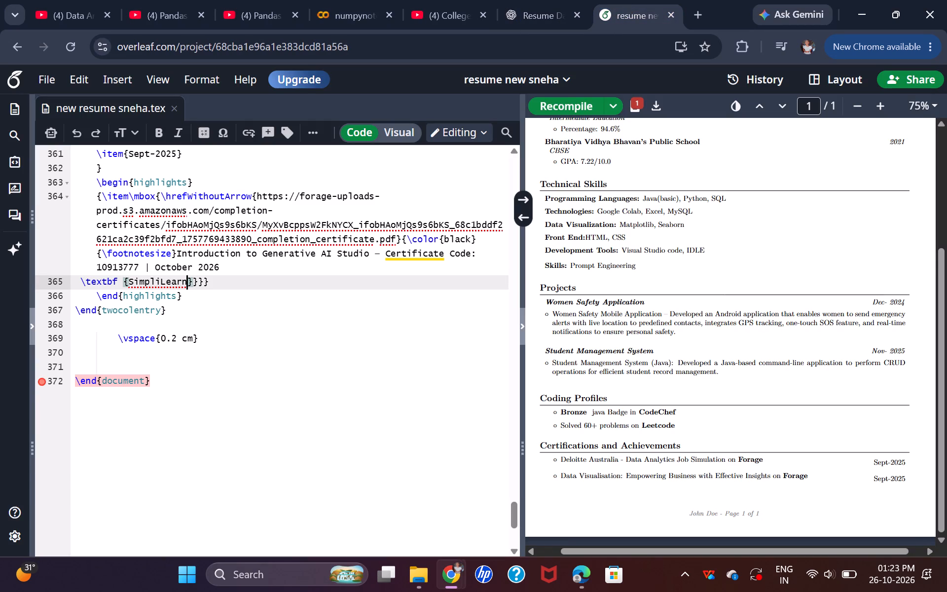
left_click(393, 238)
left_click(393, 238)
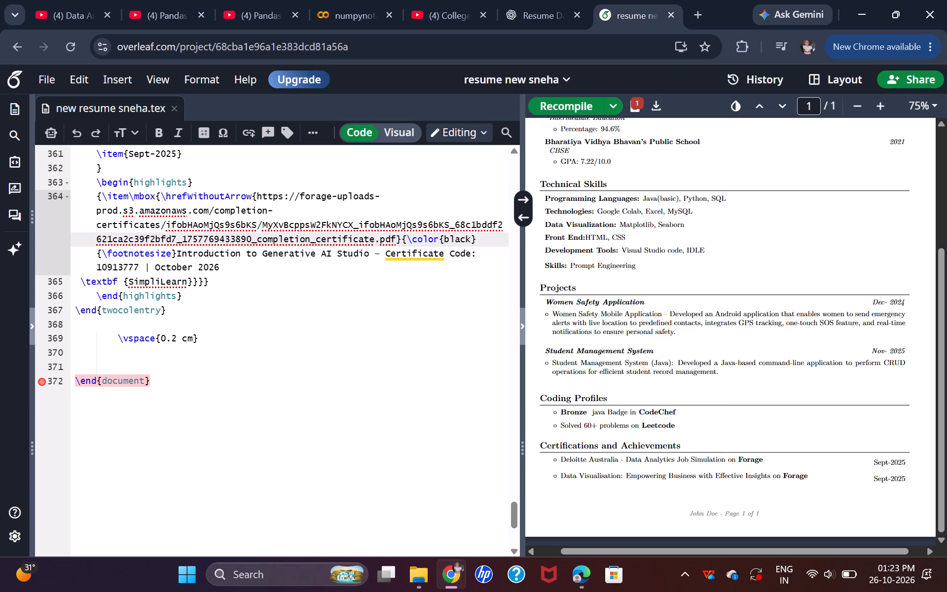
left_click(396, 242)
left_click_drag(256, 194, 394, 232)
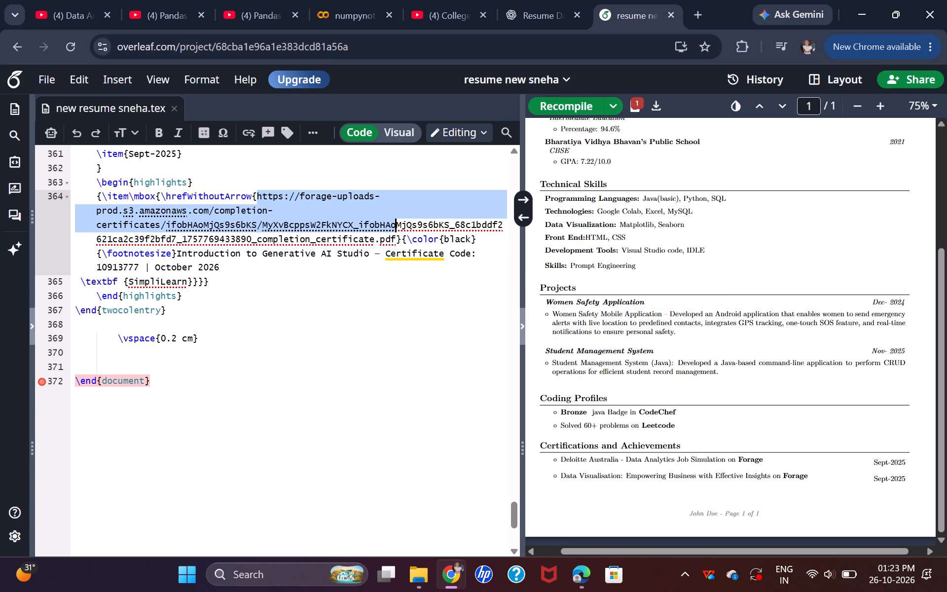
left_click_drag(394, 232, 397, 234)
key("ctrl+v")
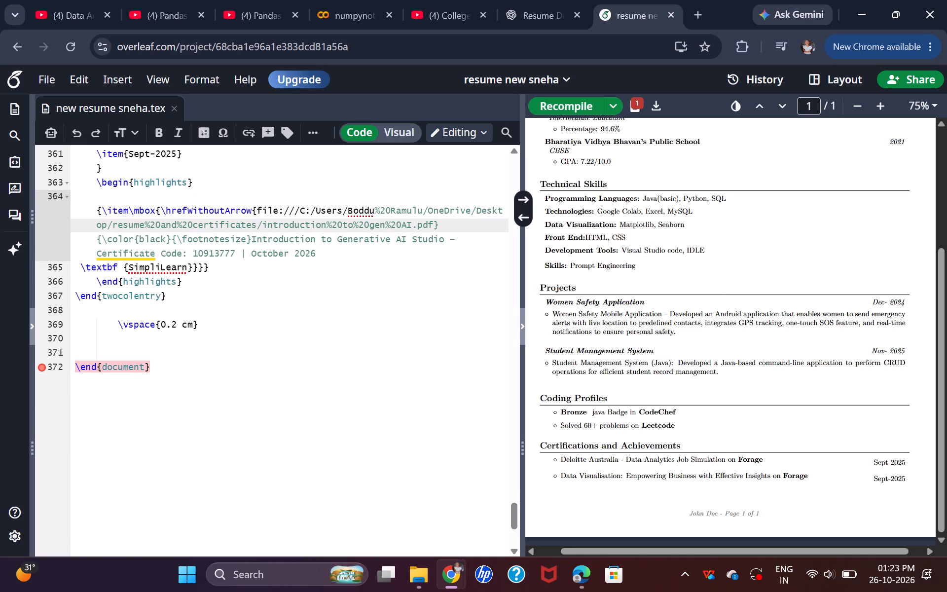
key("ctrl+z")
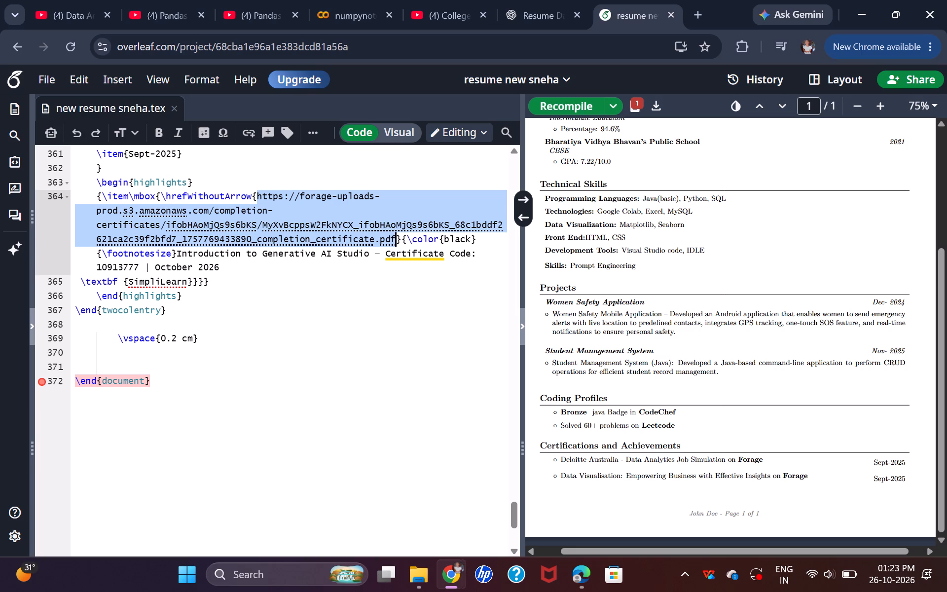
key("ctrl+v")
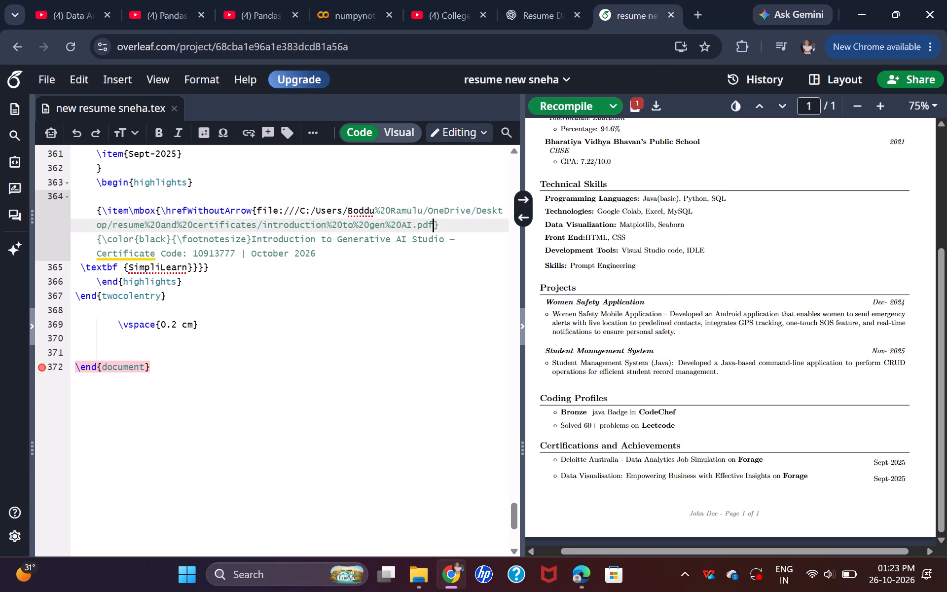
Review the LaTeX source from the projects and coding profiles down to the edited certification entry.
scroll(247, 304, "up", 8)
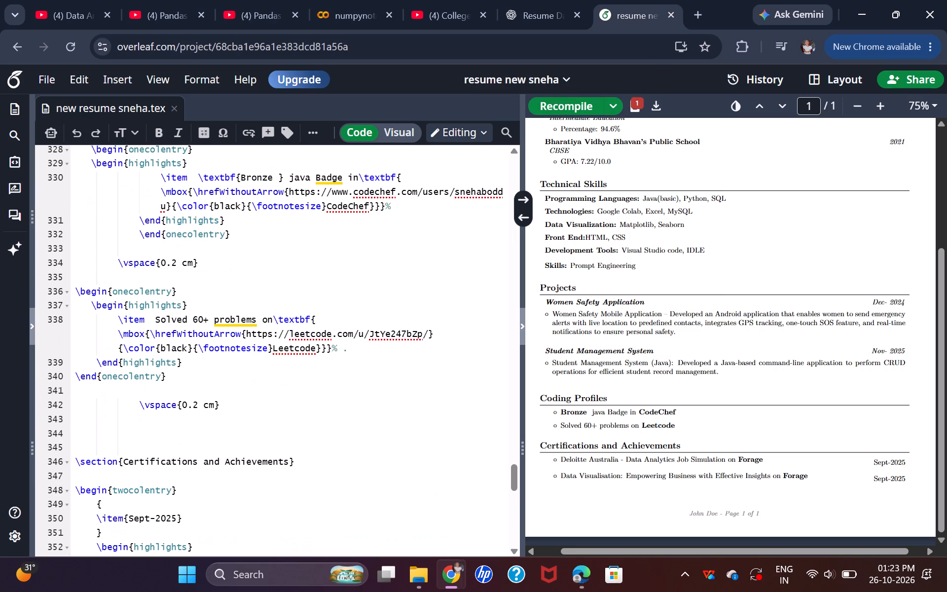
scroll(219, 325, "up", 6)
scroll(217, 328, "down", 9)
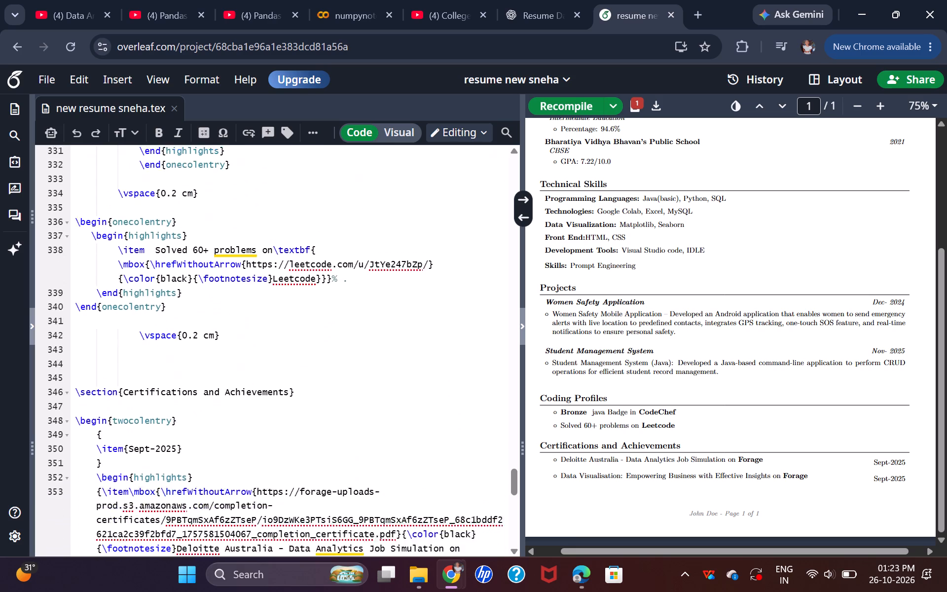
scroll(217, 328, "down", 6)
scroll(156, 280, "up", 3)
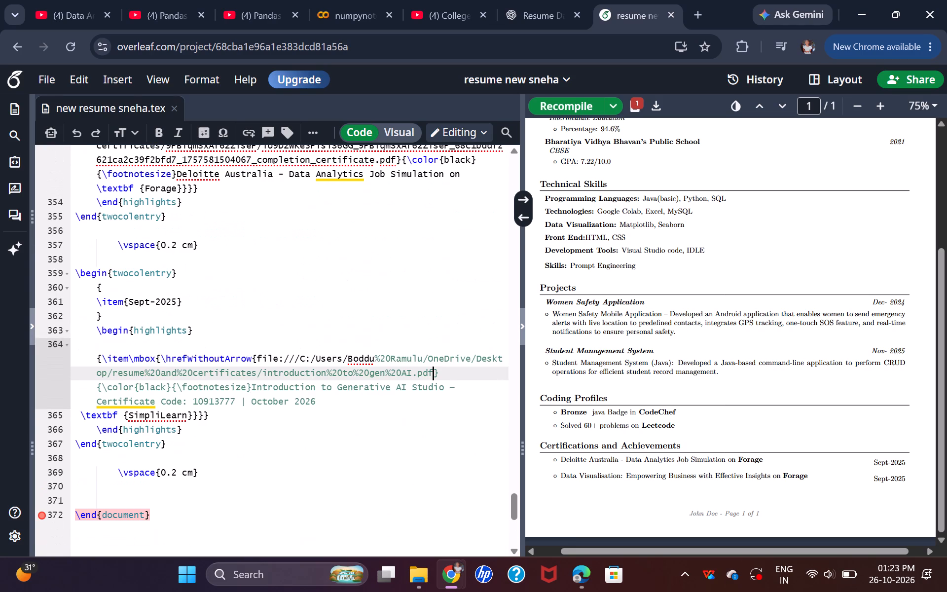
scroll(149, 286, "down", 2)
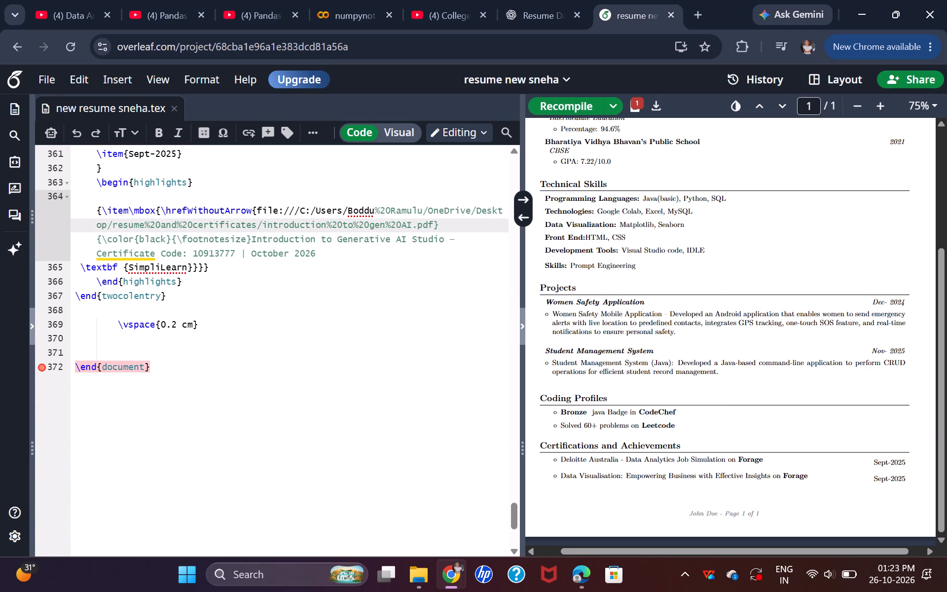
scroll(114, 362, "up", 15)
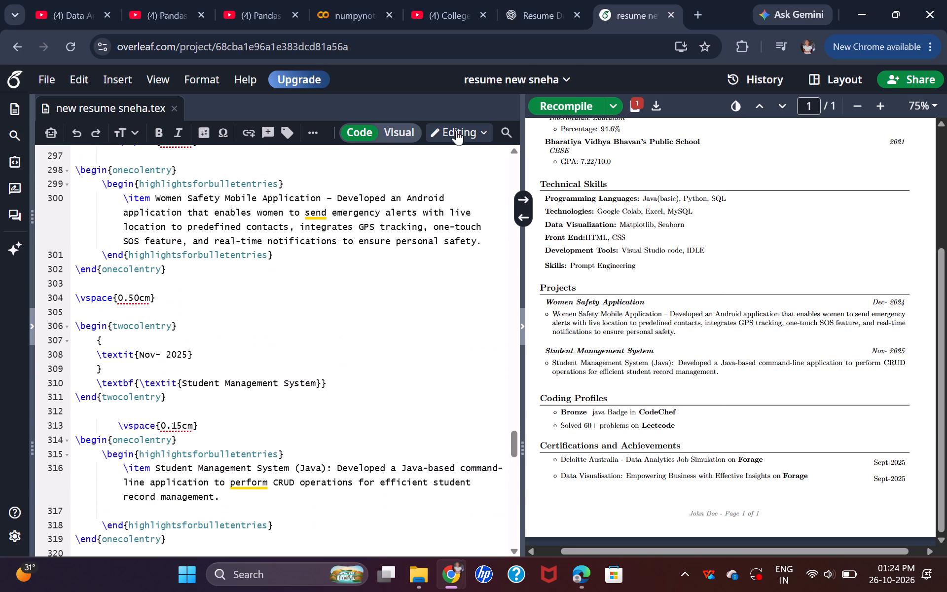
Recompile the resume, clear the cached files, and recompile it again.
left_click(565, 106)
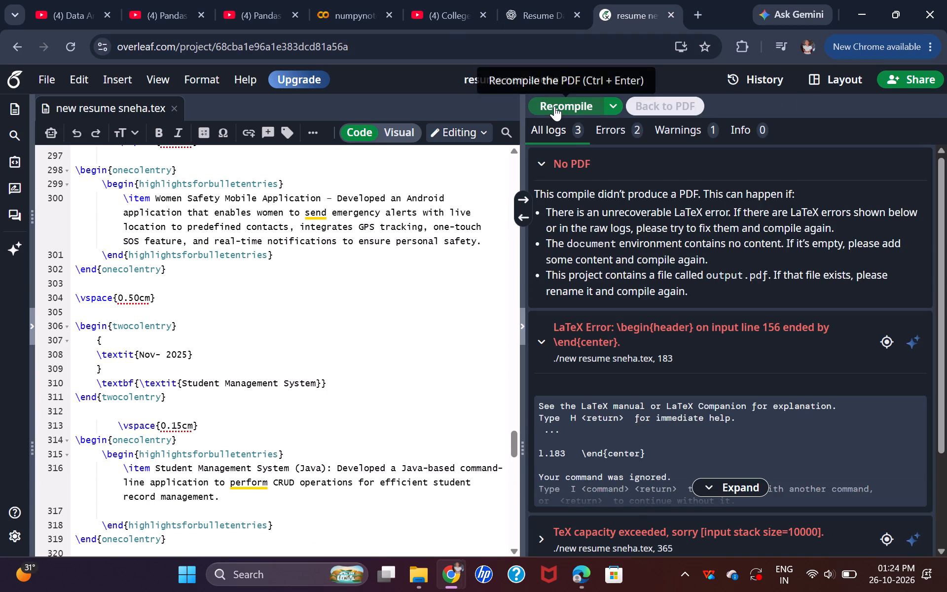
scroll(690, 291, "down", 3)
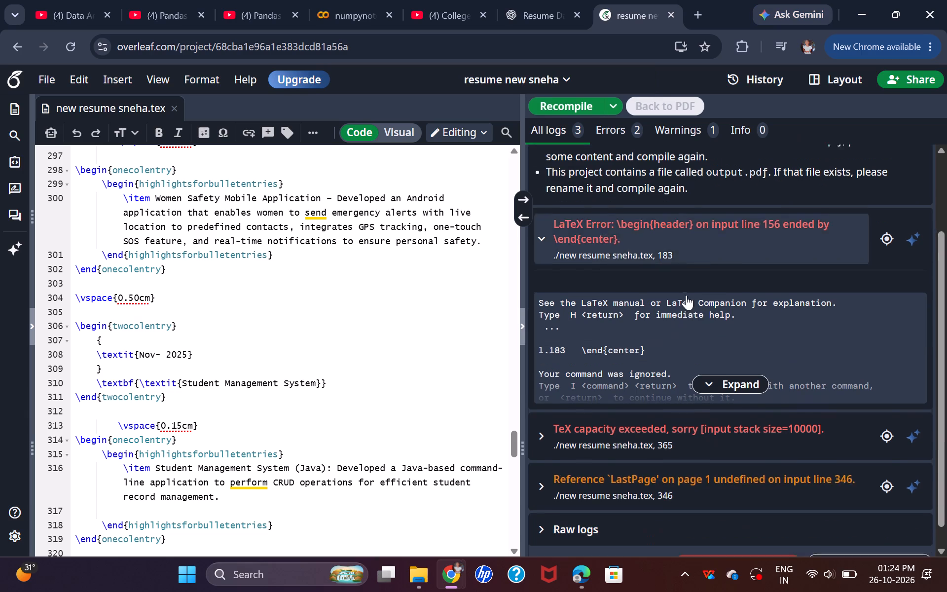
scroll(667, 318, "down", 5)
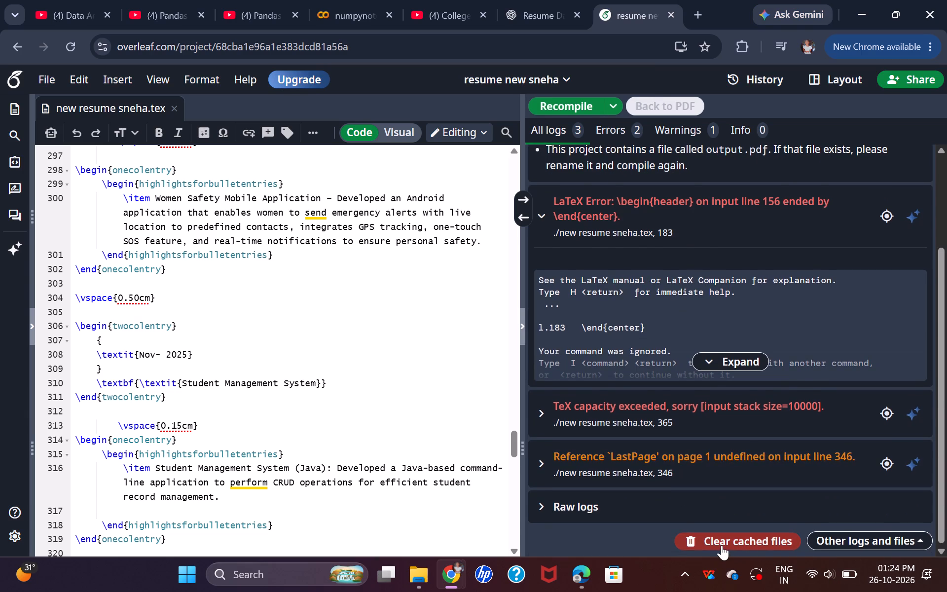
left_click(763, 538)
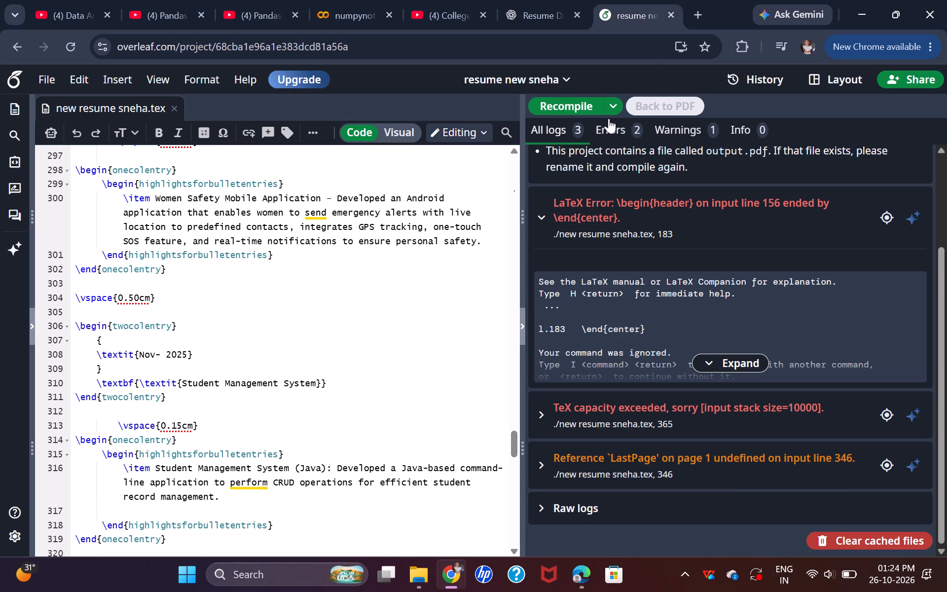
left_click(588, 107)
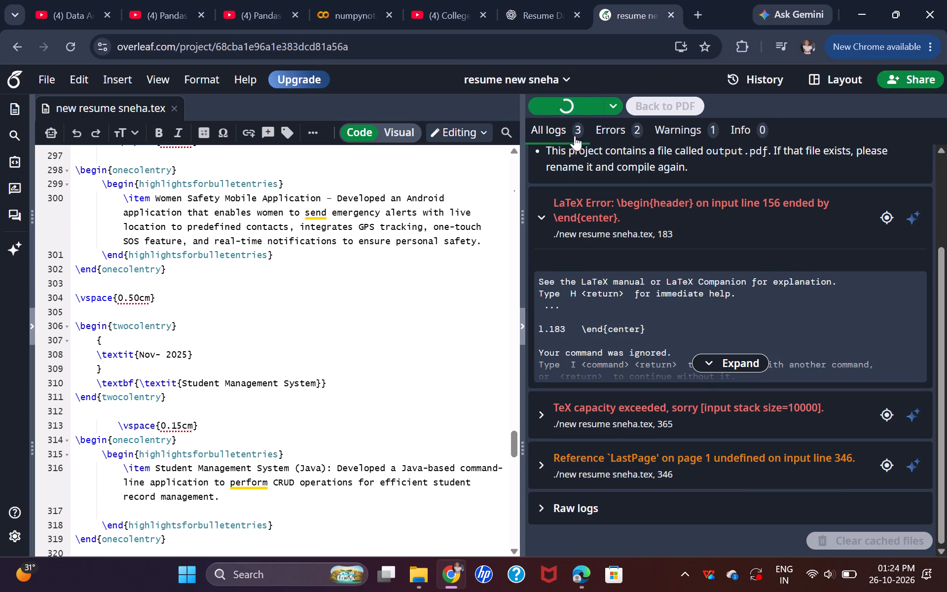
Examine the compile log, expanding the TeX capacity error and the LastPage reference warning for their details.
scroll(647, 269, "down", 2)
scroll(647, 269, "up", 3)
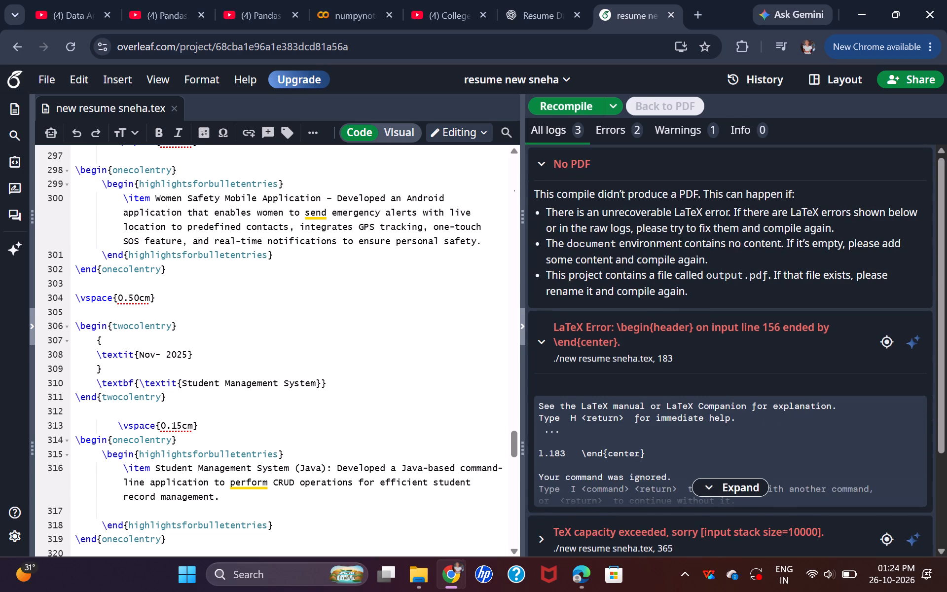
double_click(547, 344)
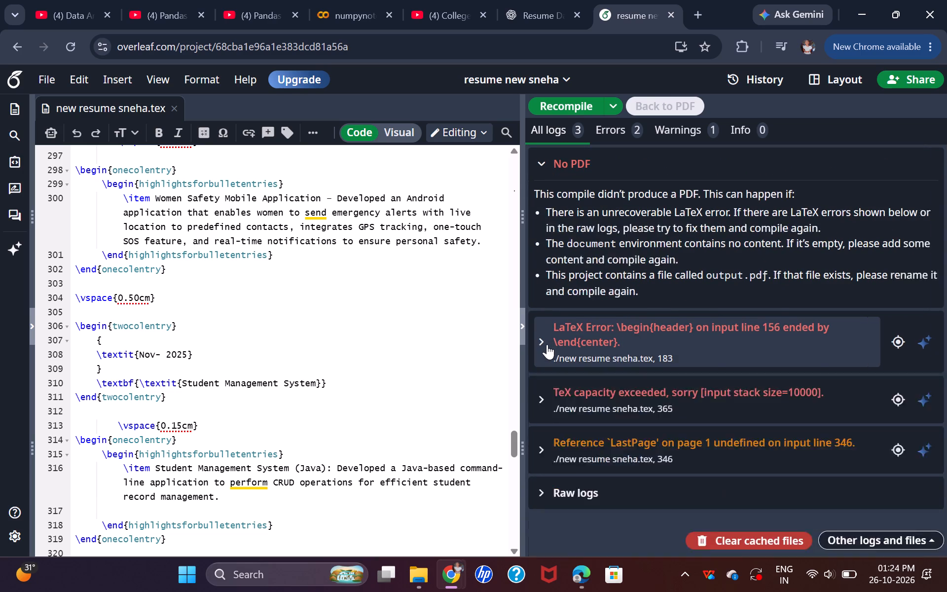
scroll(673, 310, "down", 3)
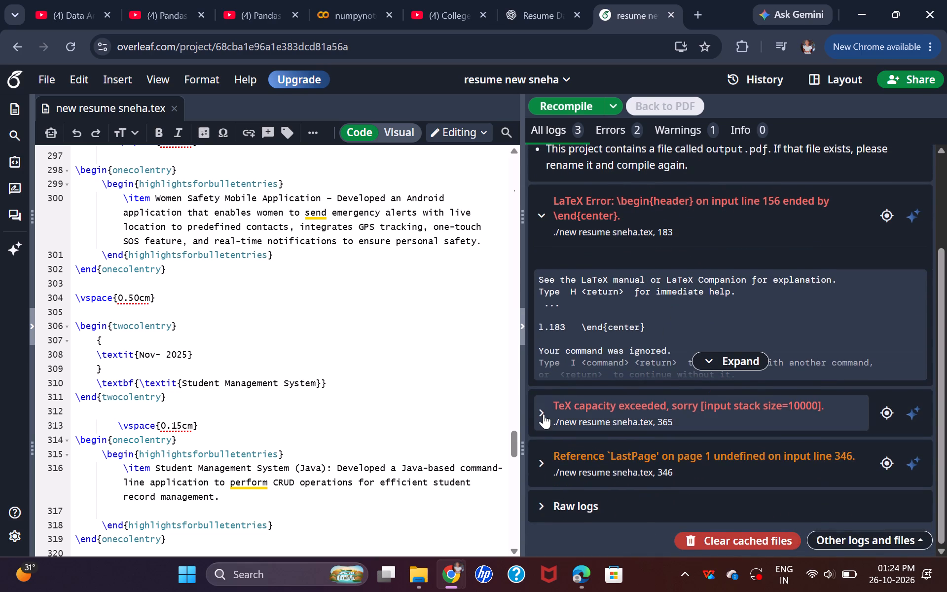
left_click(544, 410)
scroll(625, 386, "down", 3)
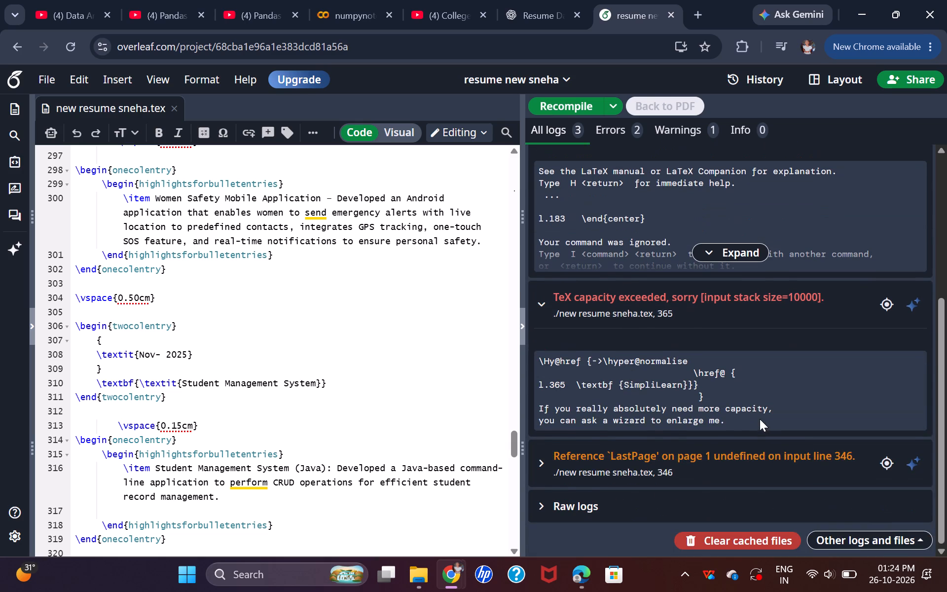
left_click(549, 459)
scroll(621, 415, "down", 5)
Undo the recent edits to the Generative AI Studio certificate entry, back through the last typing on the Technologies line.
left_click(247, 389)
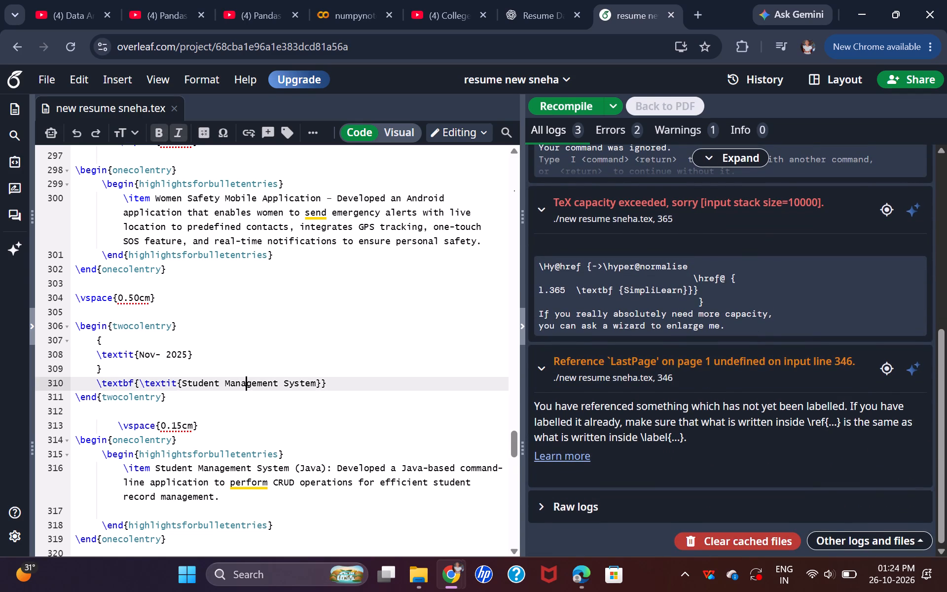
scroll(247, 390, "down", 17)
scroll(270, 378, "down", 4)
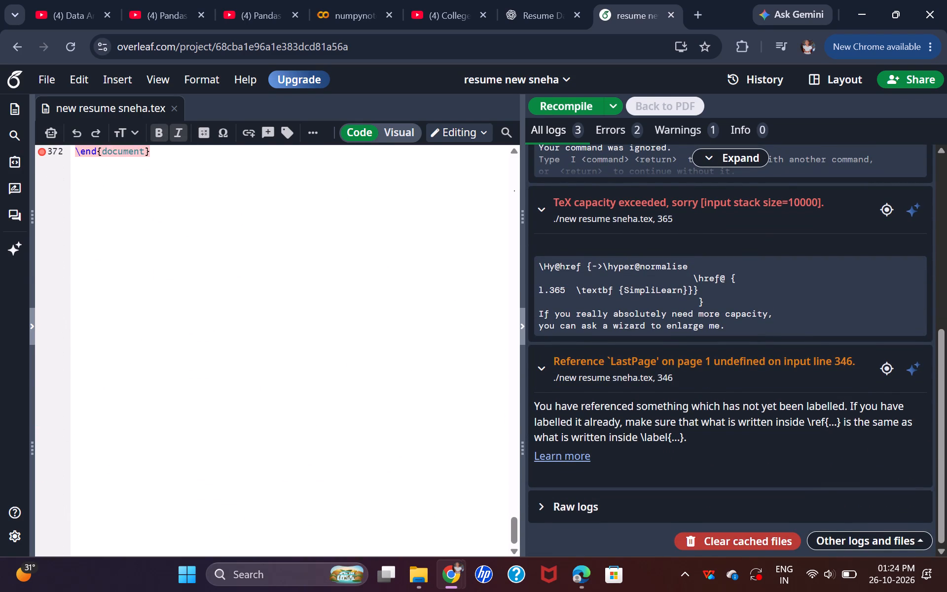
scroll(272, 377, "up", 7)
key("ctrl+z")
key("ctrl+z")
key("ctrl+z")
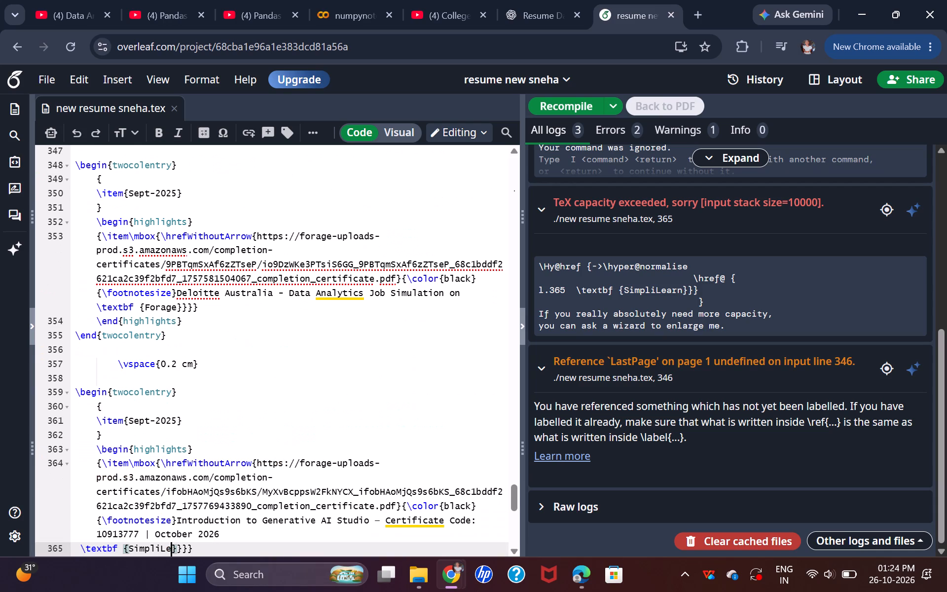
key("ctrl+z")
key("ctrl+z")
key("ctrl+z")
key("ctrl+z")
key("ctrl+z")
key("ctrl+z")
key("ctrl+z")
key("ctrl+z")
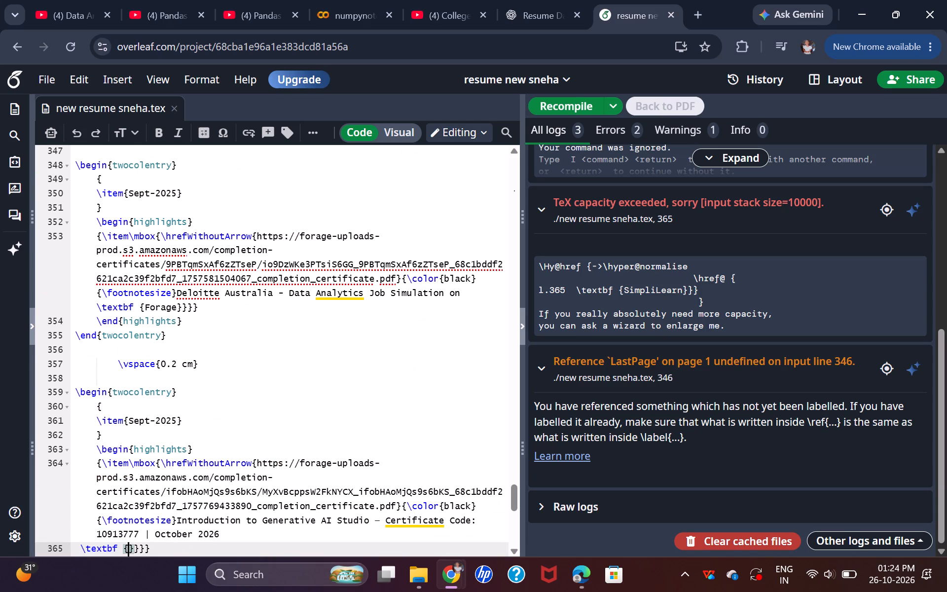
key("ctrl+z")
key("ctrl+z")
key("ctrl+z")
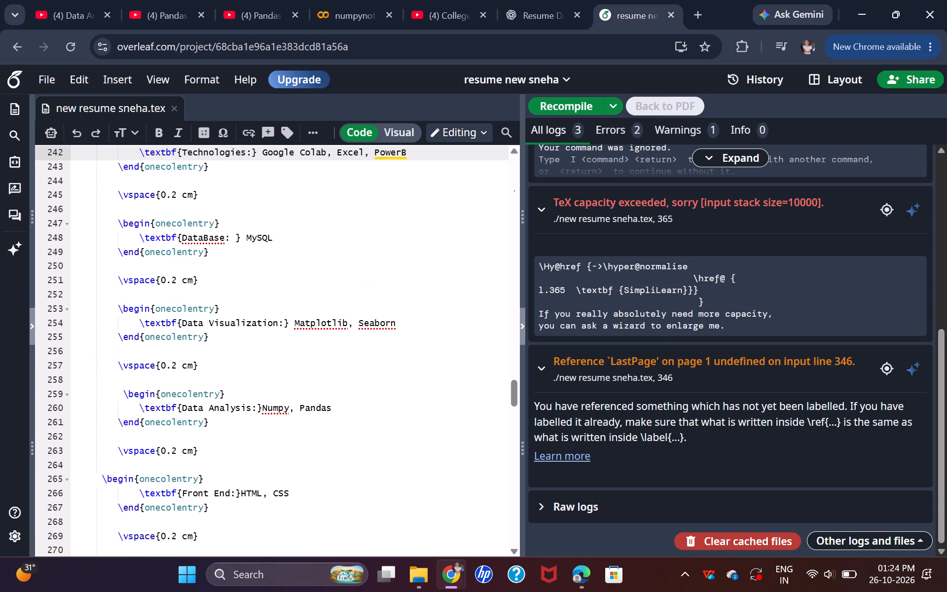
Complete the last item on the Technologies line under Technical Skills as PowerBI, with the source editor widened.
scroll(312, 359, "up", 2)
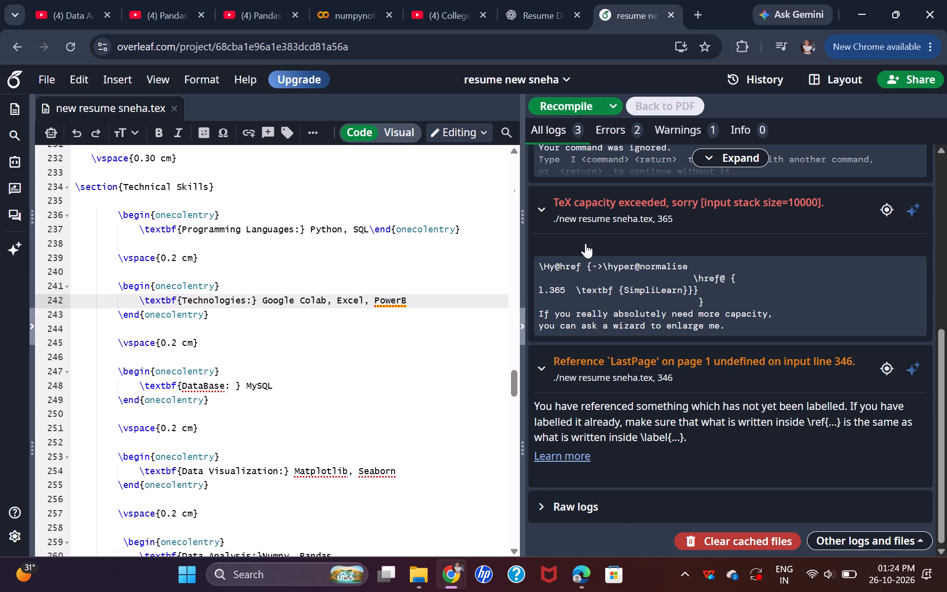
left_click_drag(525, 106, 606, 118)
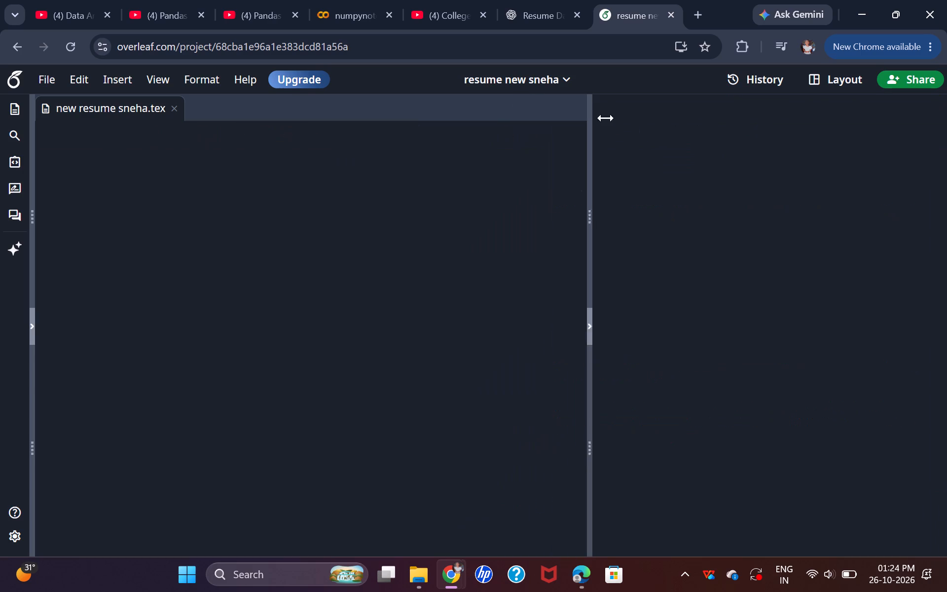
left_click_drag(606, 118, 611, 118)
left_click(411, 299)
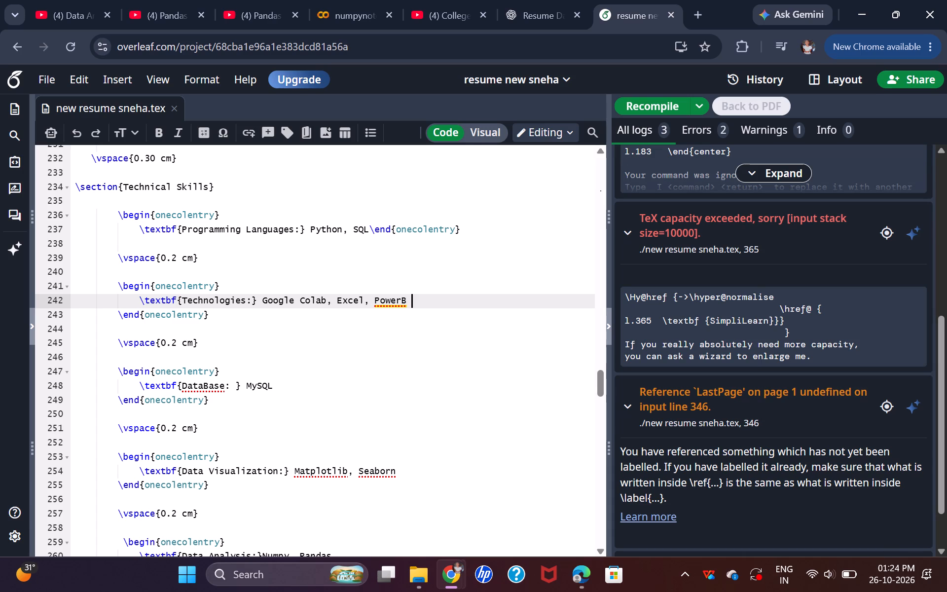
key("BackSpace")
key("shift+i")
Review the LaTeX source from the Technical Skills section down to the end of the document.
scroll(293, 377, "down", 10)
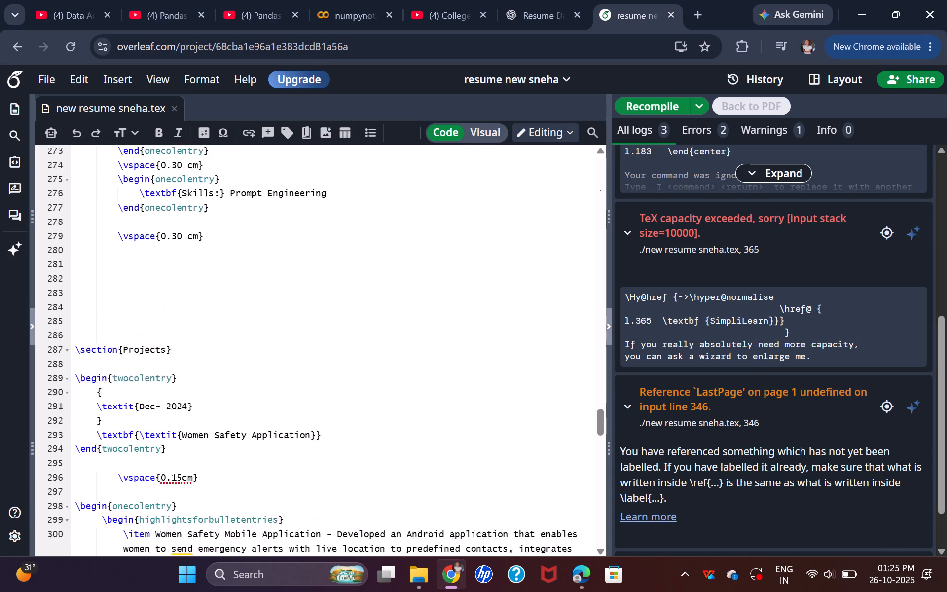
scroll(290, 380, "down", 7)
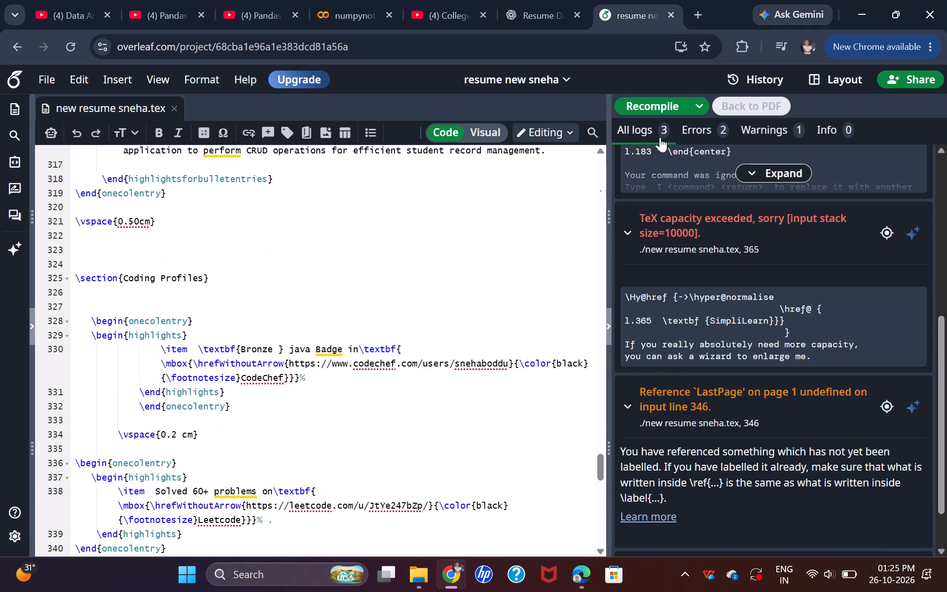
scroll(291, 349, "down", 2)
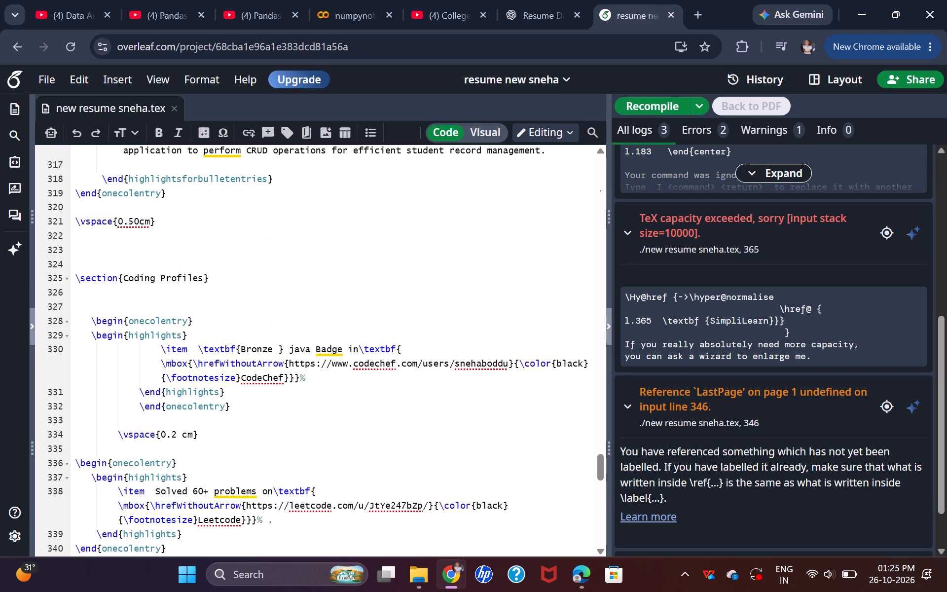
scroll(291, 349, "down", 6)
scroll(270, 311, "down", 1)
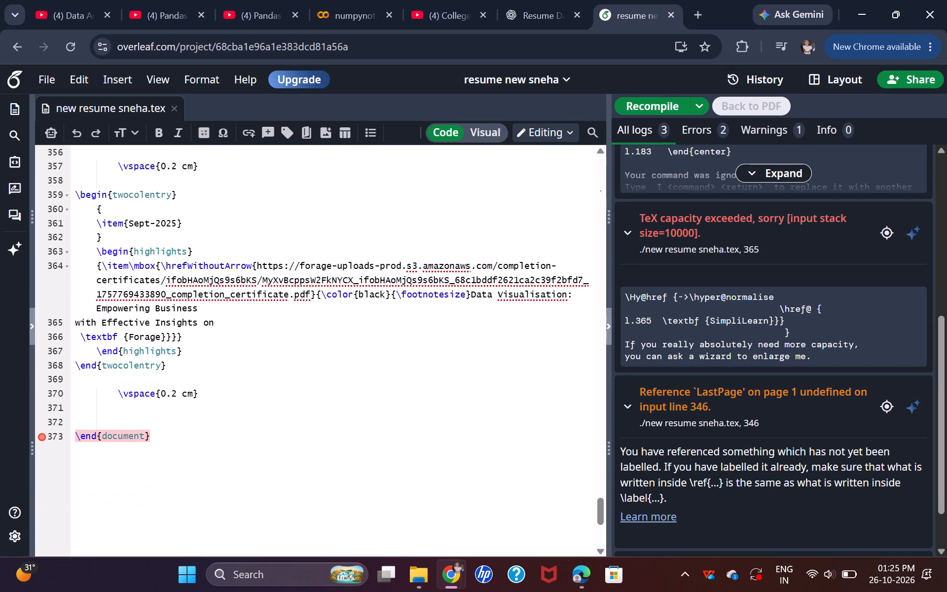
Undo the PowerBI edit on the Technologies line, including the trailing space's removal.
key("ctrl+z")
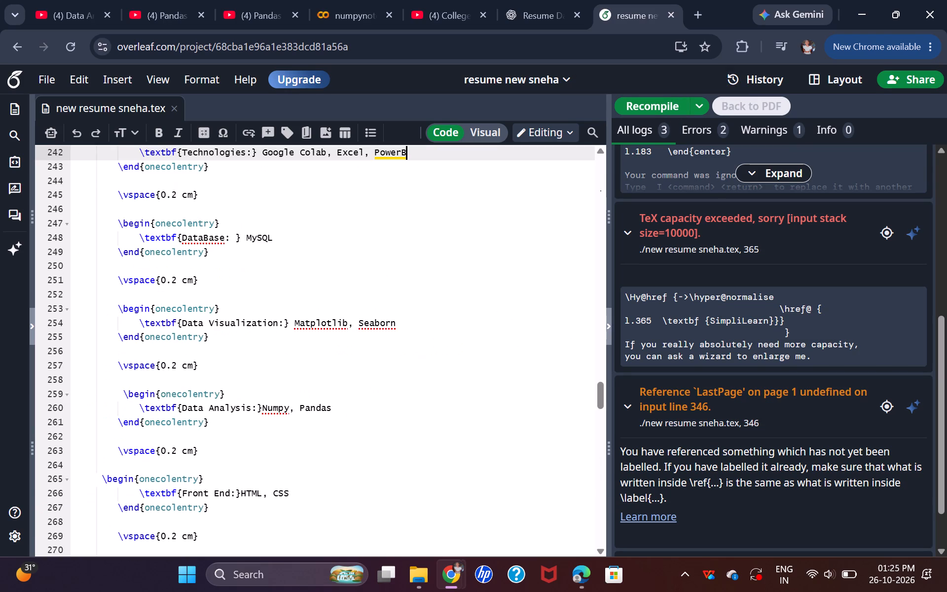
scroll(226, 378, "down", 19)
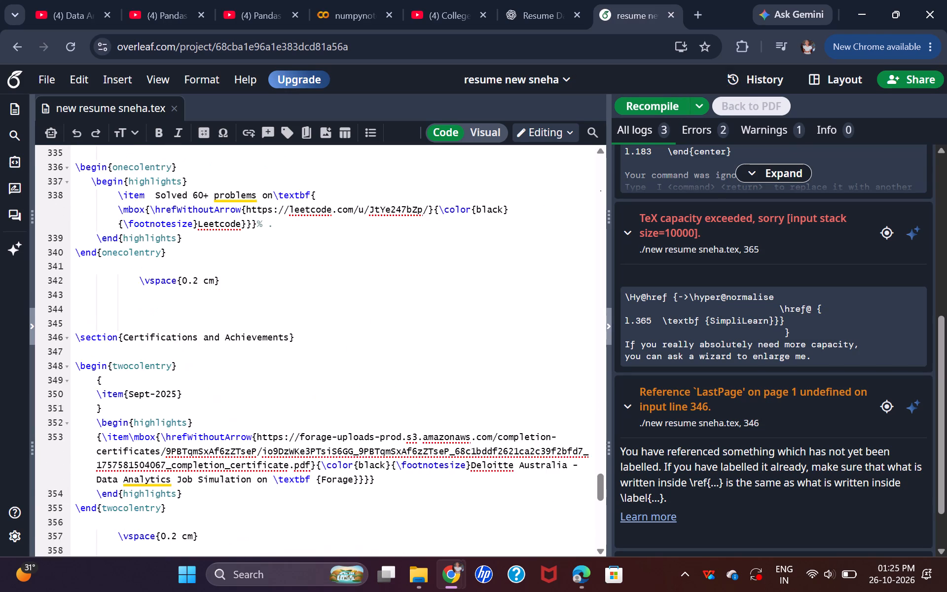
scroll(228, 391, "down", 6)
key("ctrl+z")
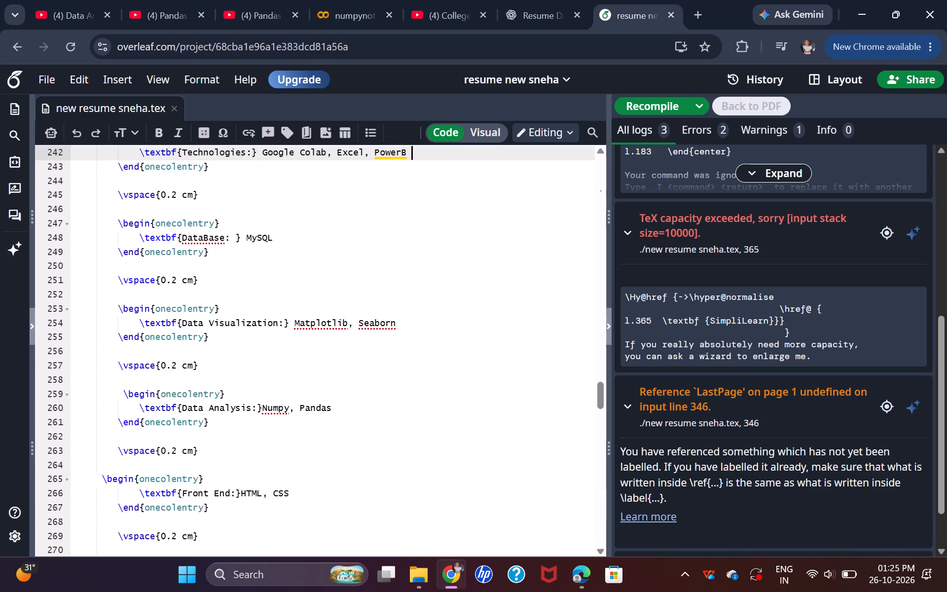
Clear the resume project's cached files, and repeat the clearing once more.
scroll(230, 386, "down", 15)
scroll(230, 386, "down", 6)
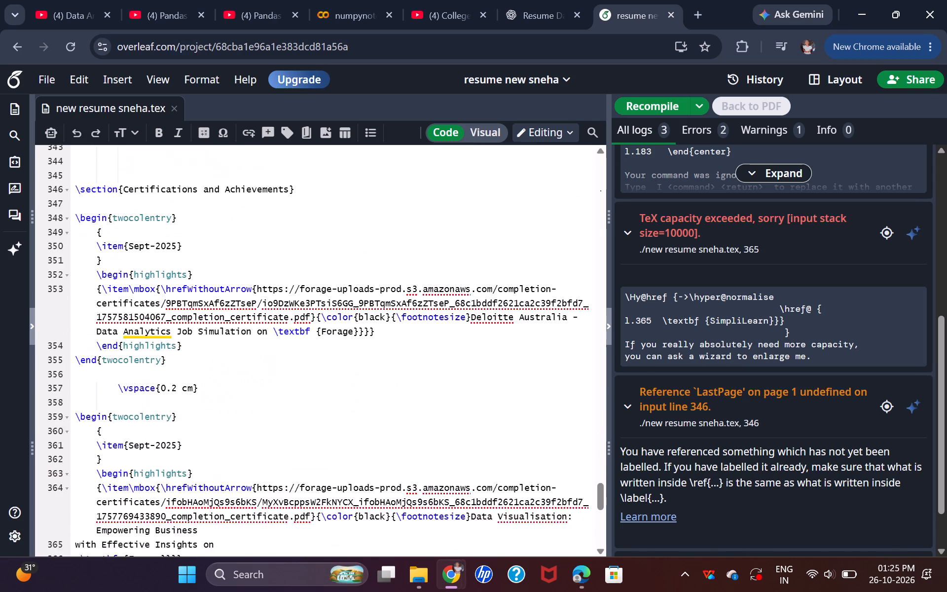
scroll(231, 386, "down", 6)
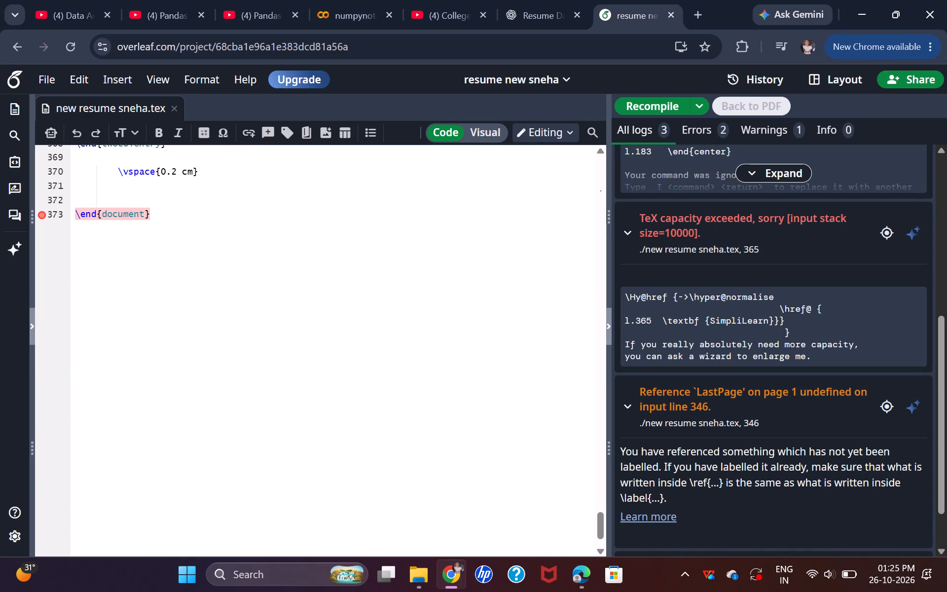
scroll(794, 385, "down", 9)
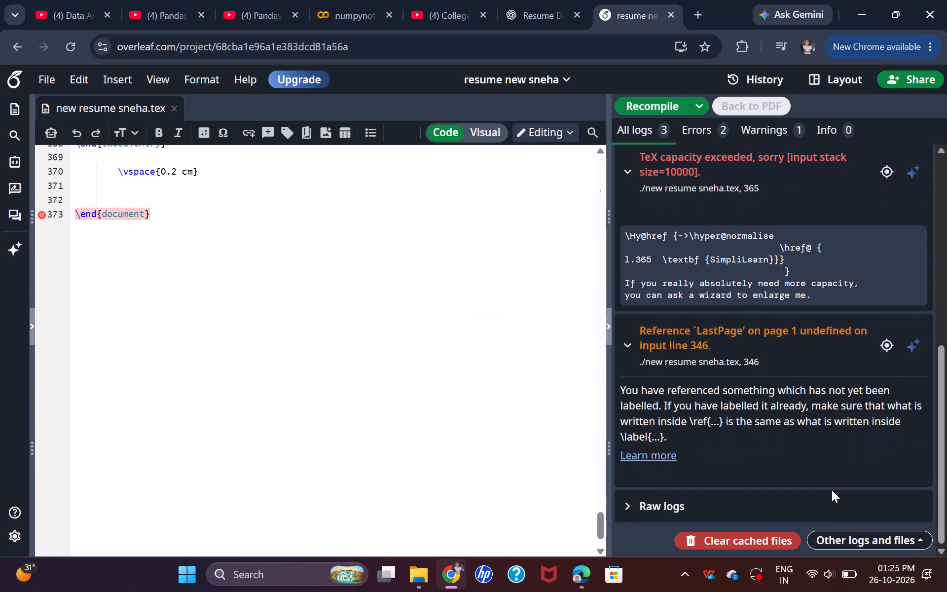
left_click(772, 542)
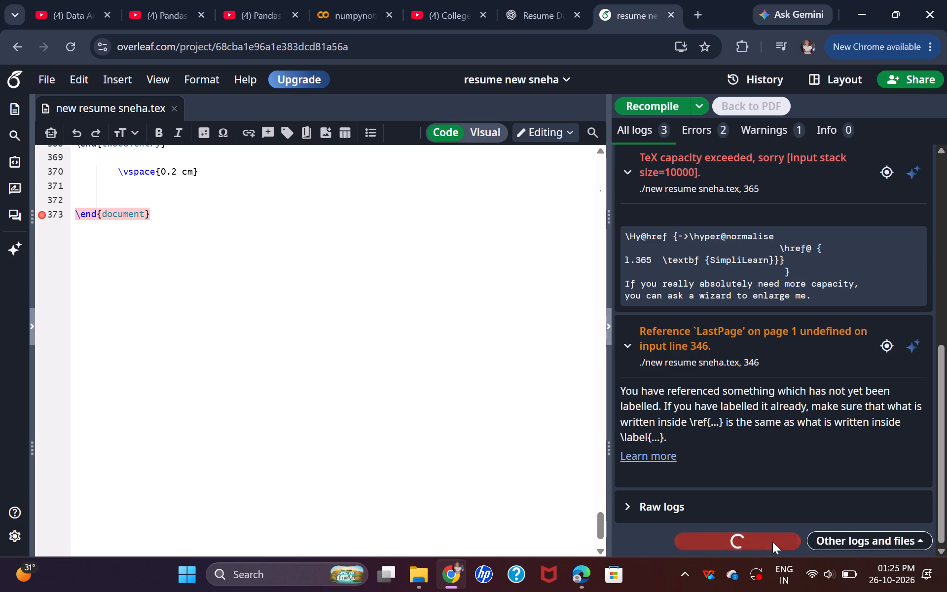
scroll(379, 488, "up", 4)
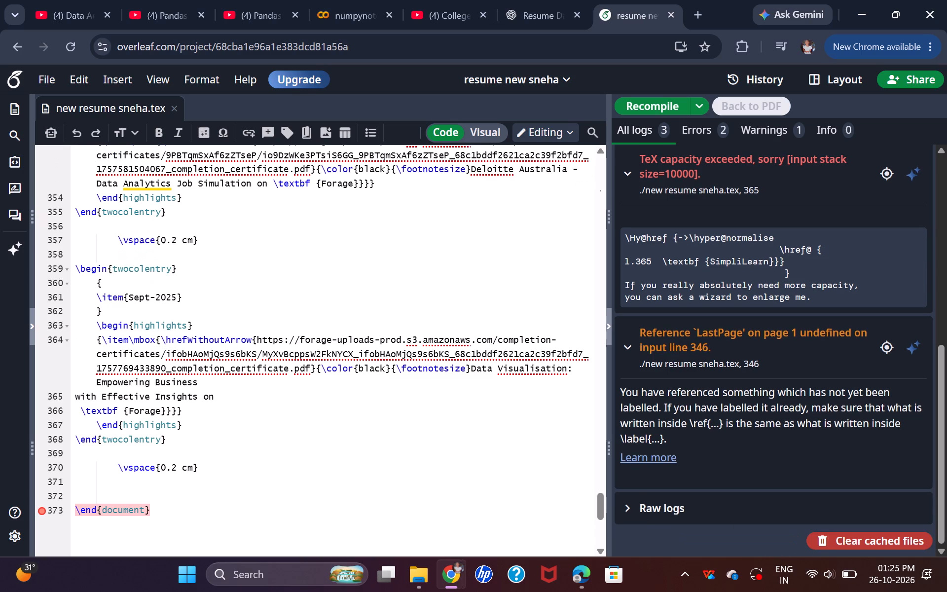
scroll(736, 465, "down", 3)
scroll(757, 511, "down", 3)
left_click(861, 532)
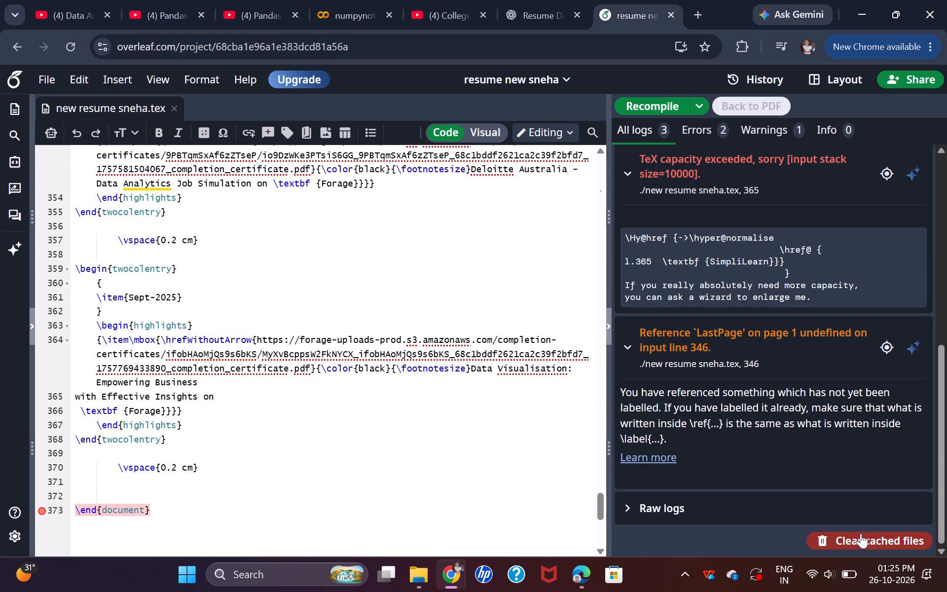
left_click(863, 541)
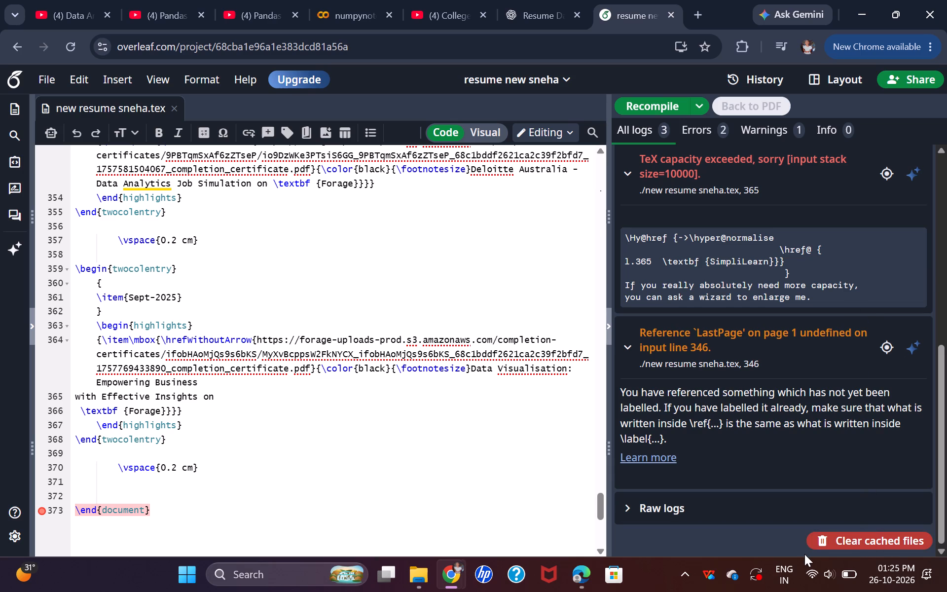
Review the projects, coding profiles and both Forage certification entries in the LaTeX source.
scroll(495, 291, "up", 3)
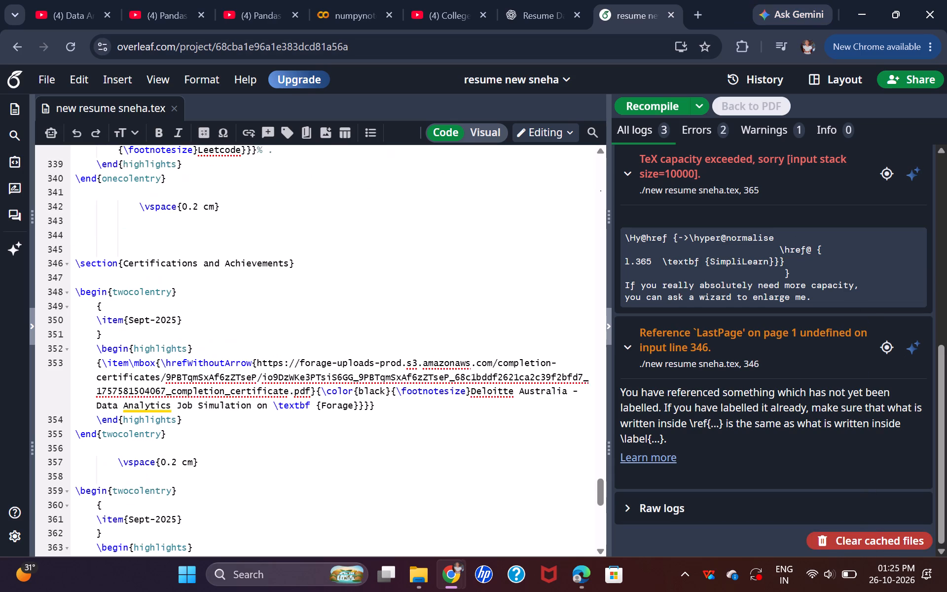
scroll(461, 319, "up", 7)
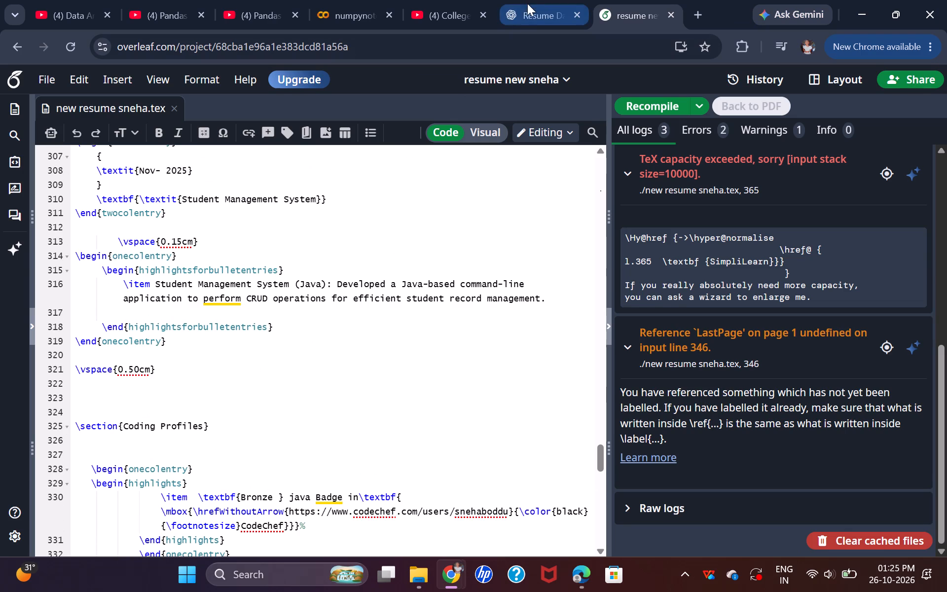
scroll(409, 189, "up", 1)
scroll(416, 195, "down", 4)
scroll(344, 287, "down", 3)
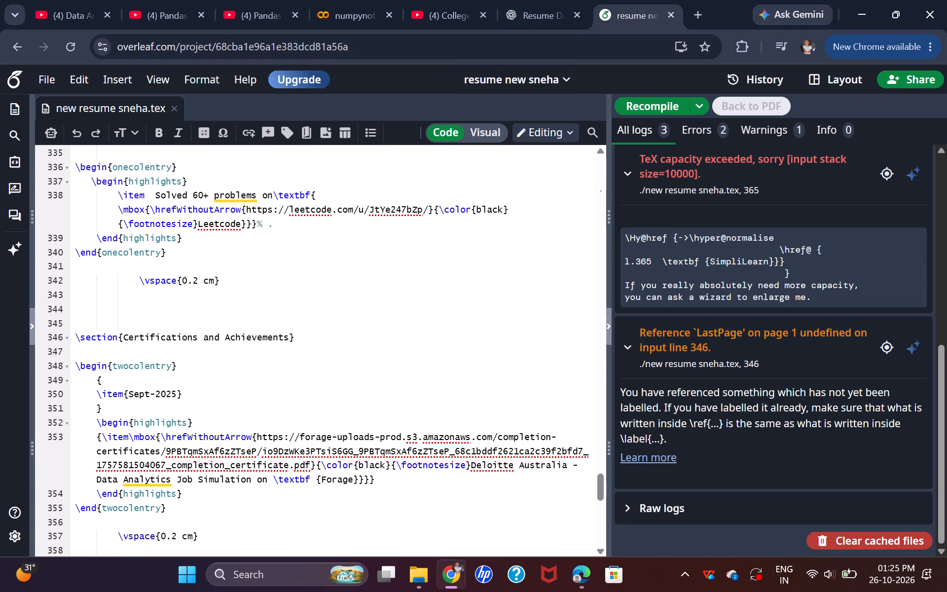
scroll(214, 253, "down", 5)
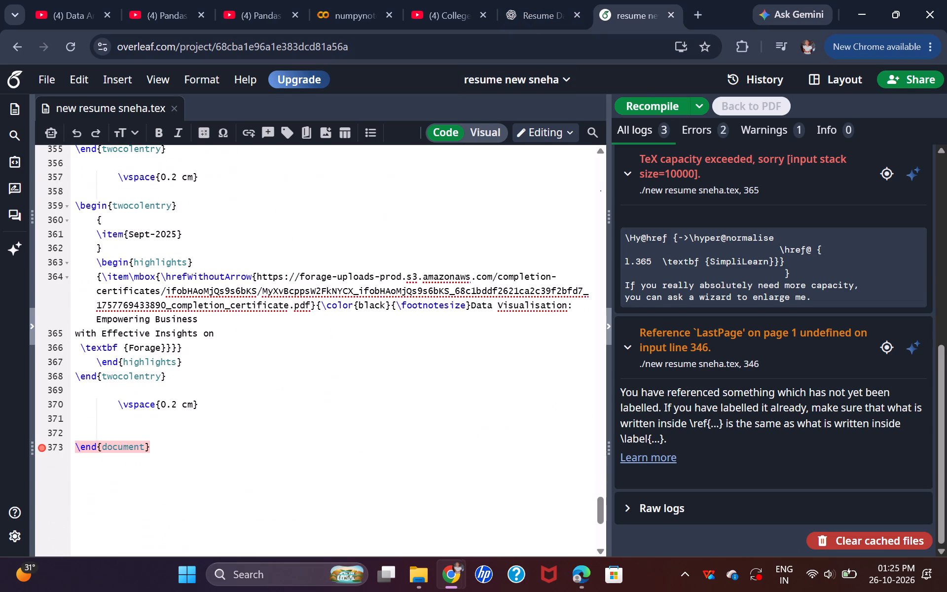
scroll(252, 257, "up", 3)
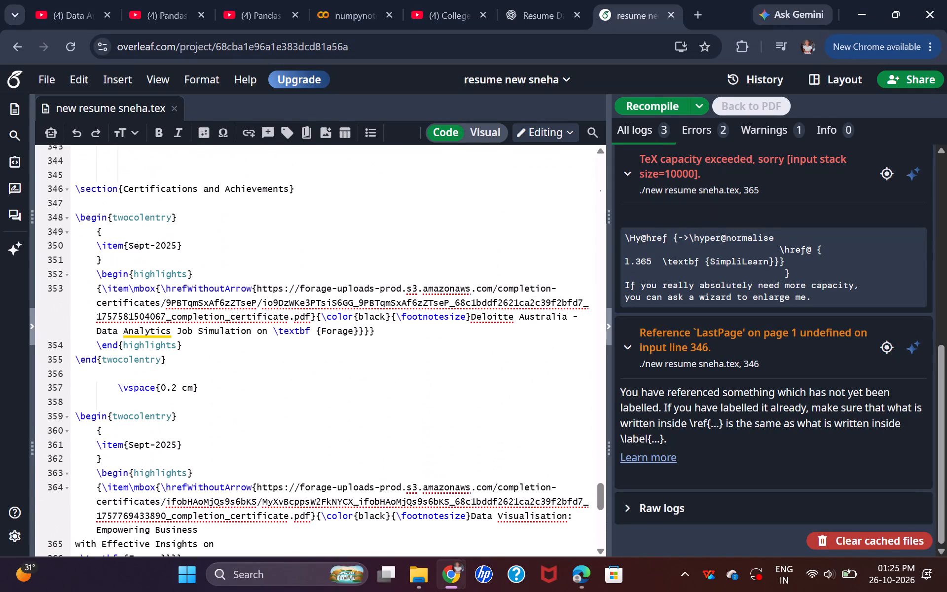
scroll(252, 256, "down", 2)
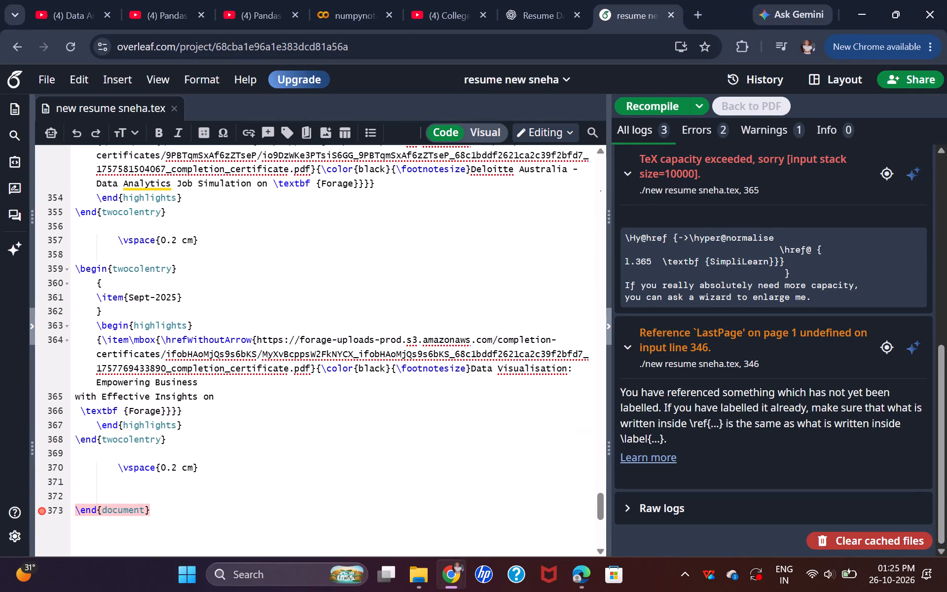
left_click(352, 289)
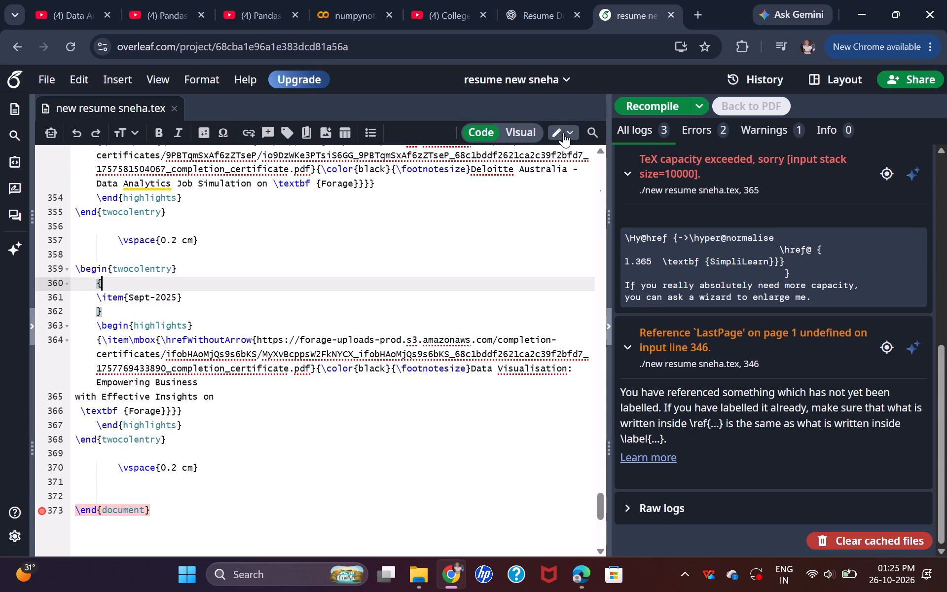
Examine the Certifications and Achievements entries in the visual editing view, and return to the code view.
left_click(478, 128)
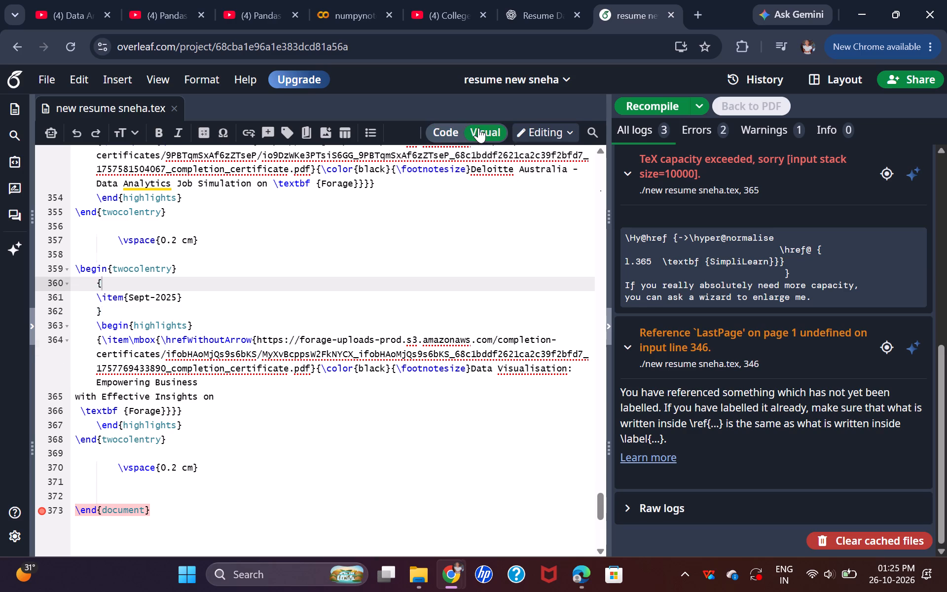
scroll(269, 265, "down", 5)
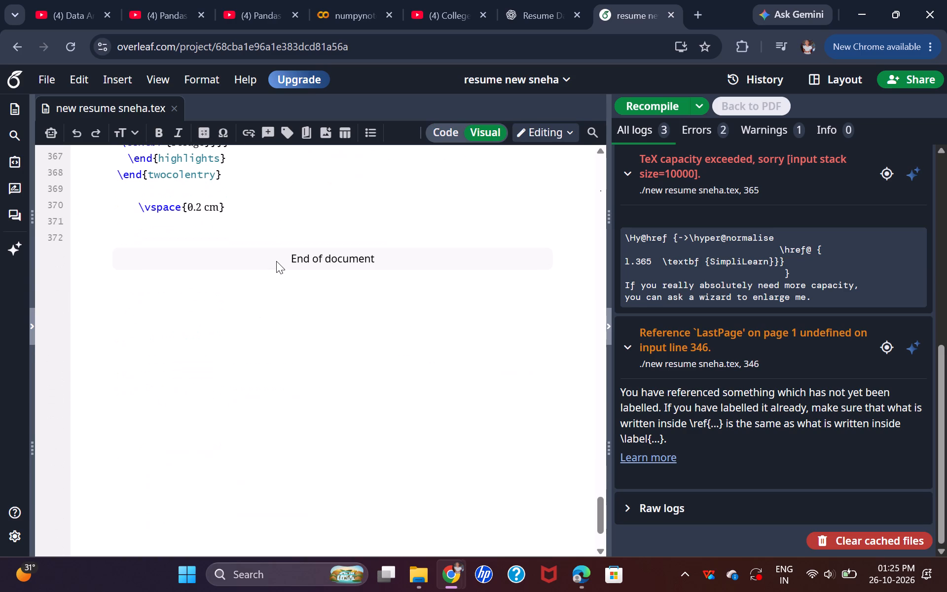
scroll(276, 261, "up", 10)
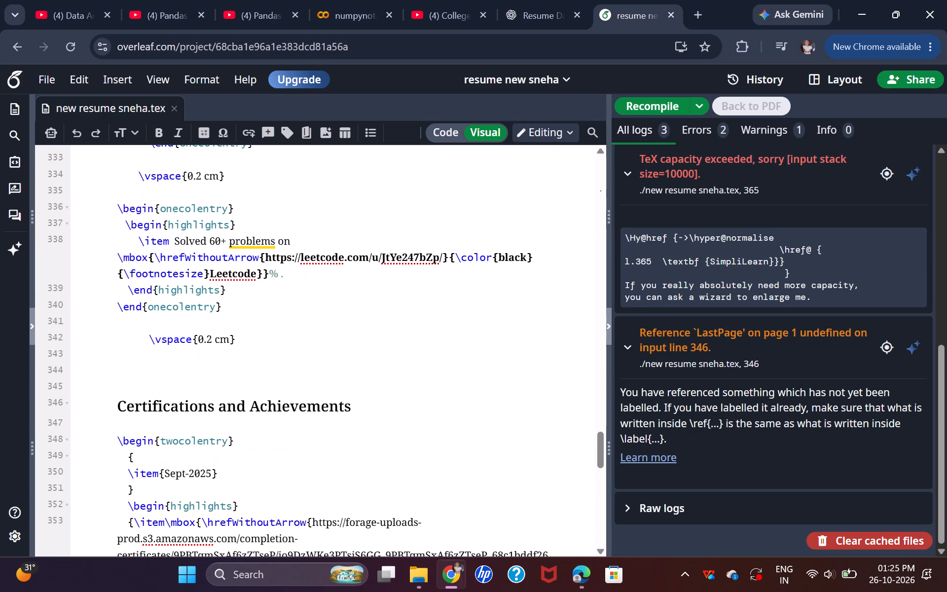
scroll(282, 256, "down", 4)
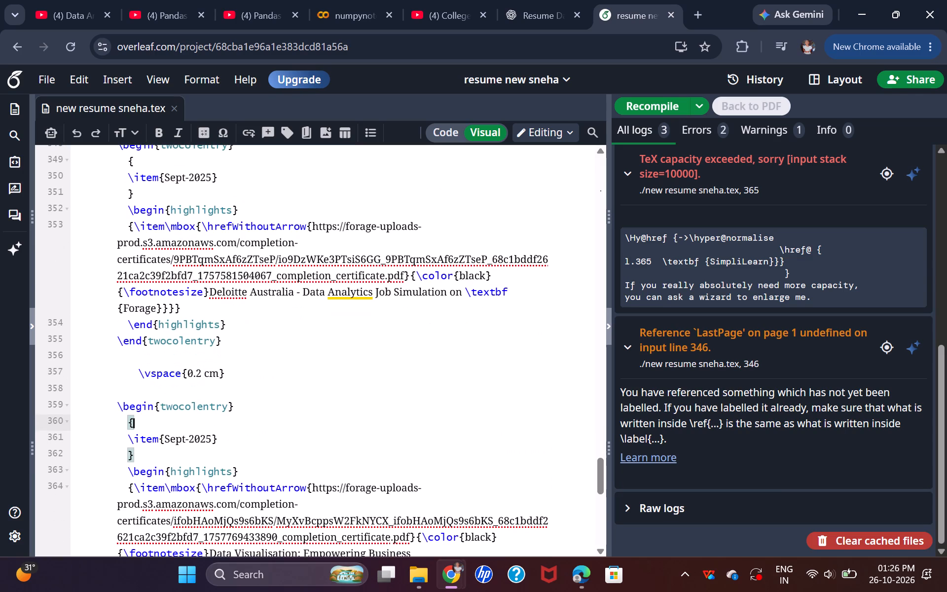
scroll(283, 255, "down", 2)
scroll(292, 244, "up", 2)
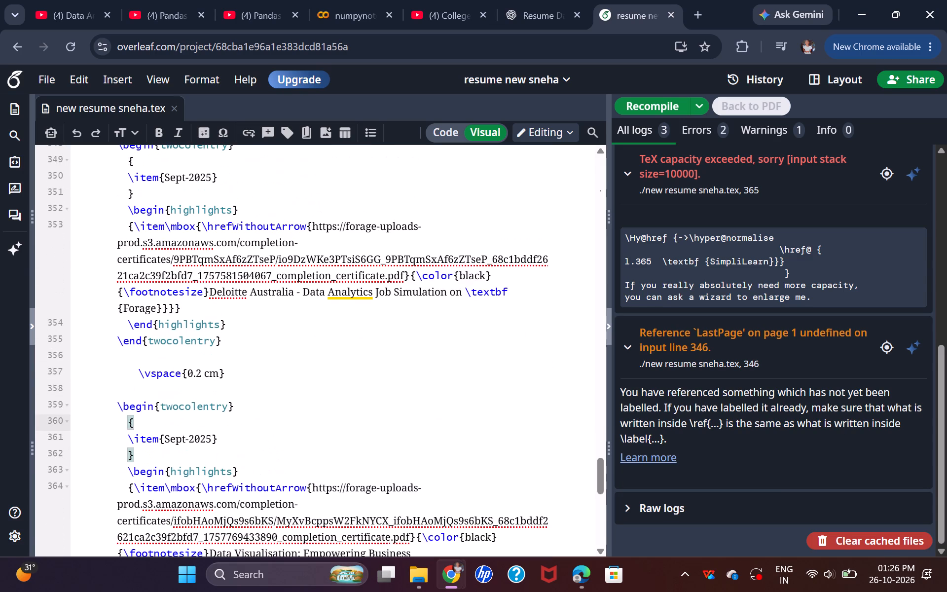
scroll(430, 305, "down", 1)
scroll(349, 250, "down", 1)
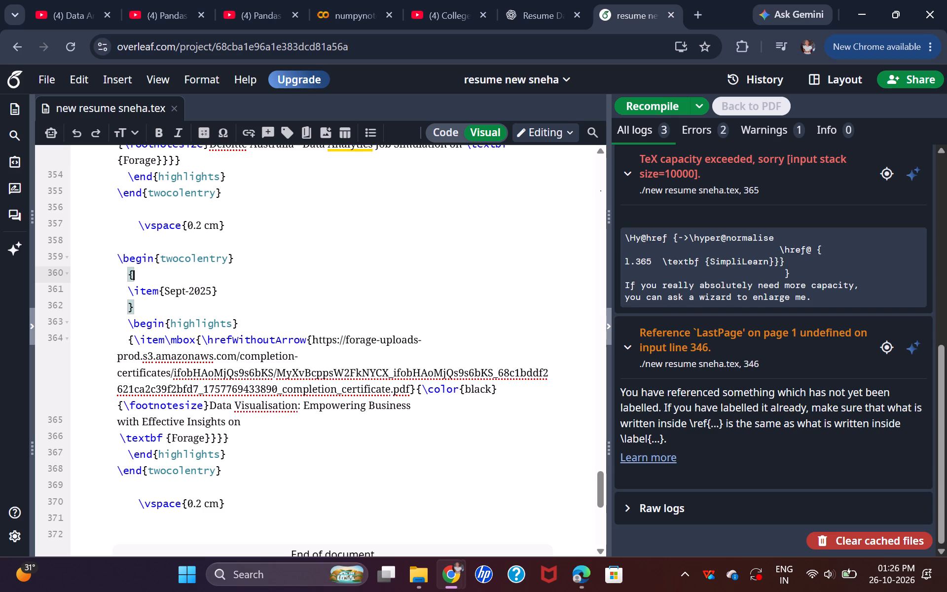
left_click(444, 130)
Recompile the resume with the restored certification entries.
scroll(295, 355, "down", 1)
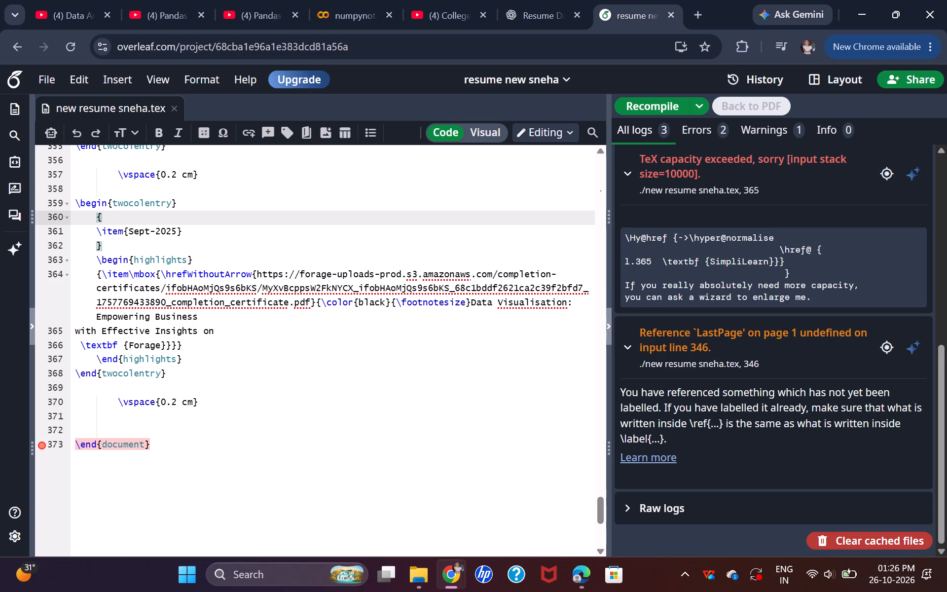
scroll(354, 317, "up", 3)
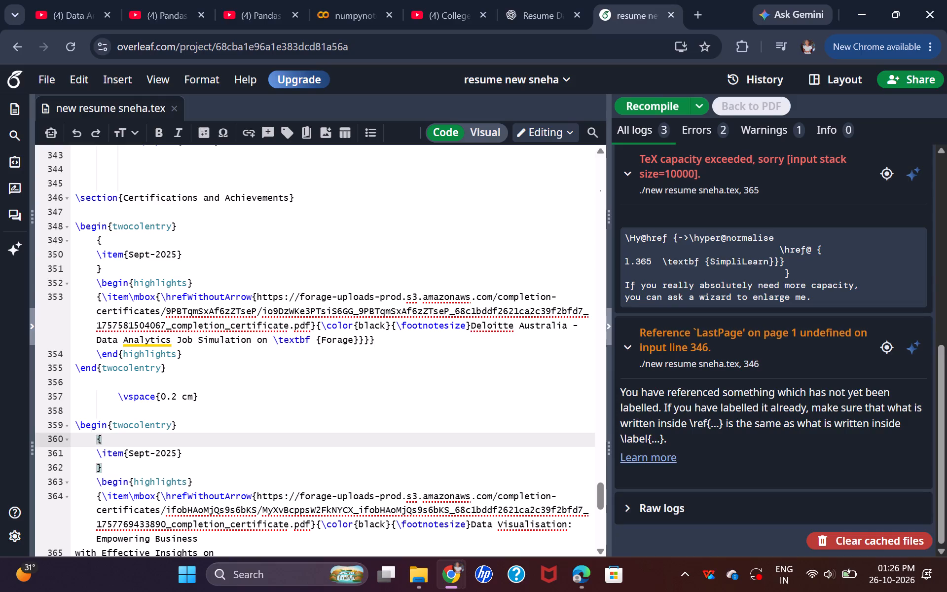
left_click(664, 97)
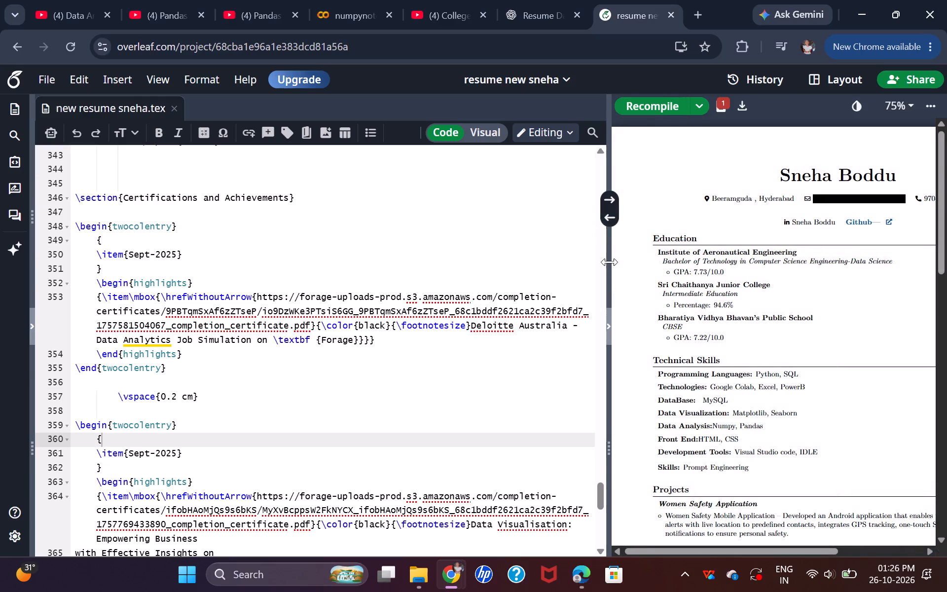
Widen the PDF preview and review both pages of the compiled resume.
left_click_drag(610, 261, 449, 273)
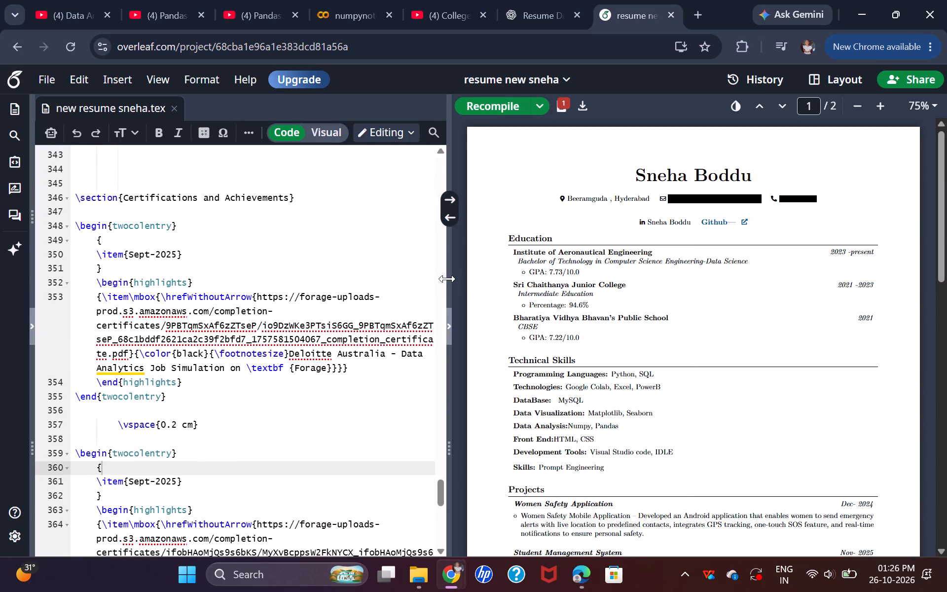
left_click_drag(447, 277, 480, 273)
scroll(674, 340, "down", 2)
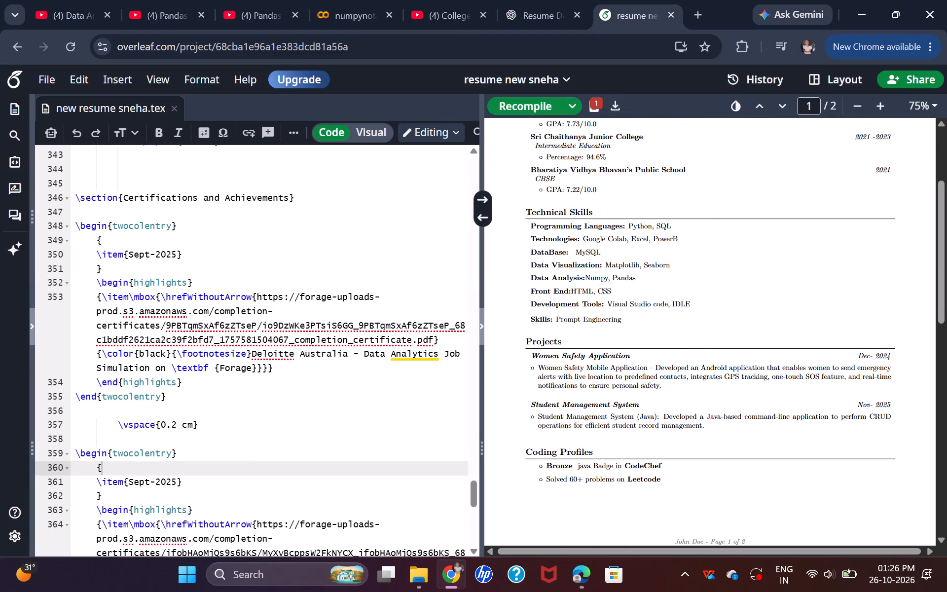
scroll(672, 305, "down", 3)
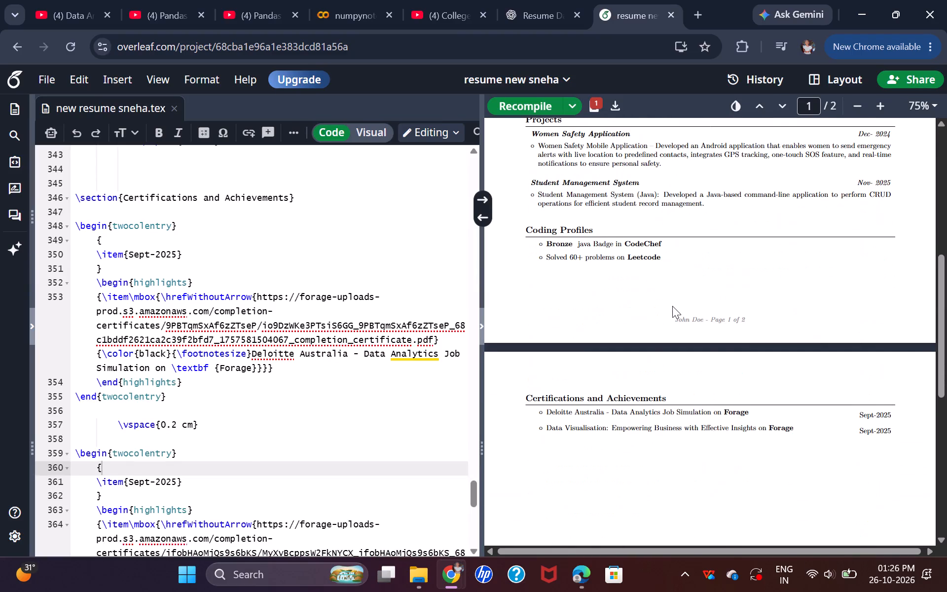
scroll(621, 304, "up", 3)
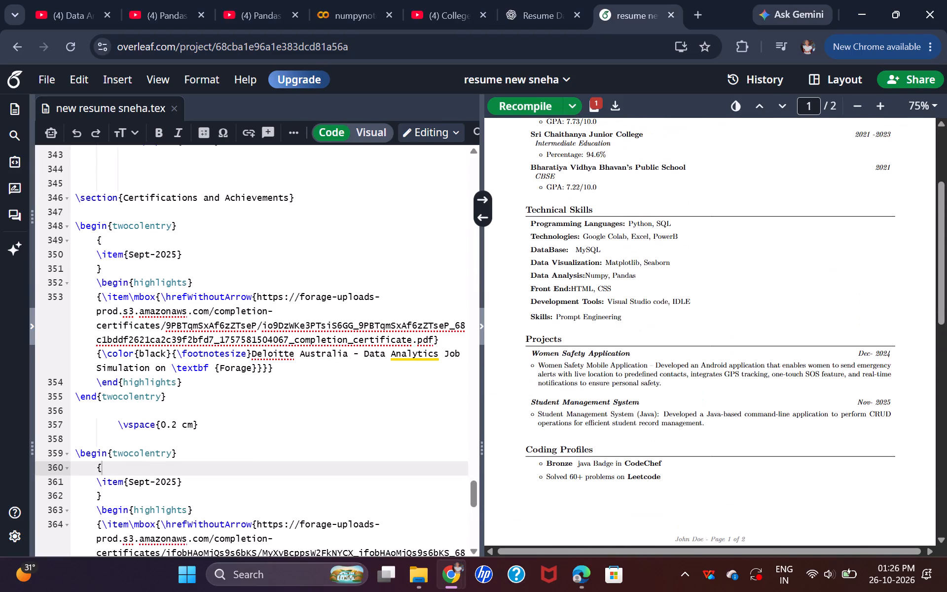
Complete the last Technologies skill in the LaTeX source so that it reads PowerBI.
scroll(360, 307, "up", 6)
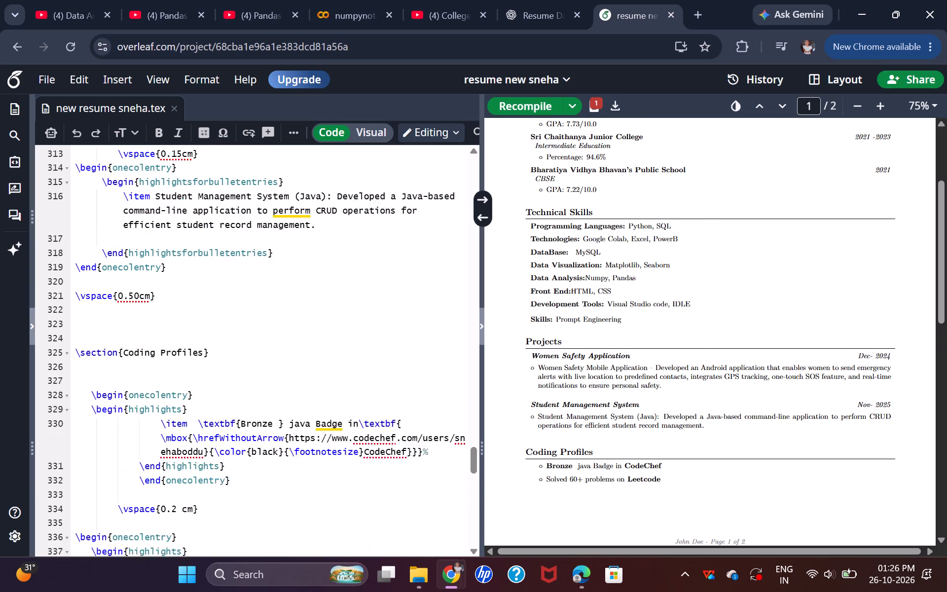
scroll(360, 306, "up", 12)
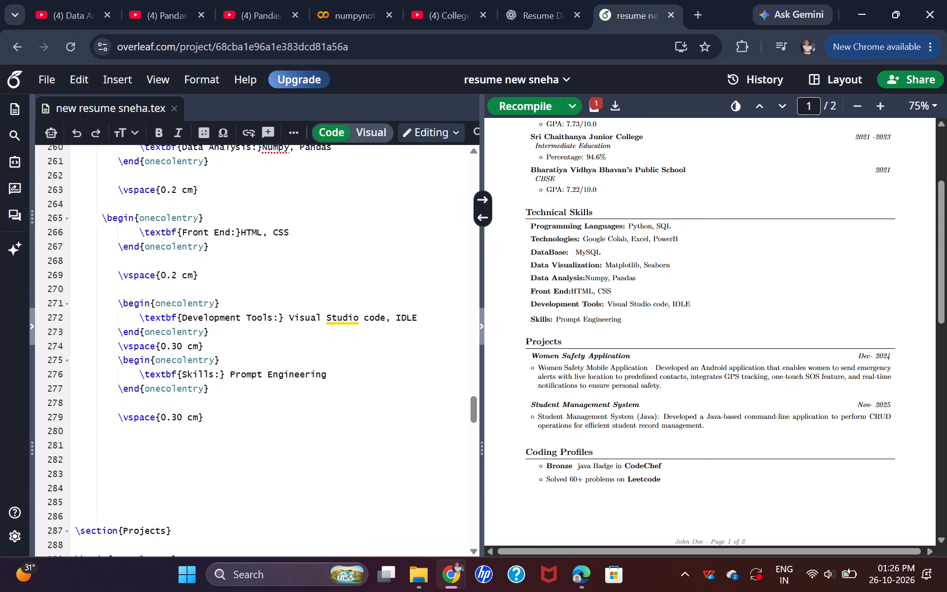
scroll(370, 301, "up", 5)
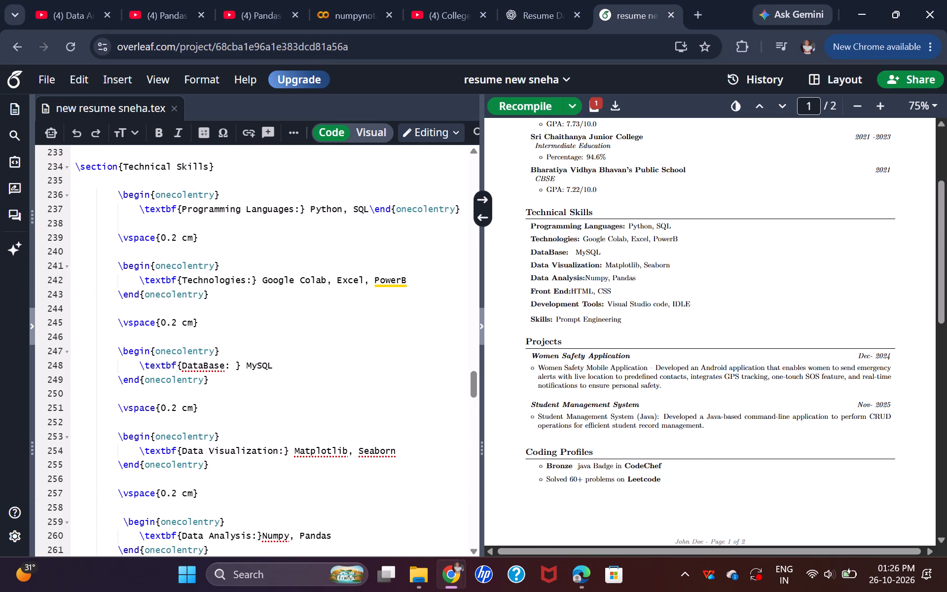
left_click(407, 277)
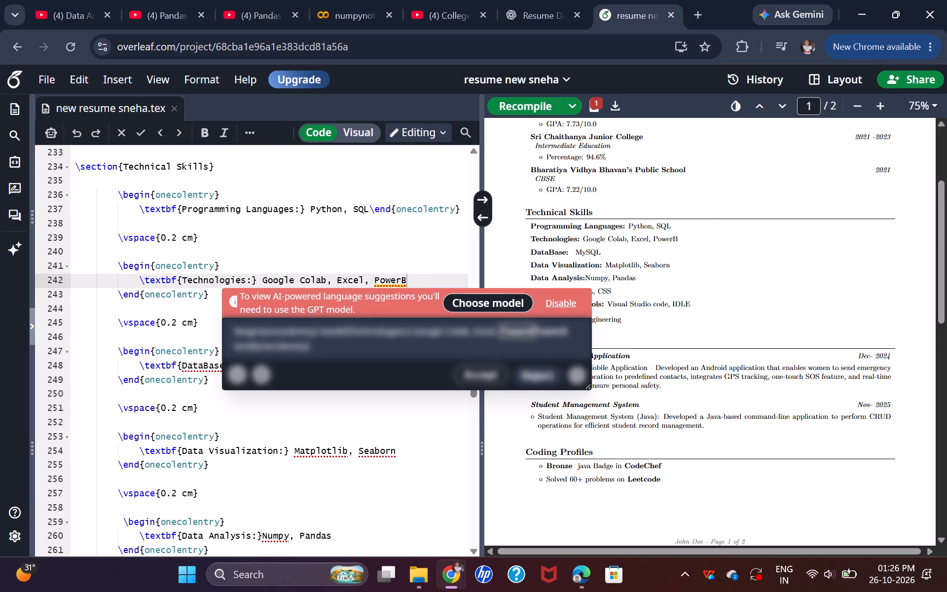
key("shift+i")
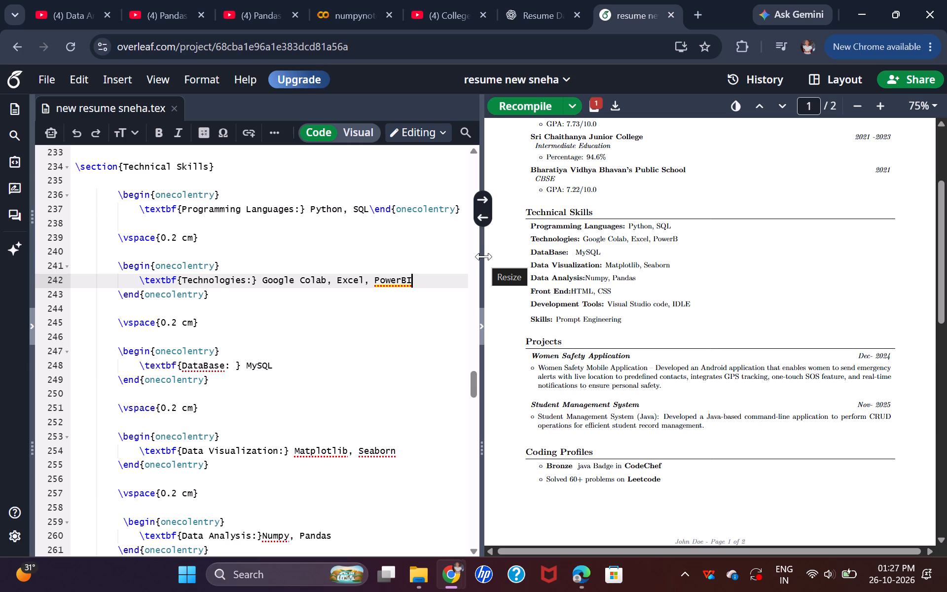
Add JavaScript(Basic) after CSS in the Front End skills line.
scroll(484, 257, "down", 2)
scroll(410, 296, "down", 2)
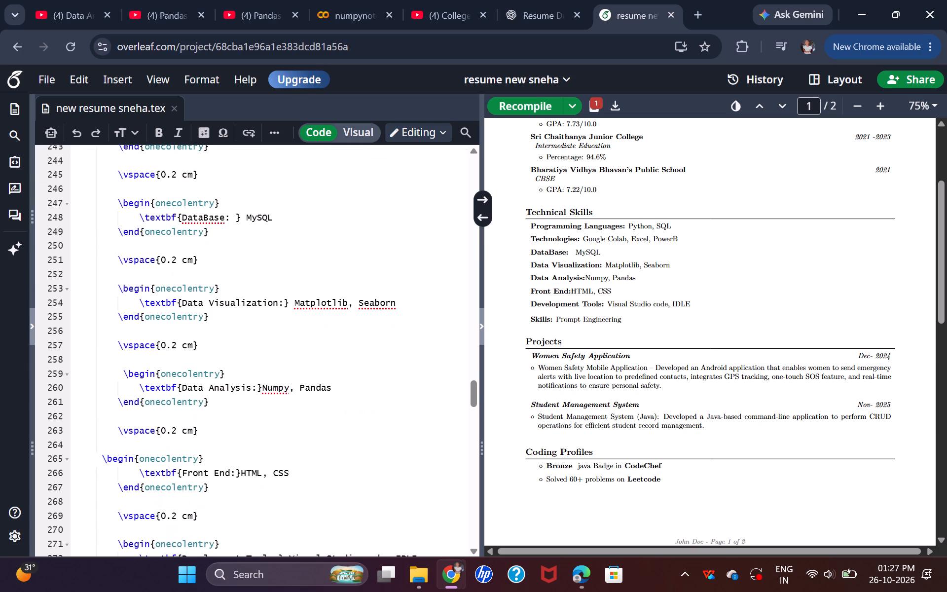
scroll(389, 307, "down", 1)
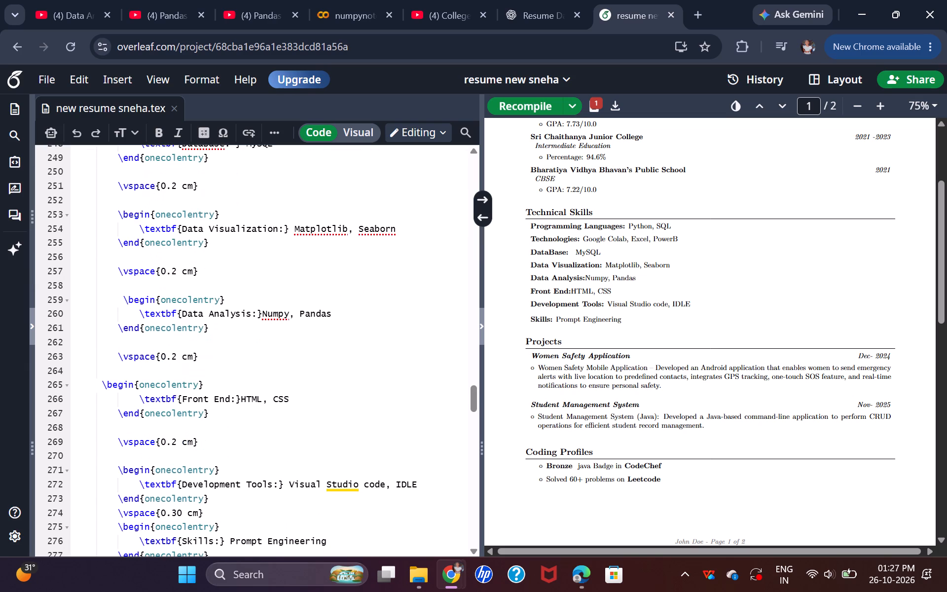
scroll(356, 324, "down", 1)
left_click(292, 325)
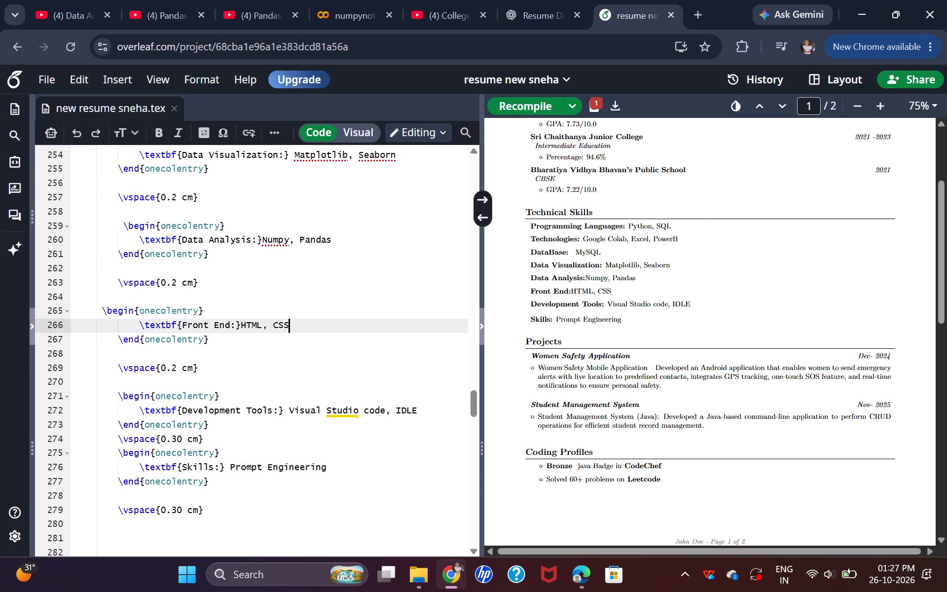
type(",")
key("space")
type("JavaScri")
type("pt()")
key("Left")
type("Basic")
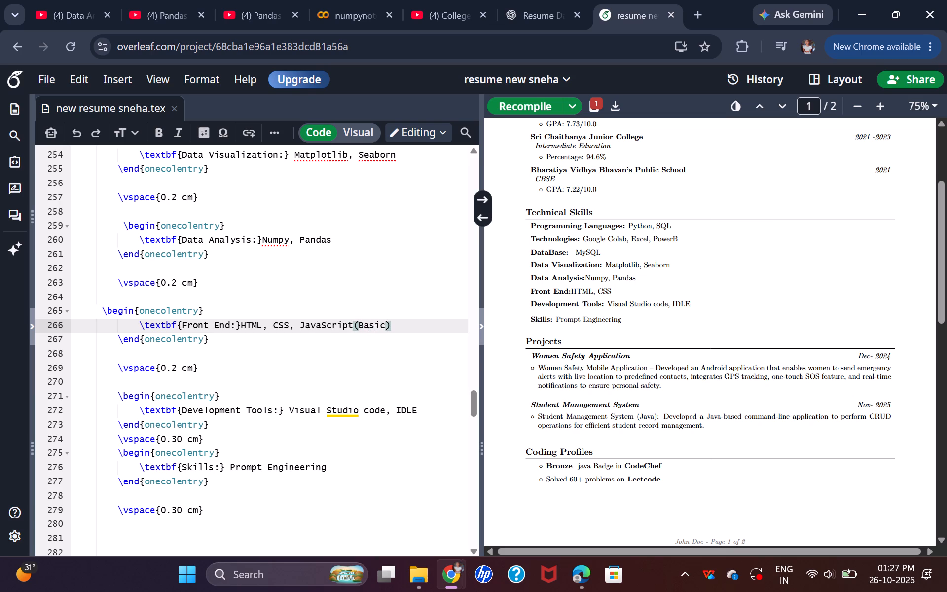
Replace Prompt Engineering with Data Analytics in the Skills line of the Technical Skills section.
scroll(355, 330, "down", 3)
scroll(338, 308, "up", 1)
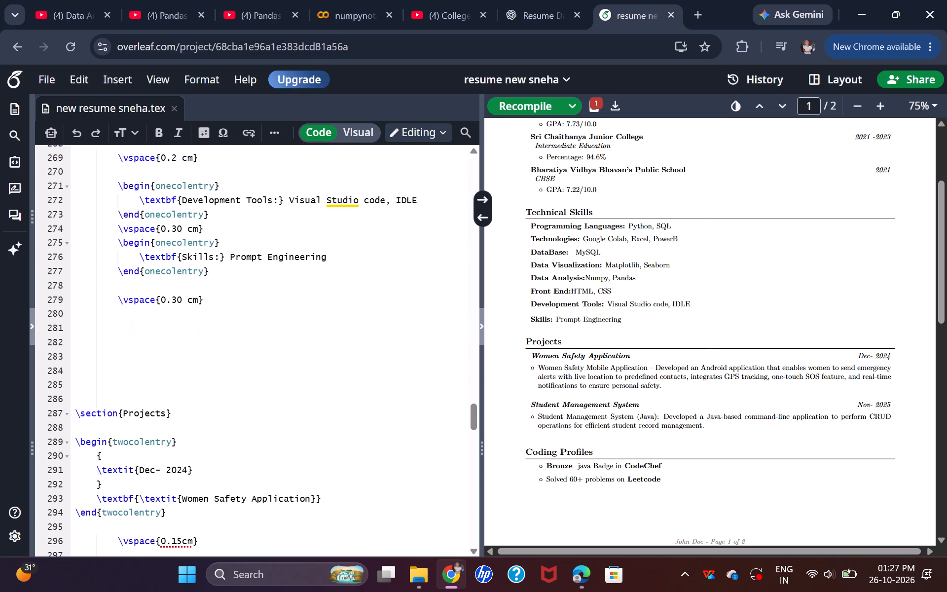
scroll(352, 307, "down", 2)
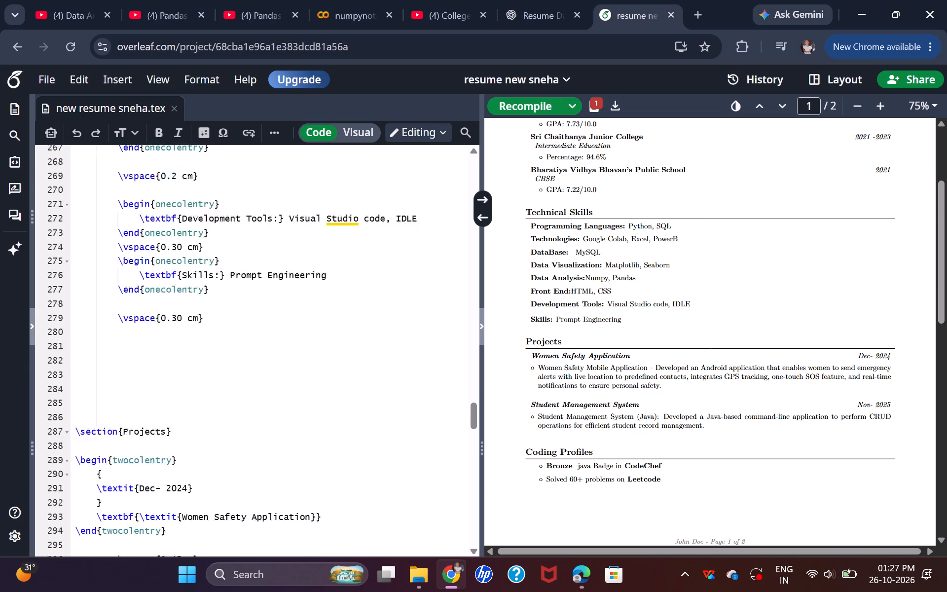
scroll(352, 307, "down", 1)
scroll(352, 307, "up", 2)
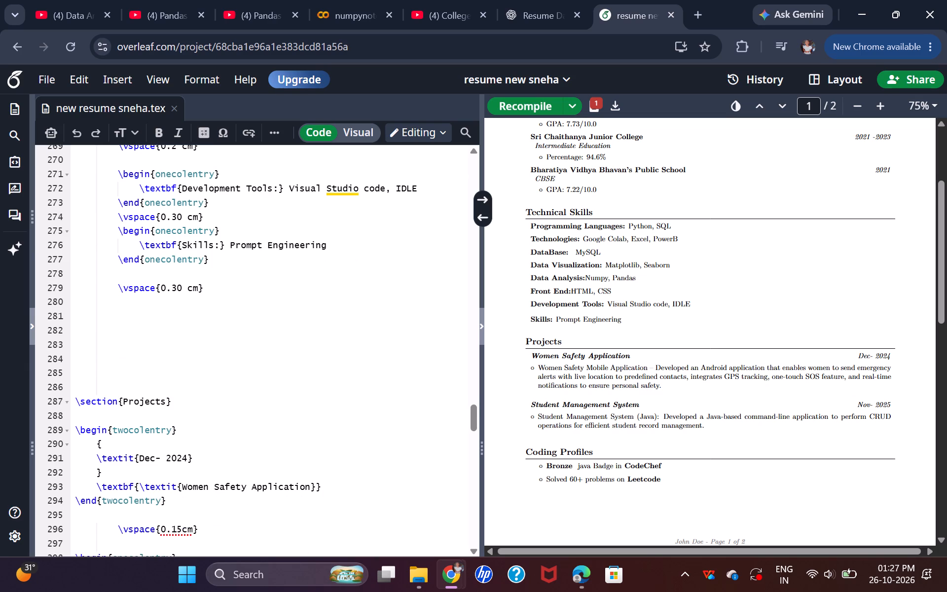
left_click_drag(335, 242, 234, 245)
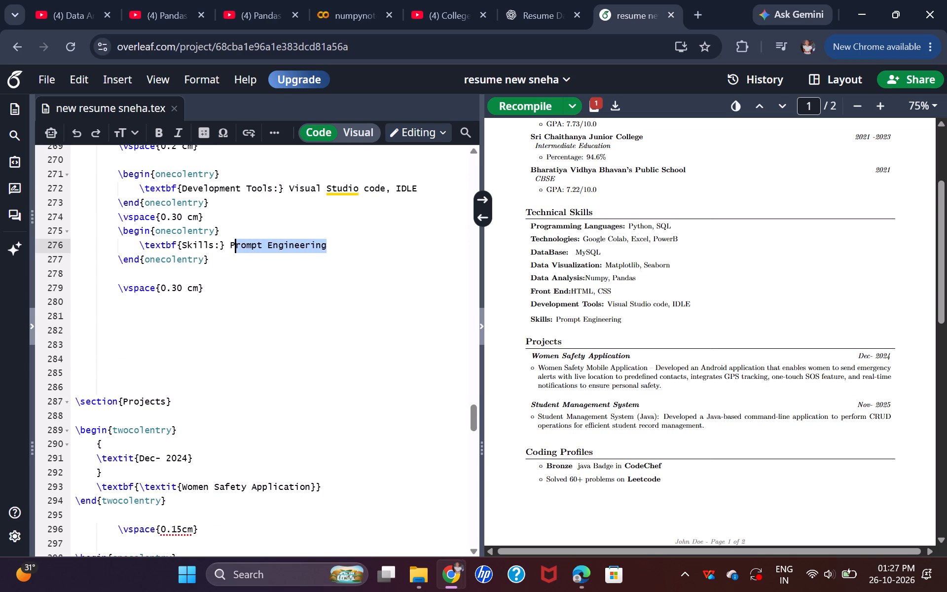
key("BackSpace")
key("BackSpace")
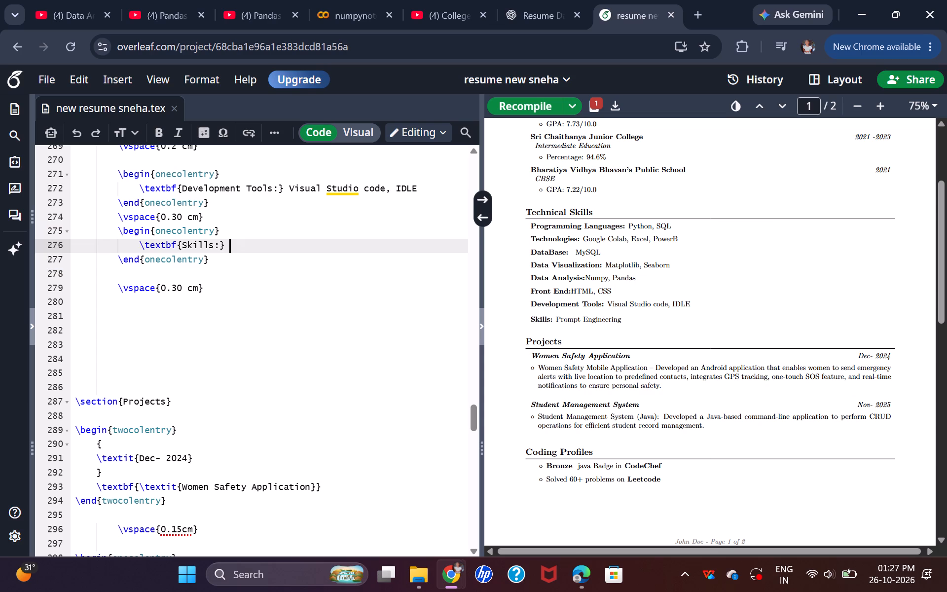
type("Data Analytics")
Review the Projects, Coding Profiles and Certifications and Achievements entries in the LaTeX source.
scroll(292, 312, "down", 3)
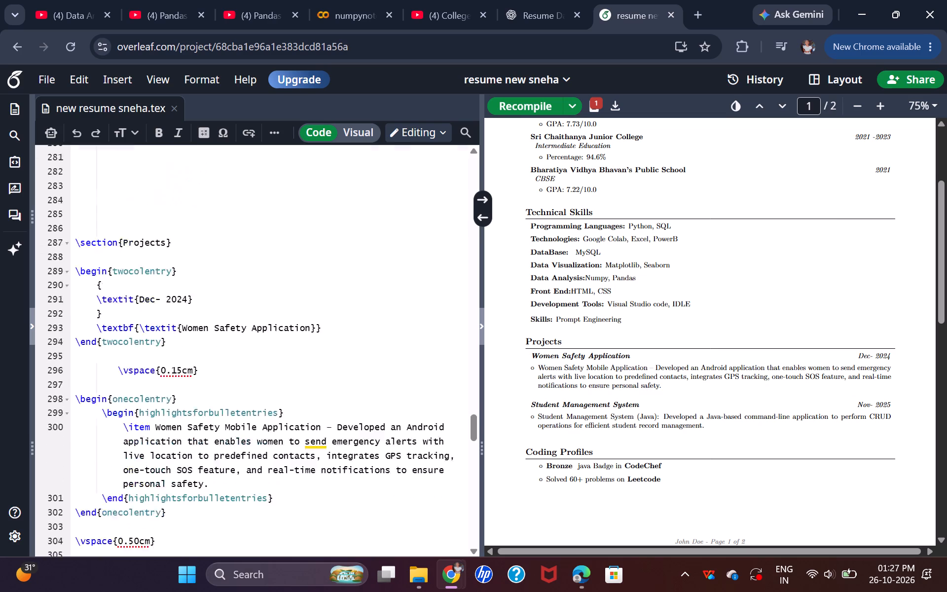
scroll(253, 351, "down", 1)
scroll(249, 361, "up", 1)
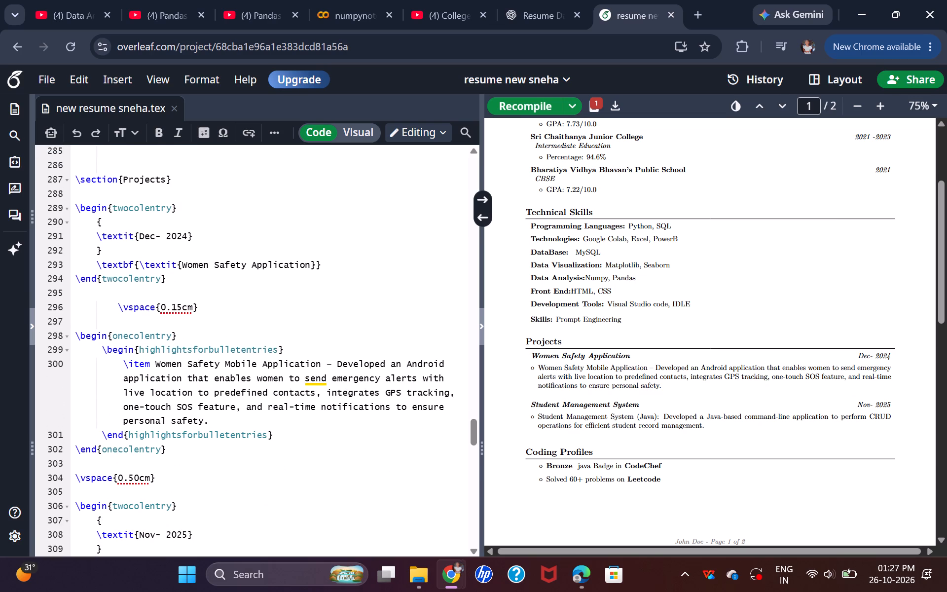
scroll(302, 260, "down", 4)
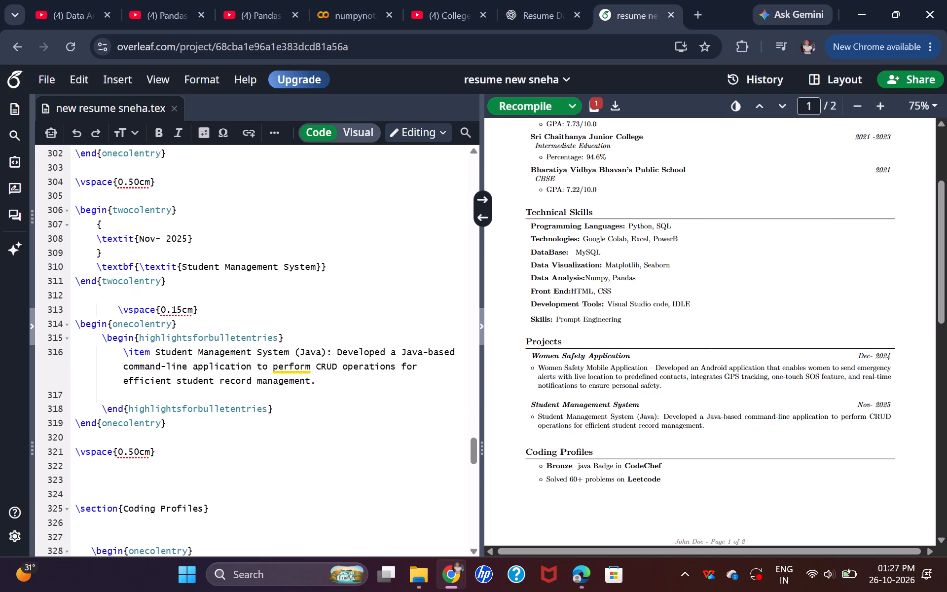
scroll(307, 260, "down", 4)
scroll(254, 312, "down", 2)
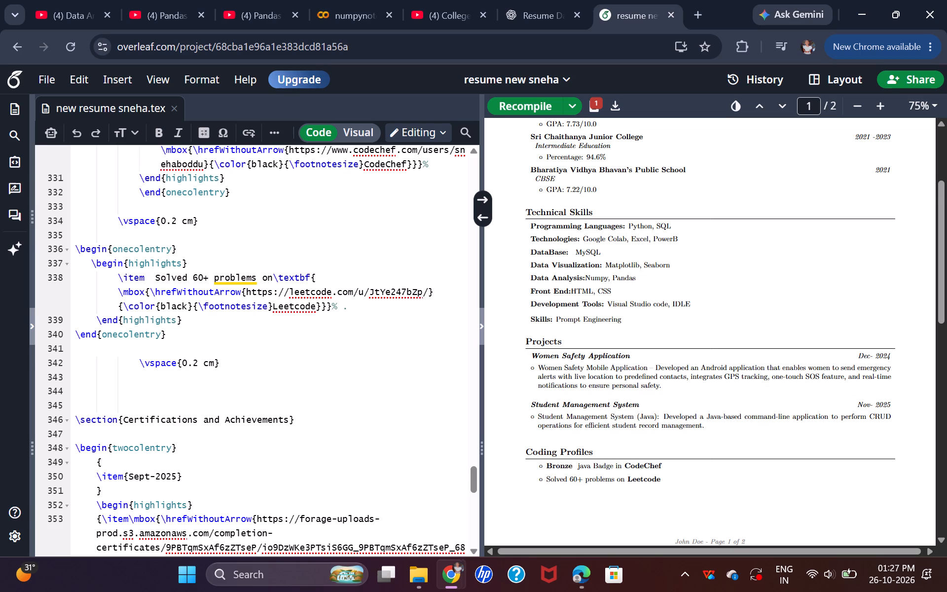
scroll(210, 300, "down", 4)
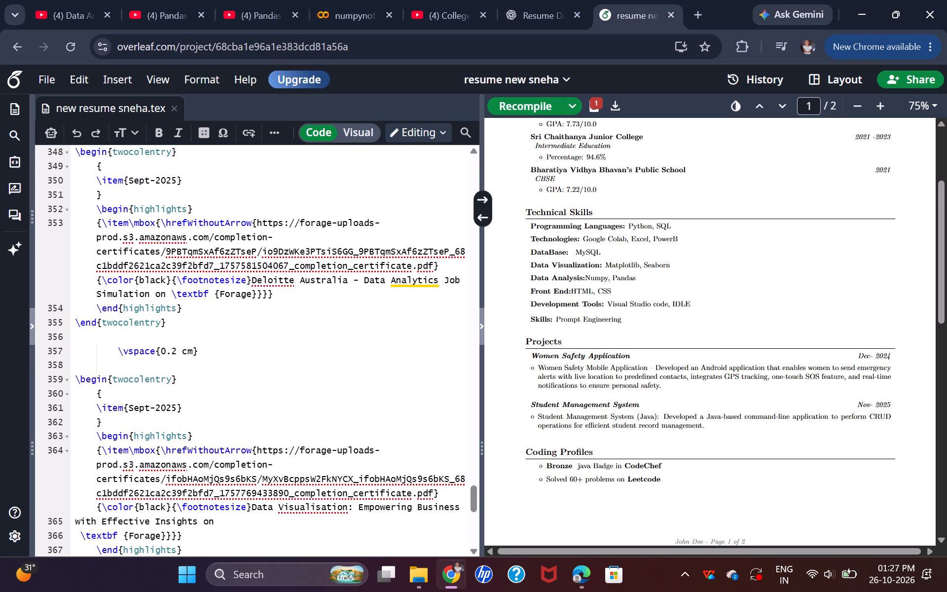
scroll(247, 270, "down", 1)
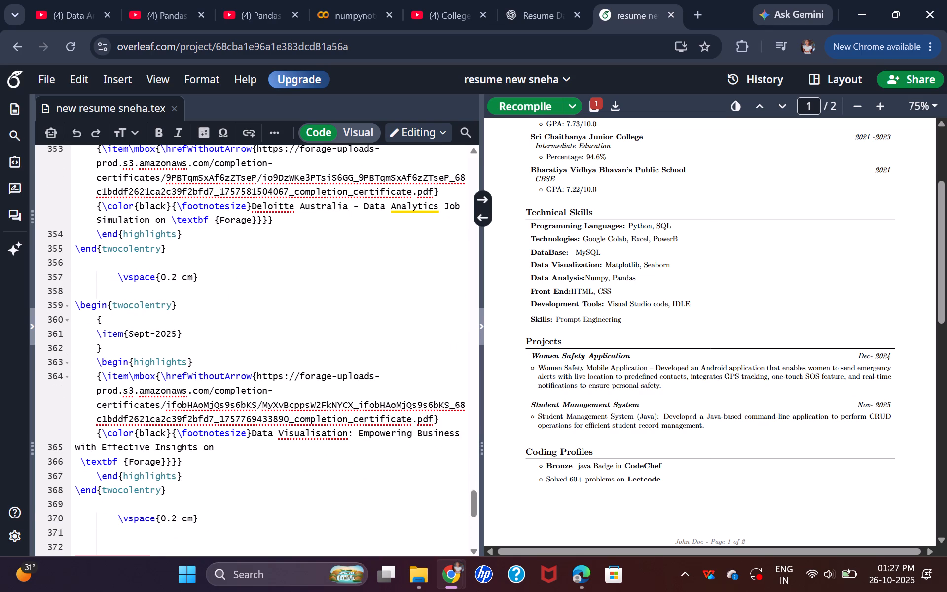
scroll(280, 264, "up", 3)
scroll(244, 291, "down", 1)
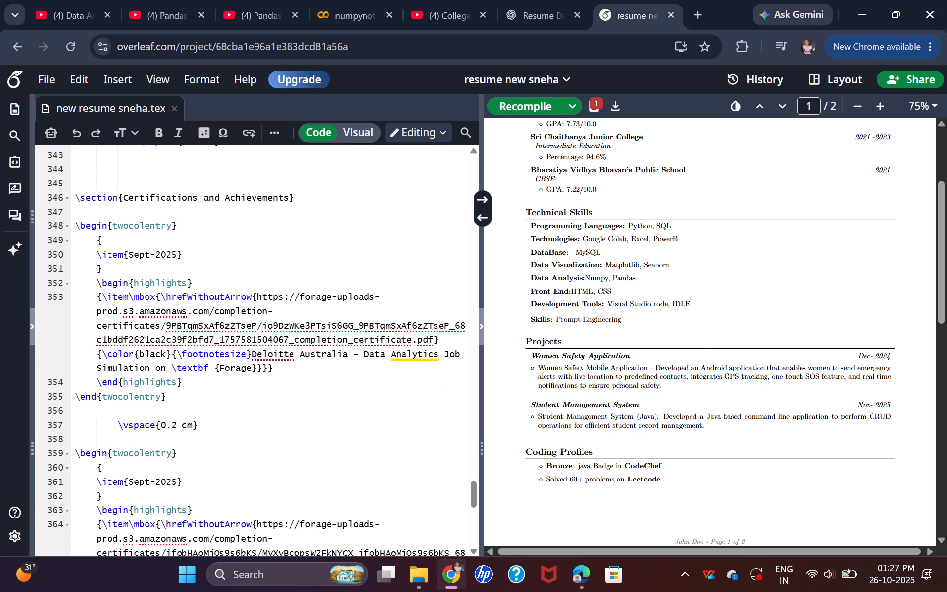
left_click(177, 248)
scroll(206, 273, "down", 2)
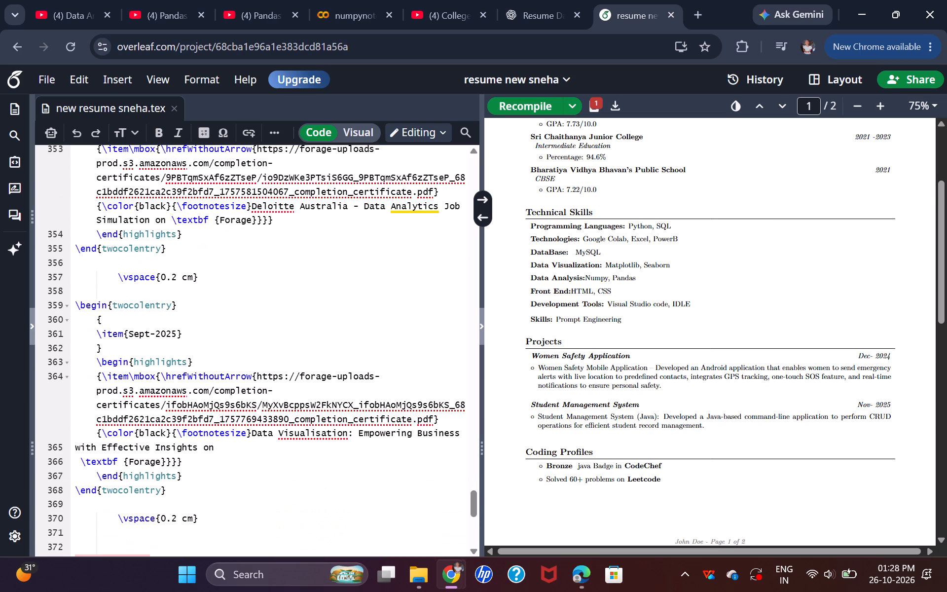
scroll(206, 274, "up", 1)
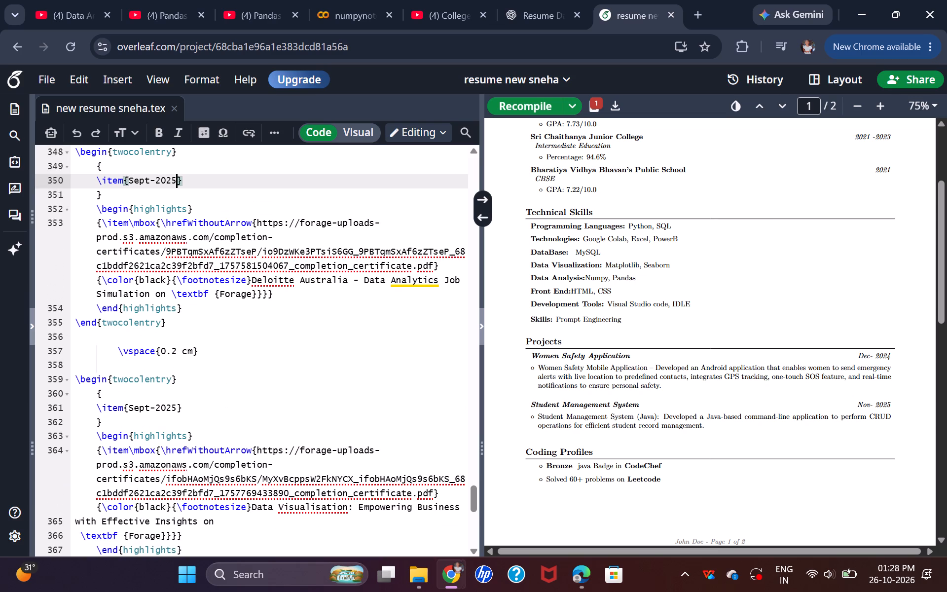
scroll(90, 216, "up", 1)
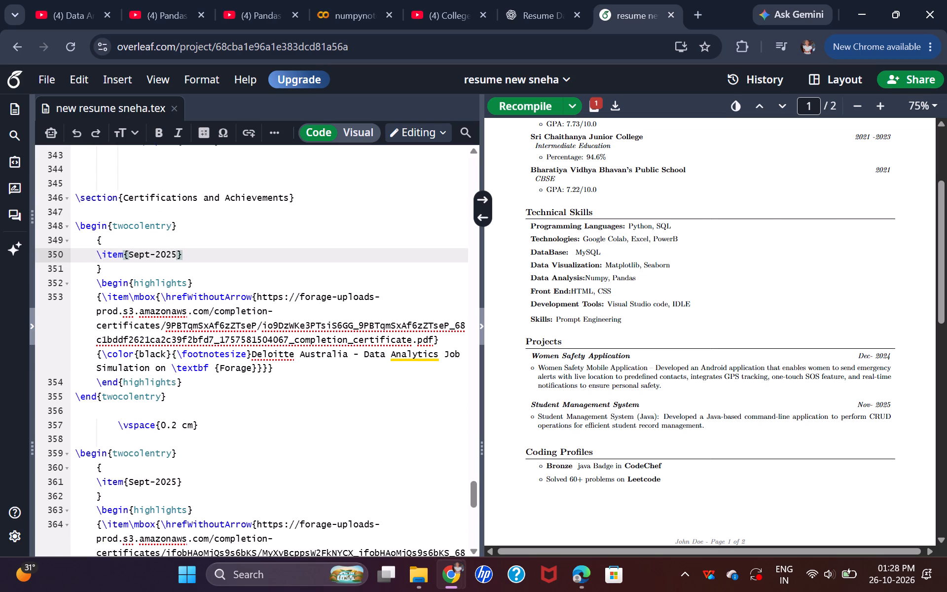
Cut the Deloitte Australia certification entry and its following 0.2 cm spacing from Certifications and Achievements, and remove the leftover blank lines.
left_click_drag(74, 223, 202, 373)
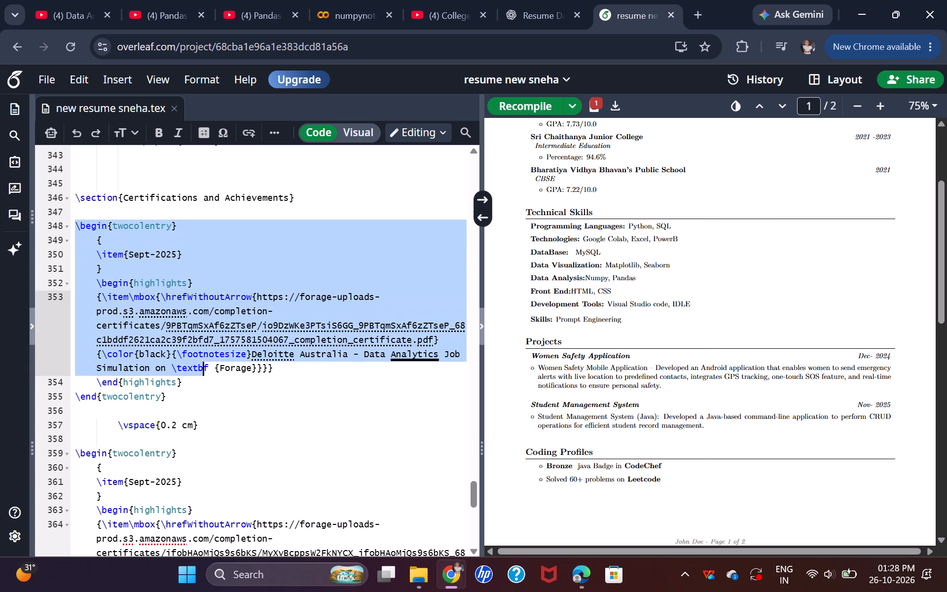
left_click_drag(202, 373, 210, 423)
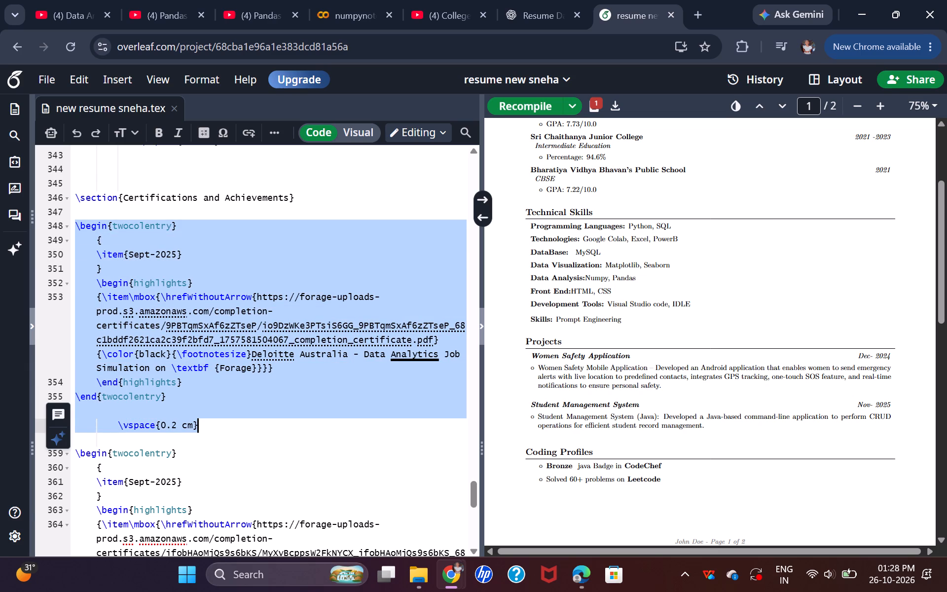
key("ctrl+x")
key("BackSpace")
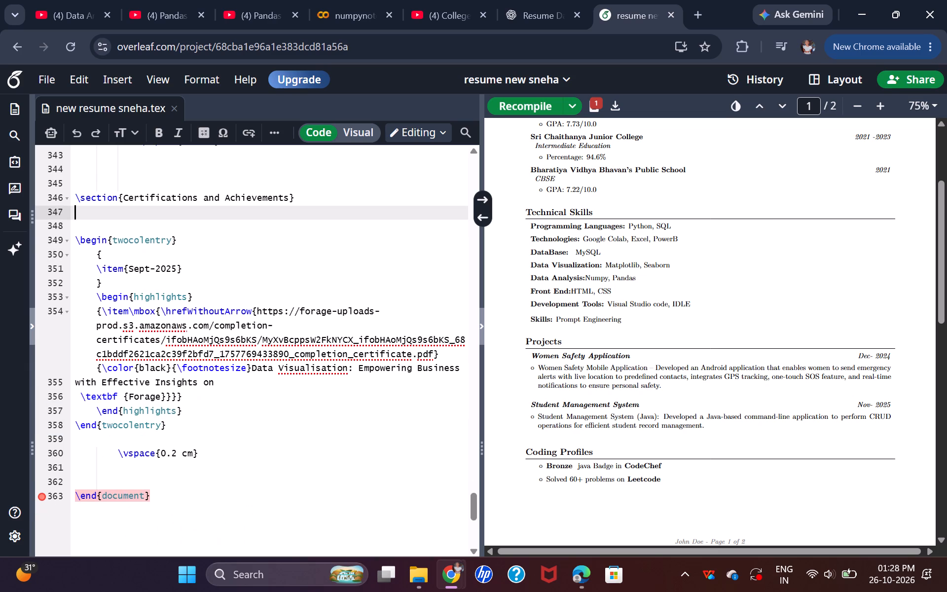
key("BackSpace")
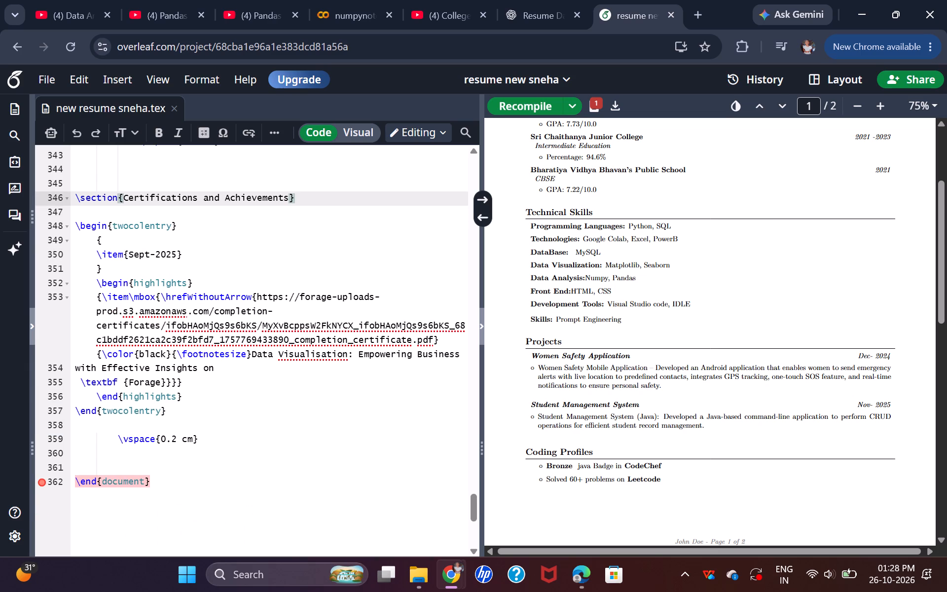
Paste the cut Deloitte Australia certification entry and its 0.2 cm spacing below the Data Visualisation entry, before the document end.
left_click(144, 455)
key("Return")
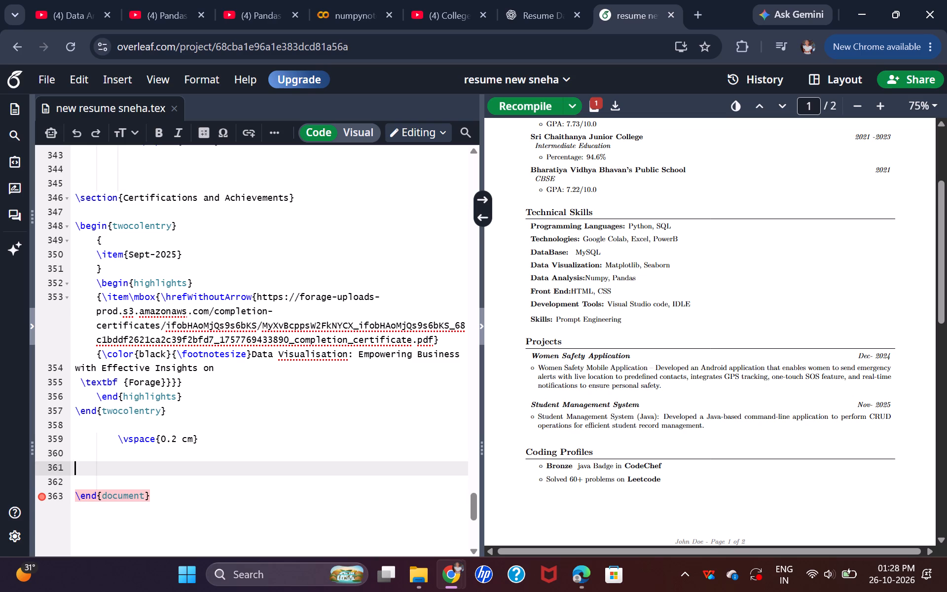
key("ctrl+v")
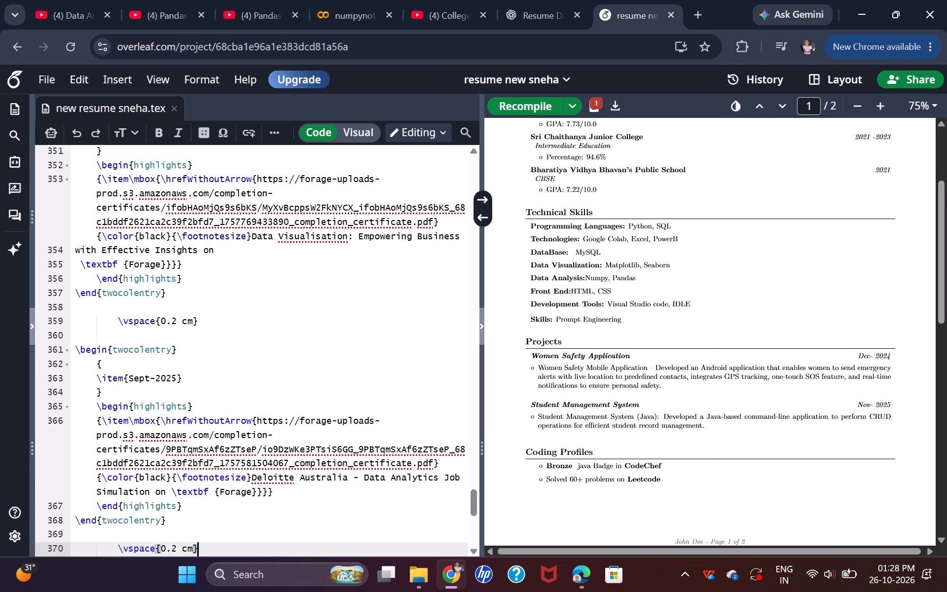
scroll(178, 294, "down", 1)
left_click(177, 302)
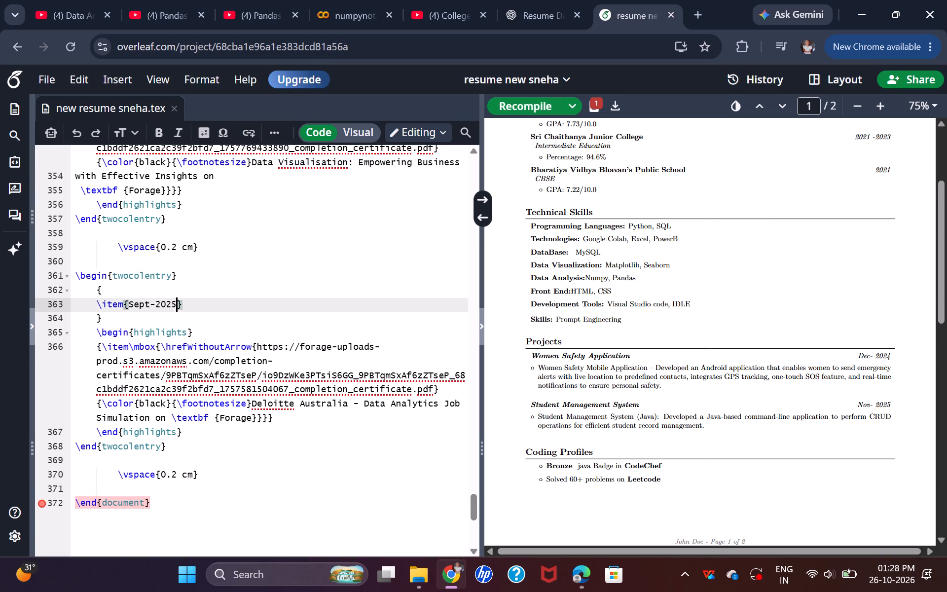
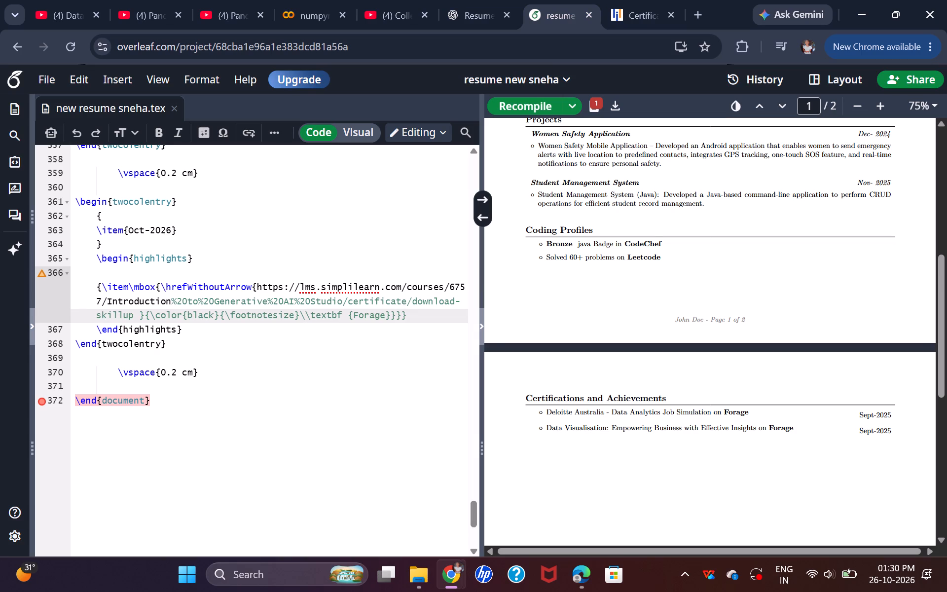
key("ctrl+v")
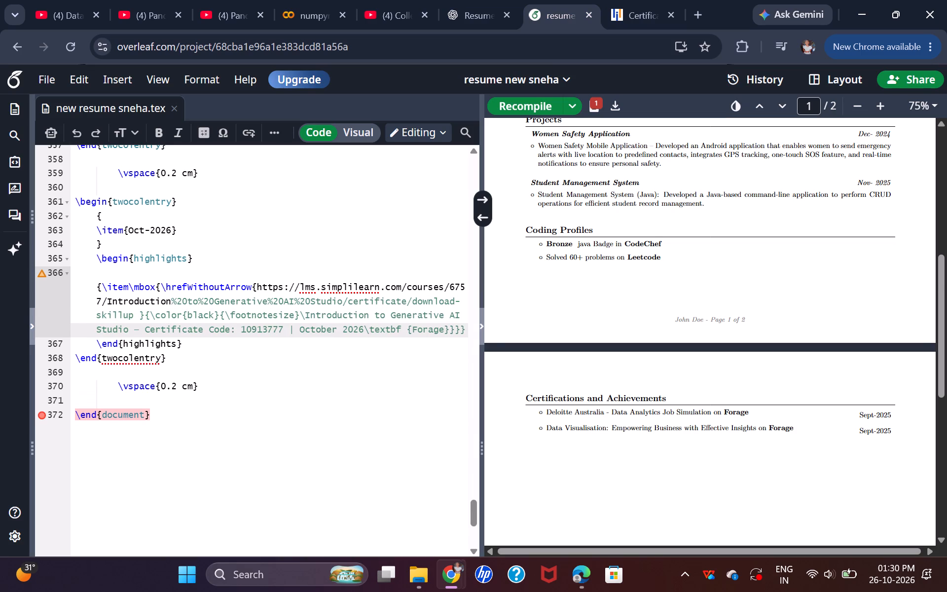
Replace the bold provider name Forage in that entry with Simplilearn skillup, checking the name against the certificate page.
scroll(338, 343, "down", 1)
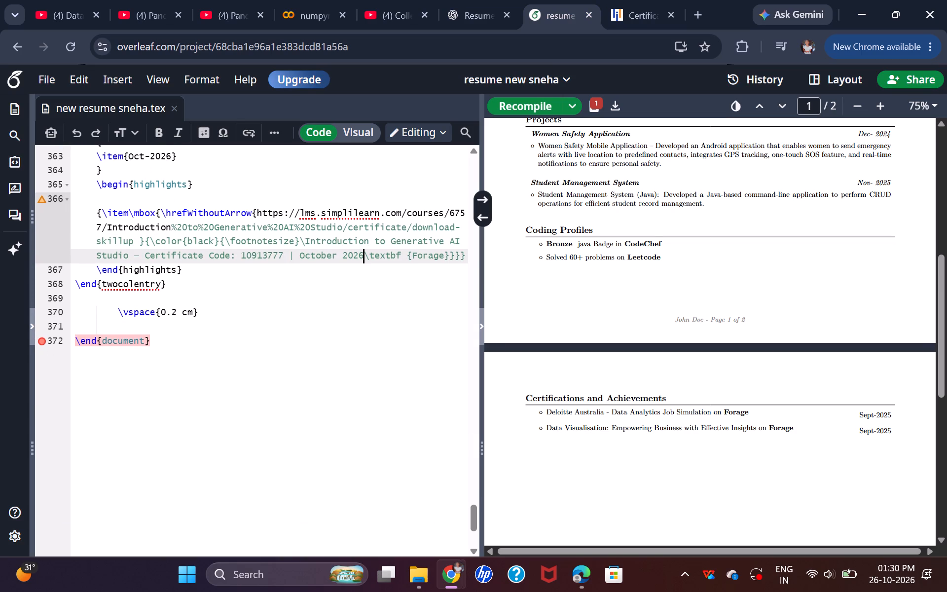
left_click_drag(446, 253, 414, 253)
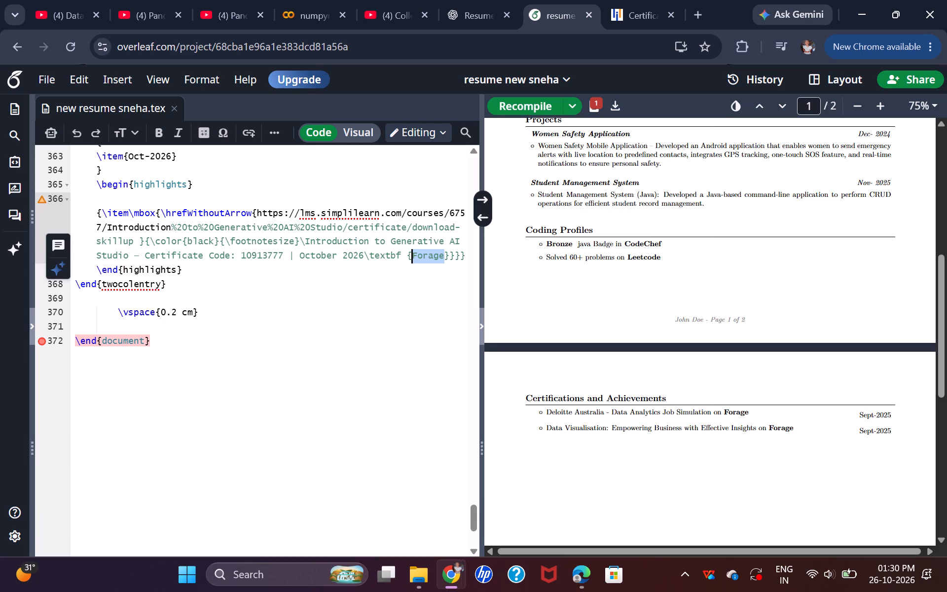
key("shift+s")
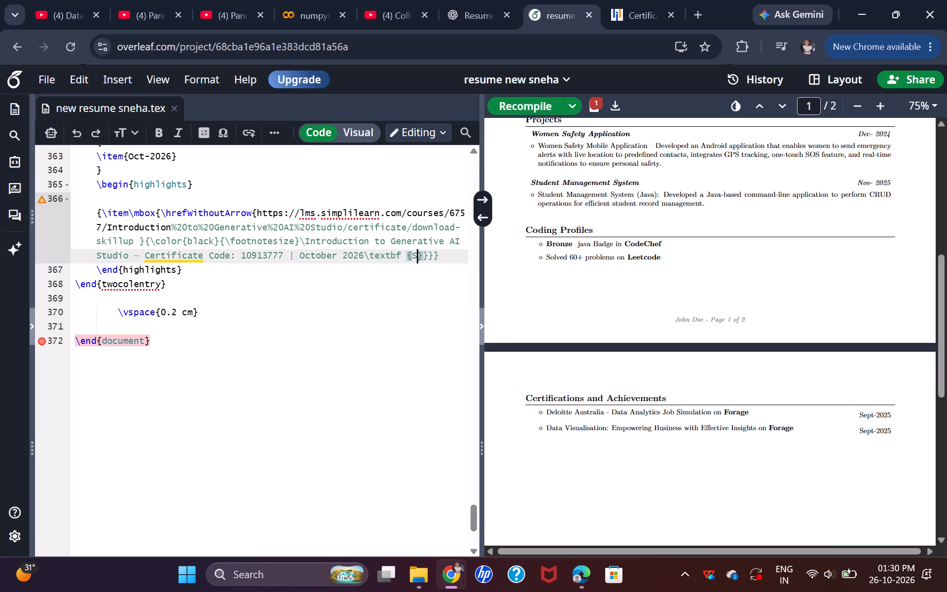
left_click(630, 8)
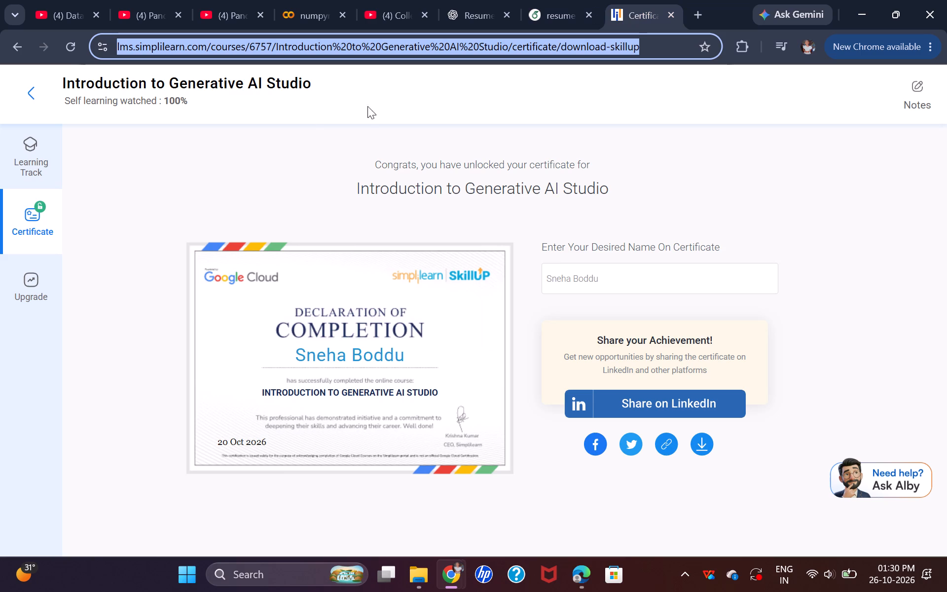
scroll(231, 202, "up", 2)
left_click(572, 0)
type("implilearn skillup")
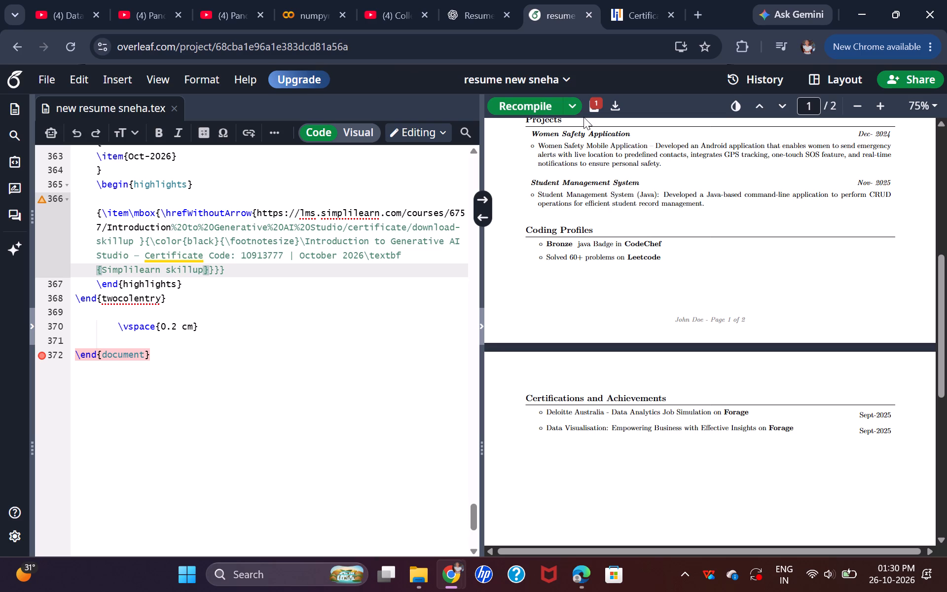
Recompile the resume and examine the compile logs.
left_click(537, 102)
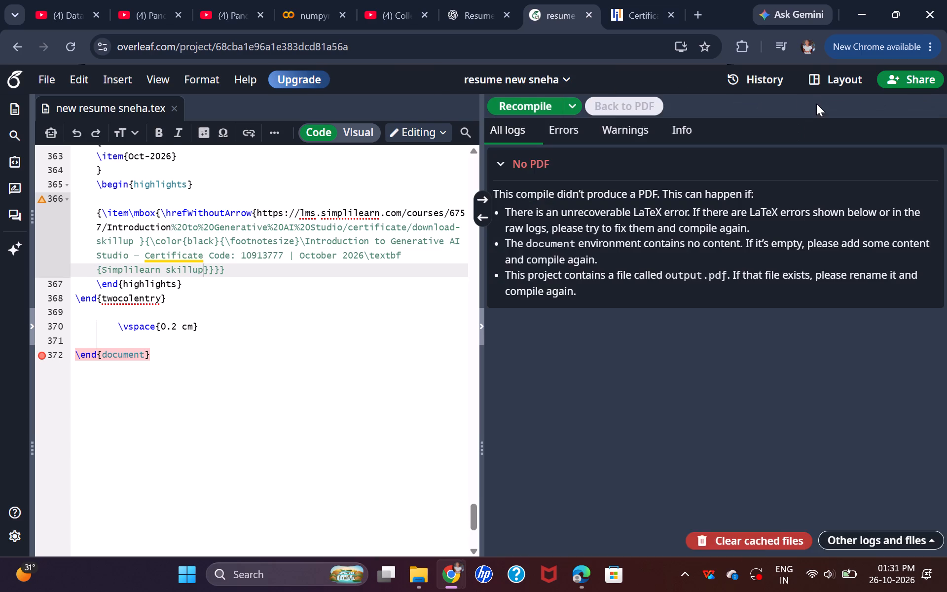
scroll(666, 264, "down", 2)
scroll(610, 221, "up", 4)
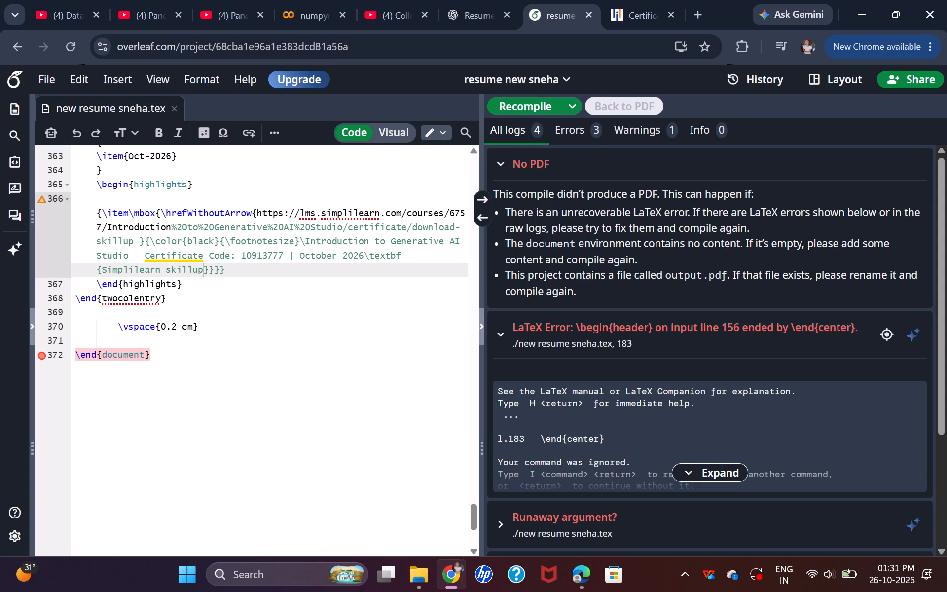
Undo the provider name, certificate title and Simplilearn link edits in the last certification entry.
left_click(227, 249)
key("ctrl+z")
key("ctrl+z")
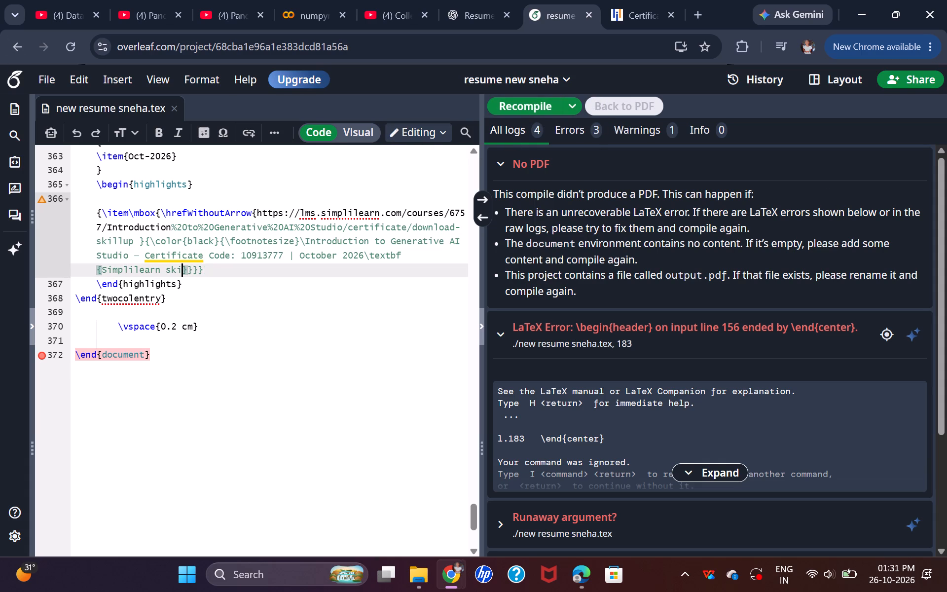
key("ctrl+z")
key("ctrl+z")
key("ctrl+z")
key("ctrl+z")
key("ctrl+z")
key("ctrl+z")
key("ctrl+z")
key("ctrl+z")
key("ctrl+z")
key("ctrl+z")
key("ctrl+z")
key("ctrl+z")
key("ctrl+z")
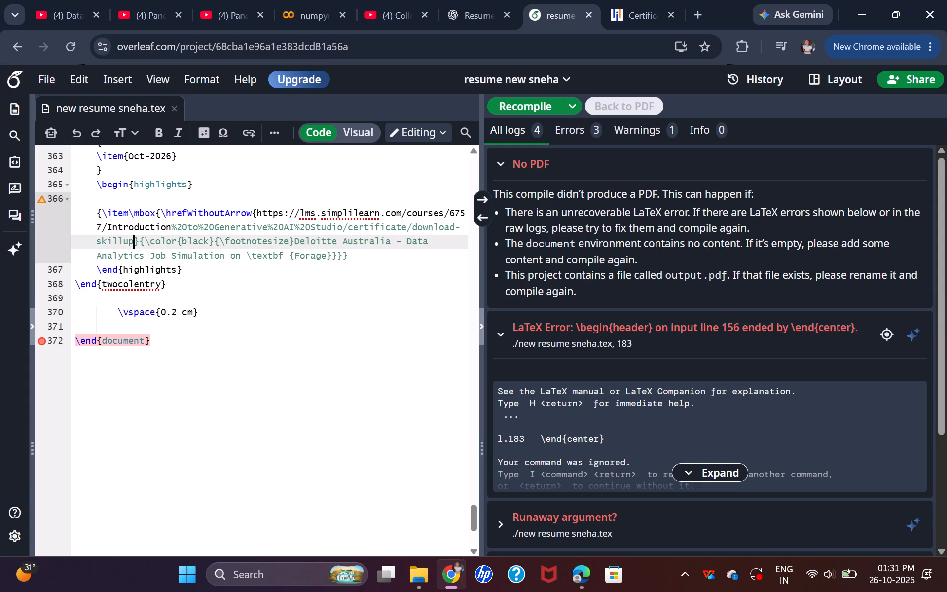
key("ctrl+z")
Undo the Forage URL deletion, the date change, and the moving of the Deloitte entry, going back to the Skills line edit.
key("ctrl+z")
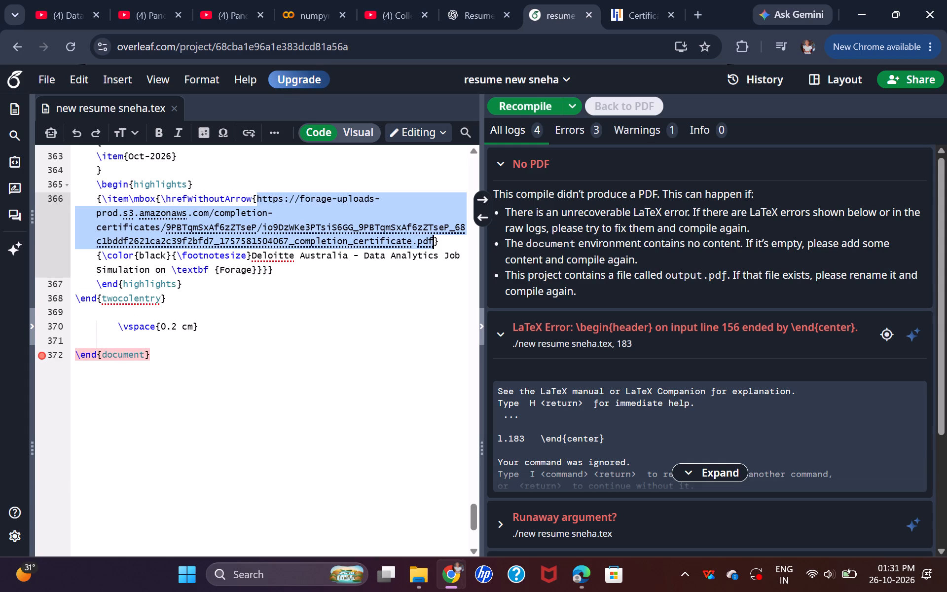
key("ctrl+z")
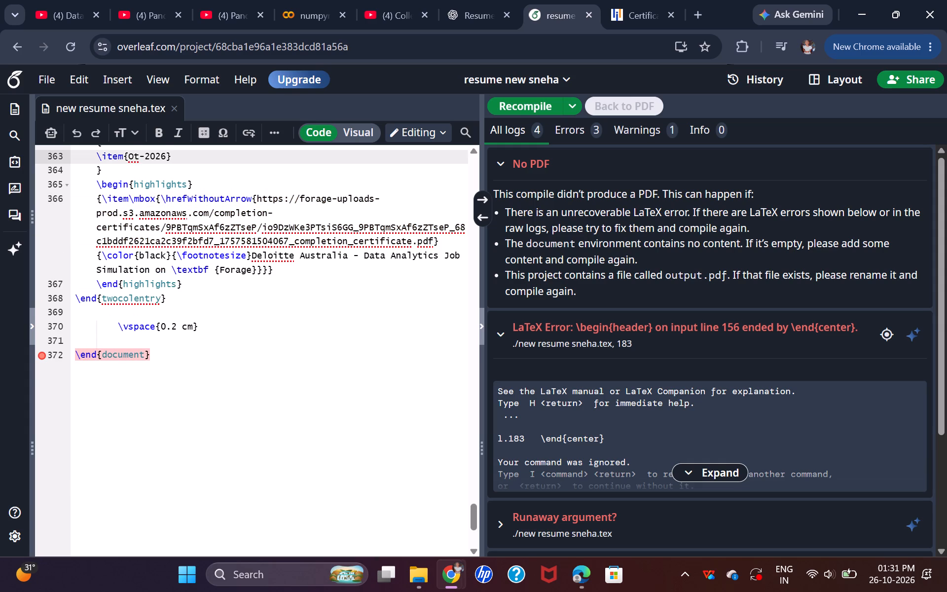
scroll(227, 249, "up", 3)
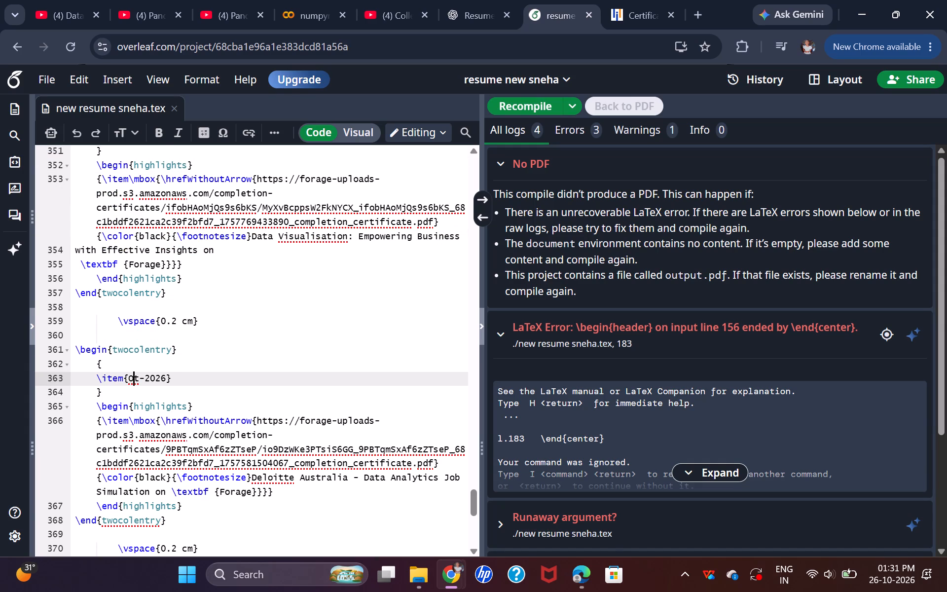
key("ctrl+z")
key("ctrl+z")
key("ctrl+z")
key("ctrl+z")
key("ctrl+z")
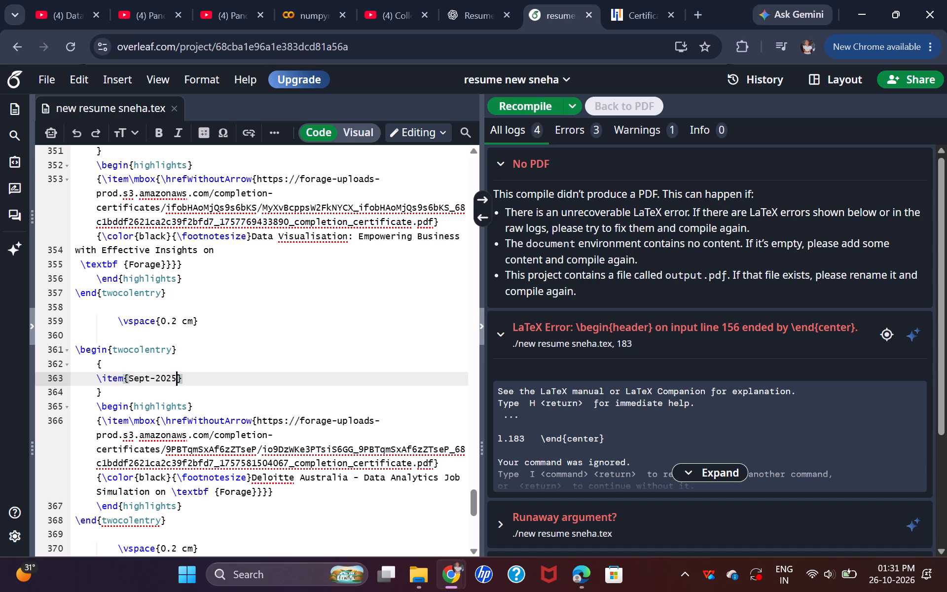
key("ctrl+z")
key("ctrl+z")
key("ctrl+z")
key("ctrl+z")
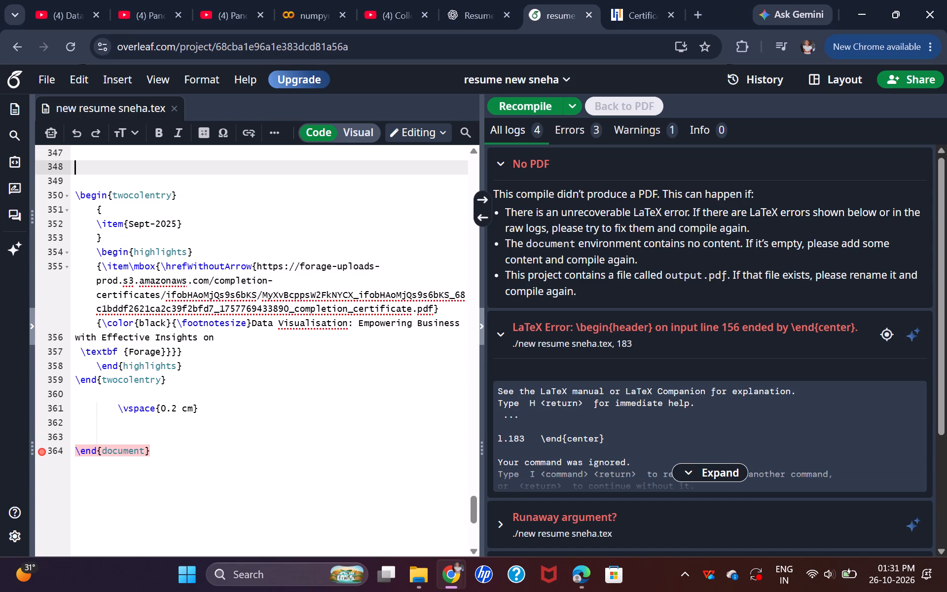
key("ctrl+z")
key("ctrl+z")
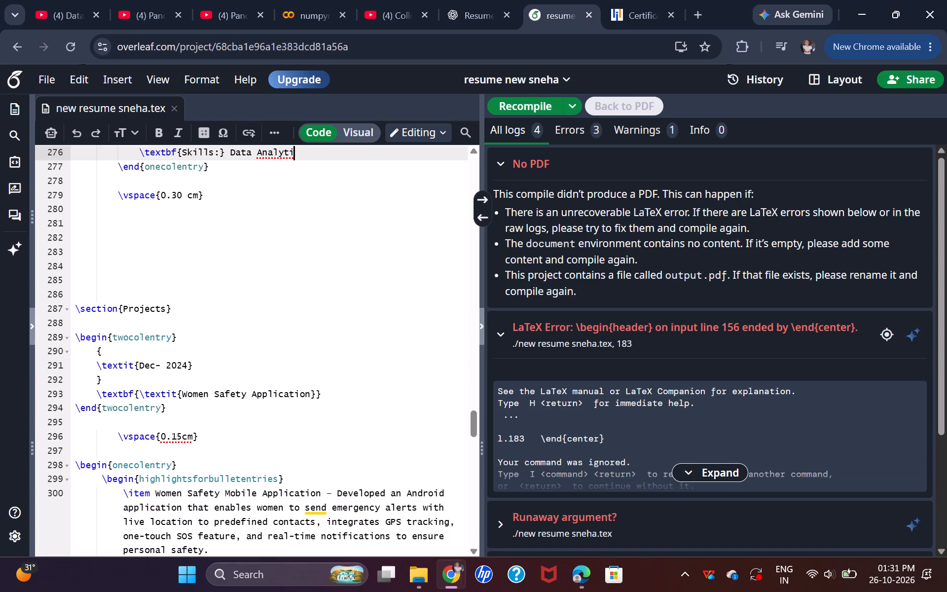
Complete the Skills line to read Data Analytics, recompile the resume, and check the PDF preview.
type("cs")
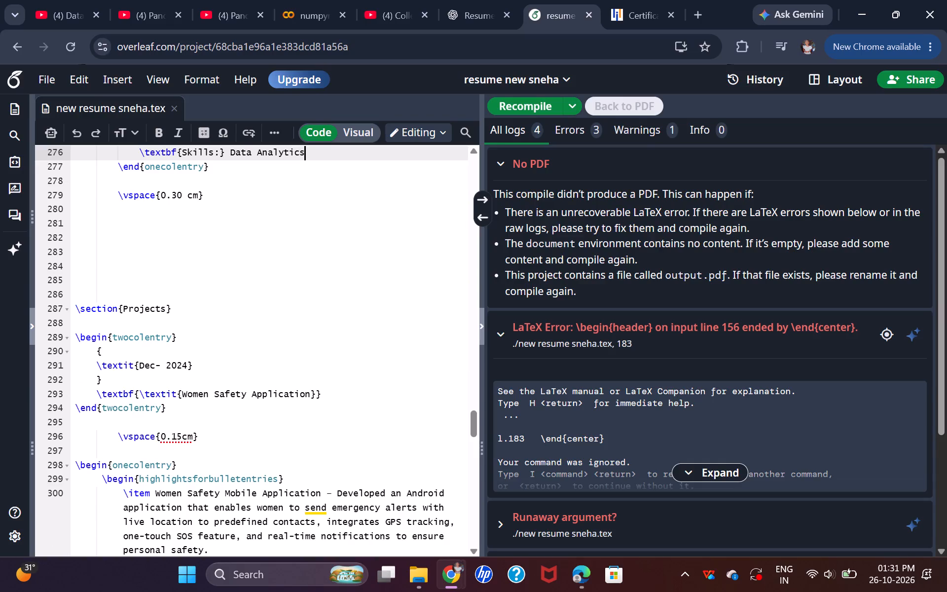
scroll(206, 221, "up", 2)
left_click(527, 103)
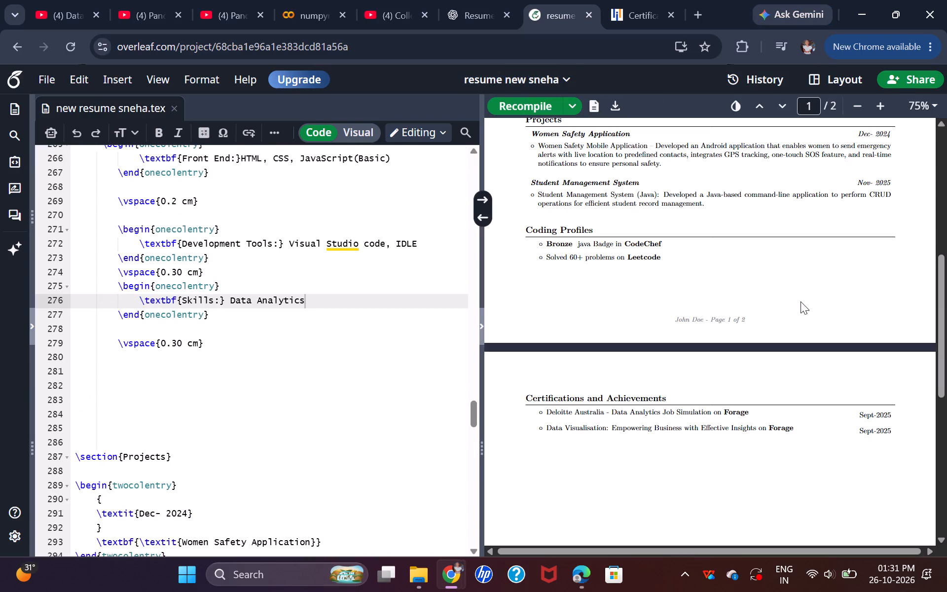
scroll(789, 281, "up", 8)
scroll(690, 416, "up", 4)
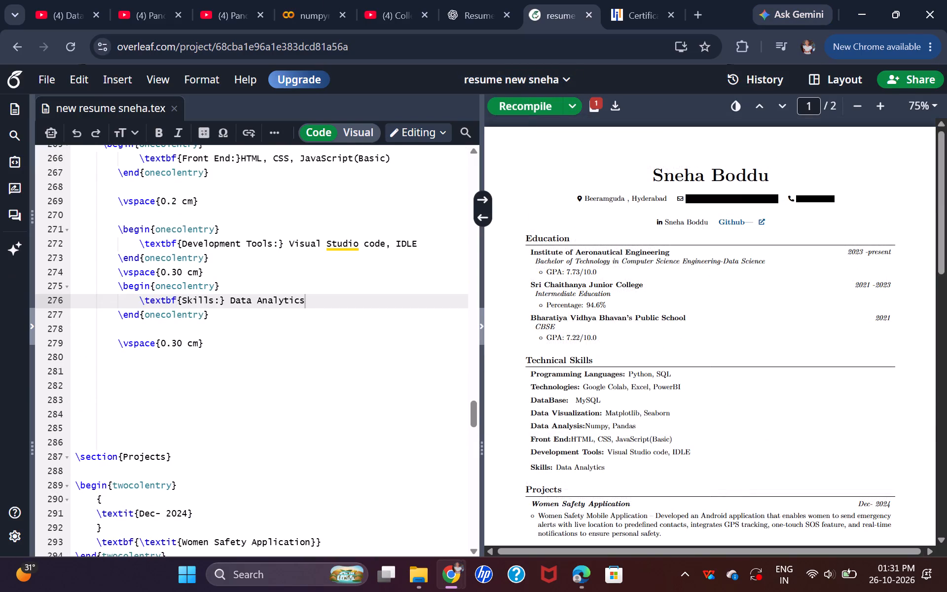
scroll(650, 267, "down", 1)
scroll(651, 259, "up", 1)
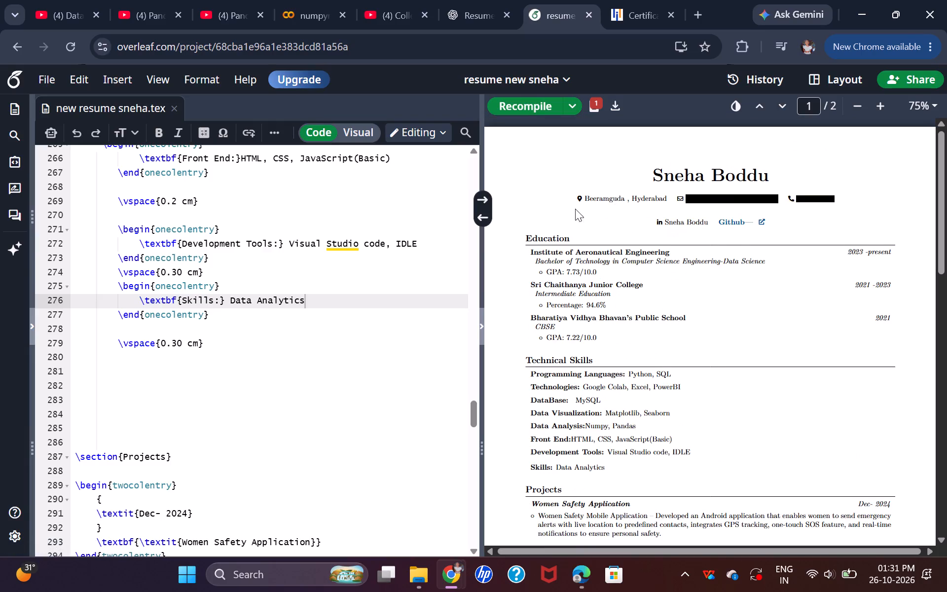
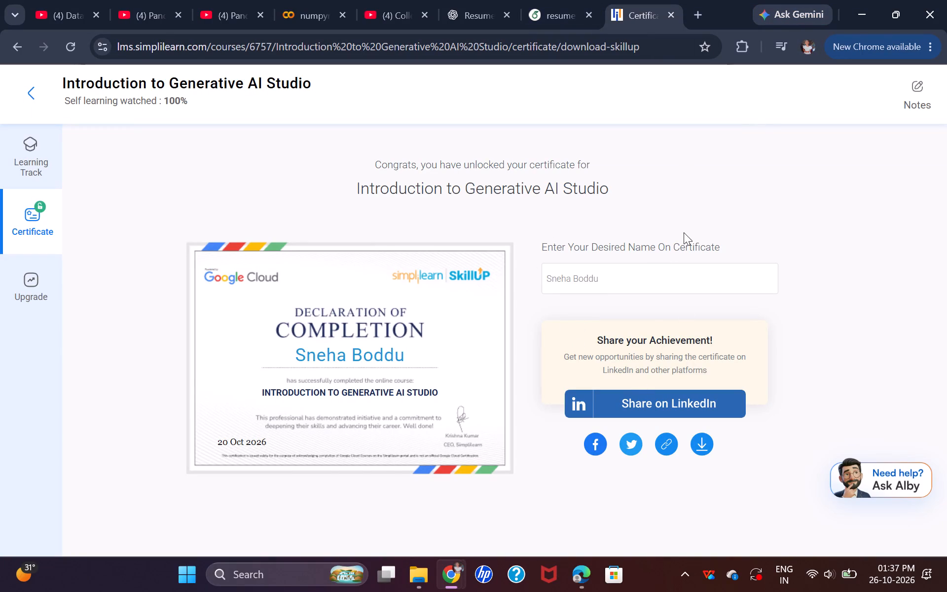
Switch back to the Overleaf resume and review its LaTeX source from the preamble through the Certifications and Achievements entries.
left_click(548, 13)
left_click(487, 10)
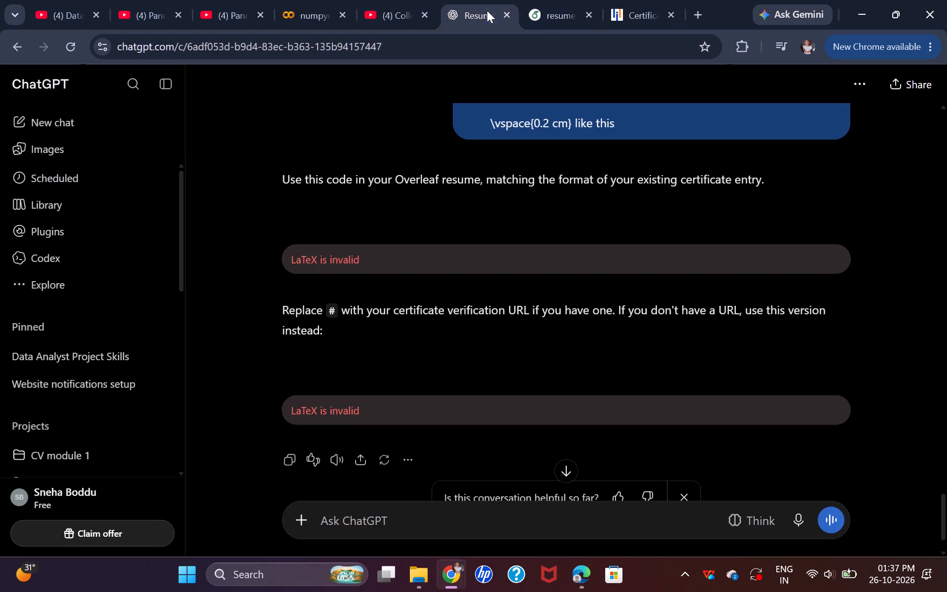
left_click(651, 14)
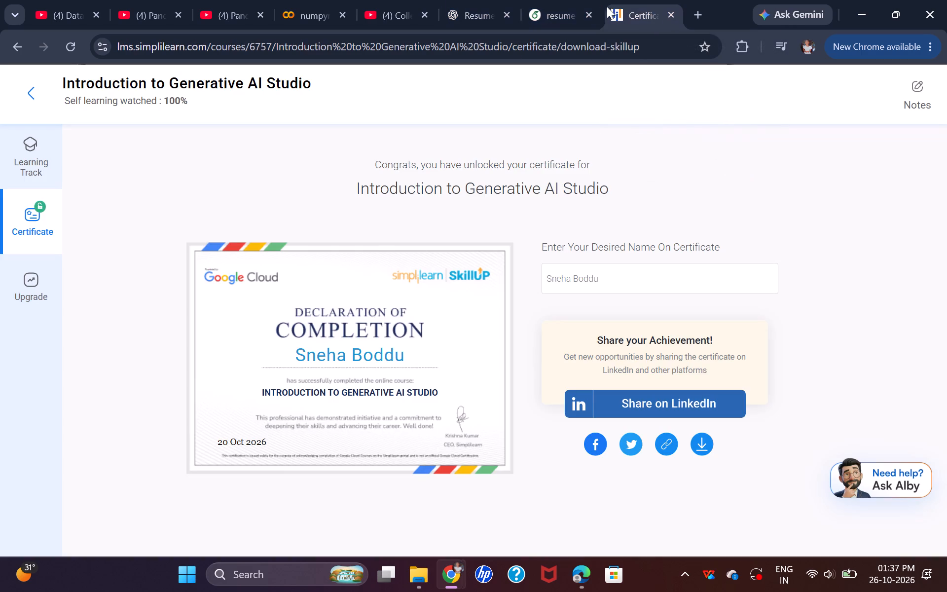
left_click(559, 10)
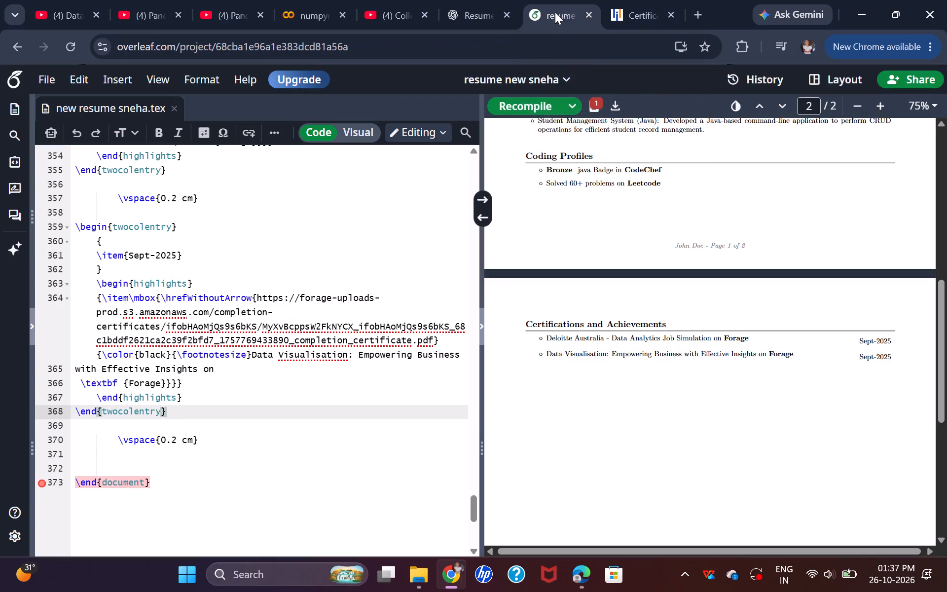
left_click(223, 381)
left_click(475, 167)
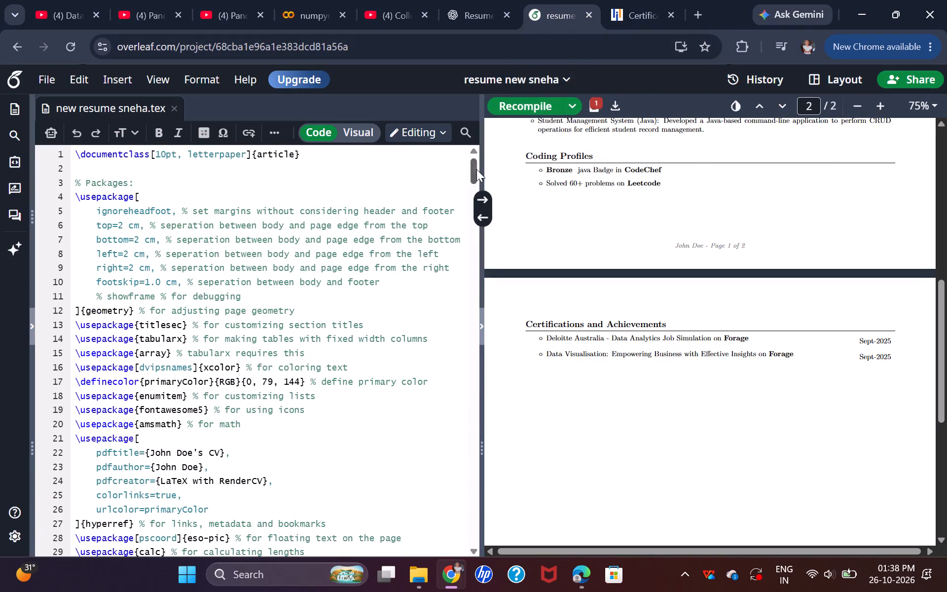
scroll(225, 258, "up", 4)
scroll(364, 345, "down", 5)
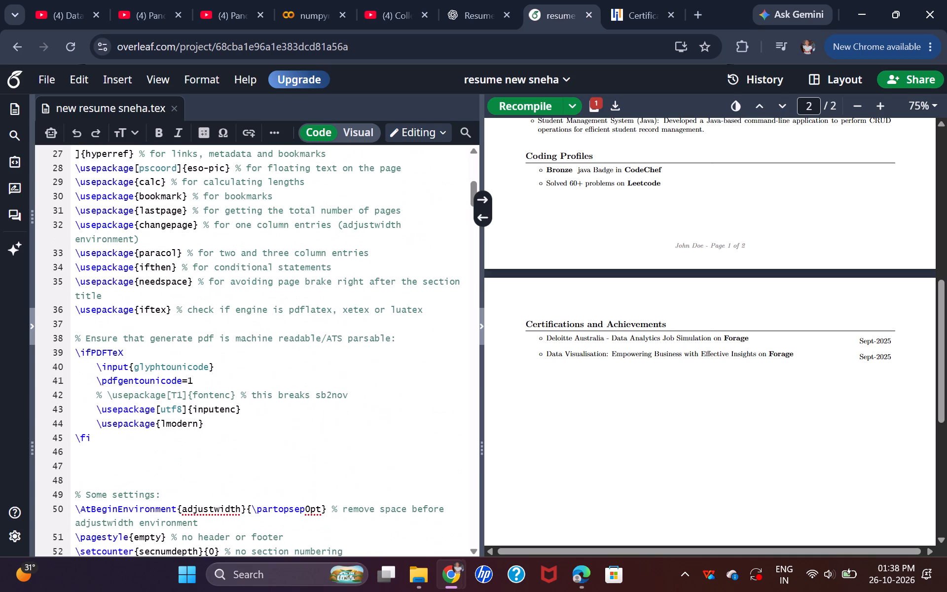
scroll(372, 338, "down", 4)
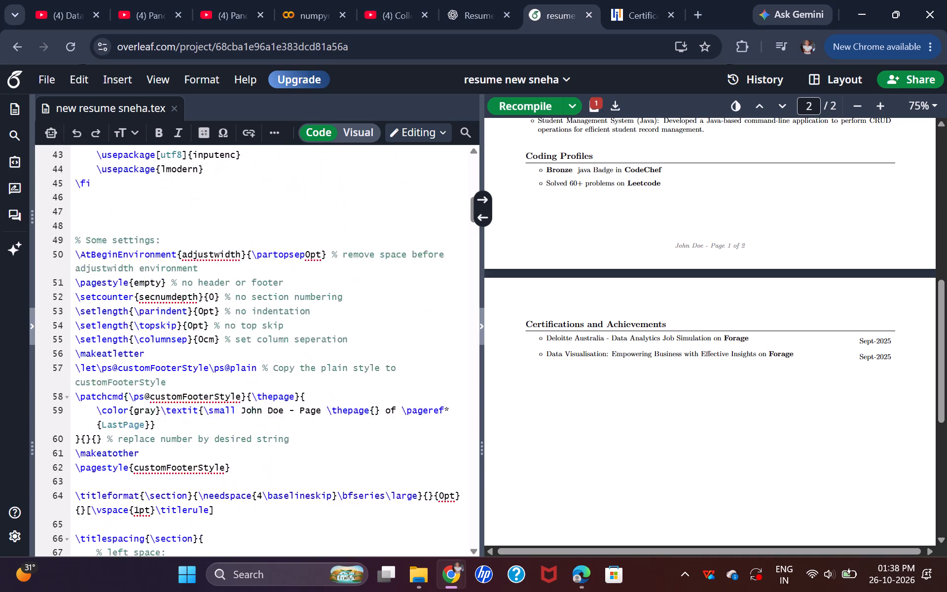
scroll(359, 348, "down", 2)
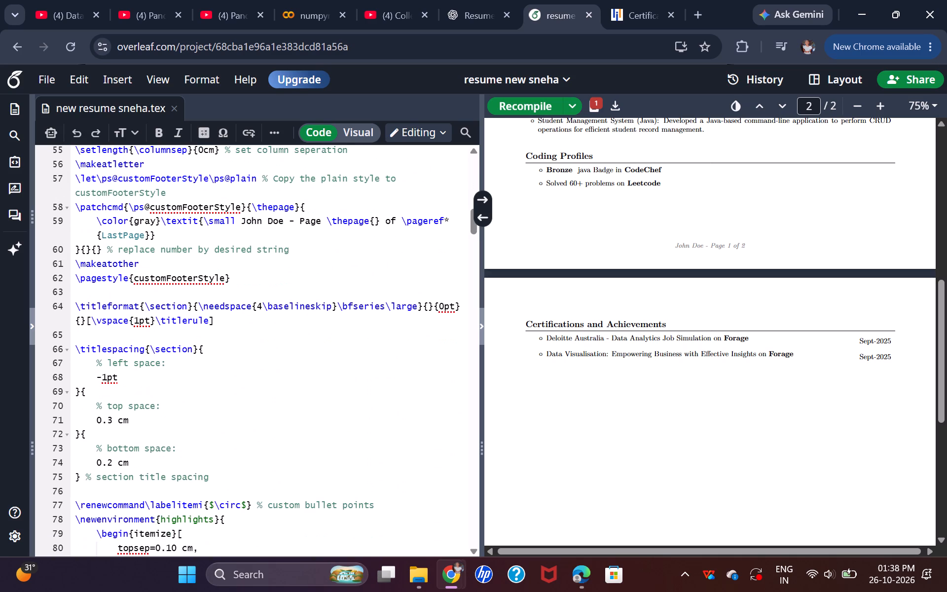
scroll(359, 348, "down", 5)
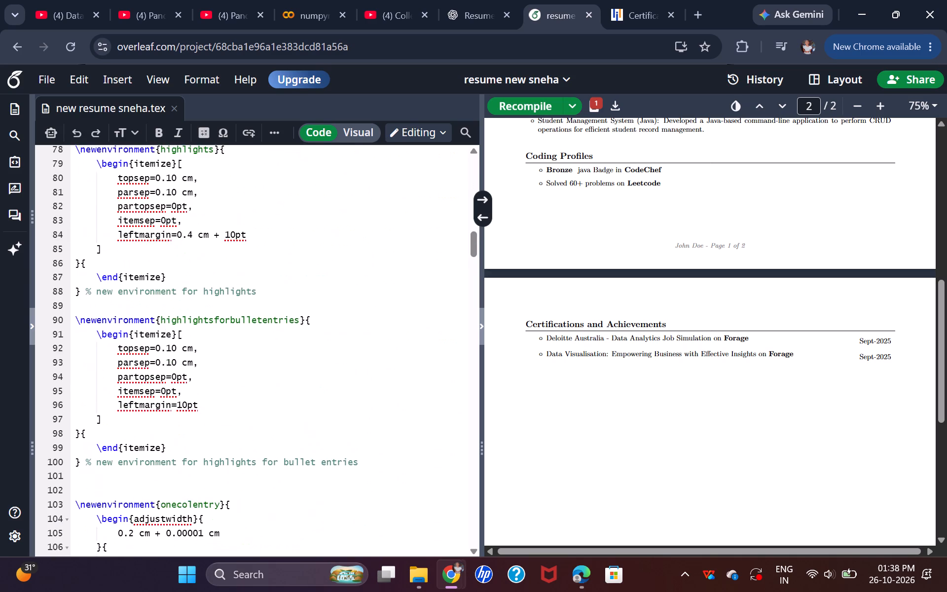
scroll(351, 355, "down", 6)
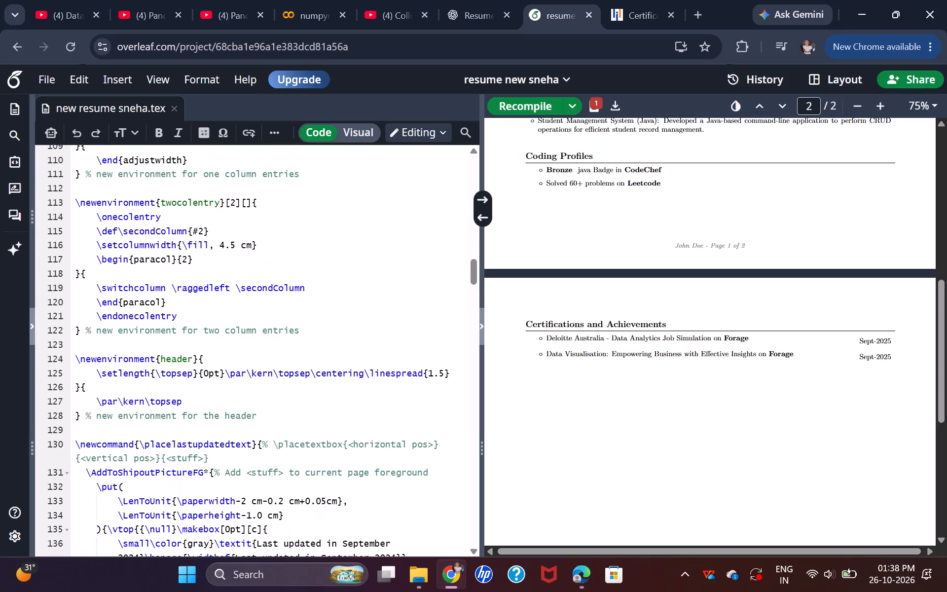
scroll(338, 363, "down", 5)
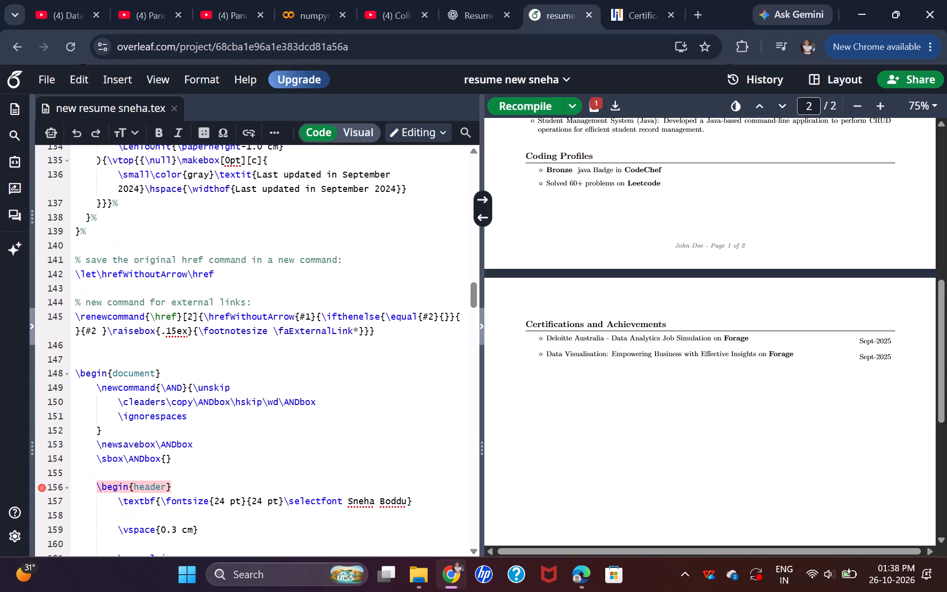
scroll(354, 355, "down", 3)
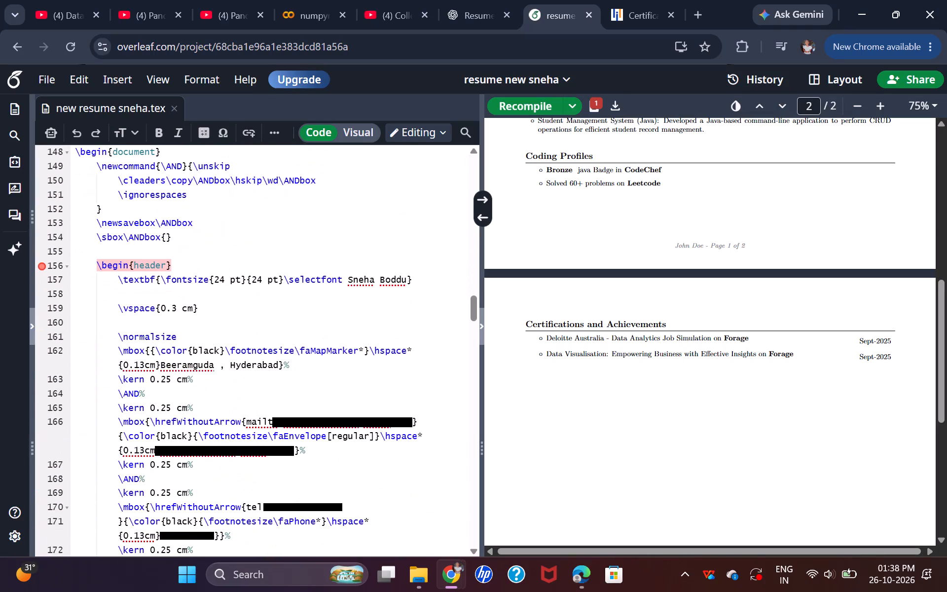
scroll(508, 326, "up", 9)
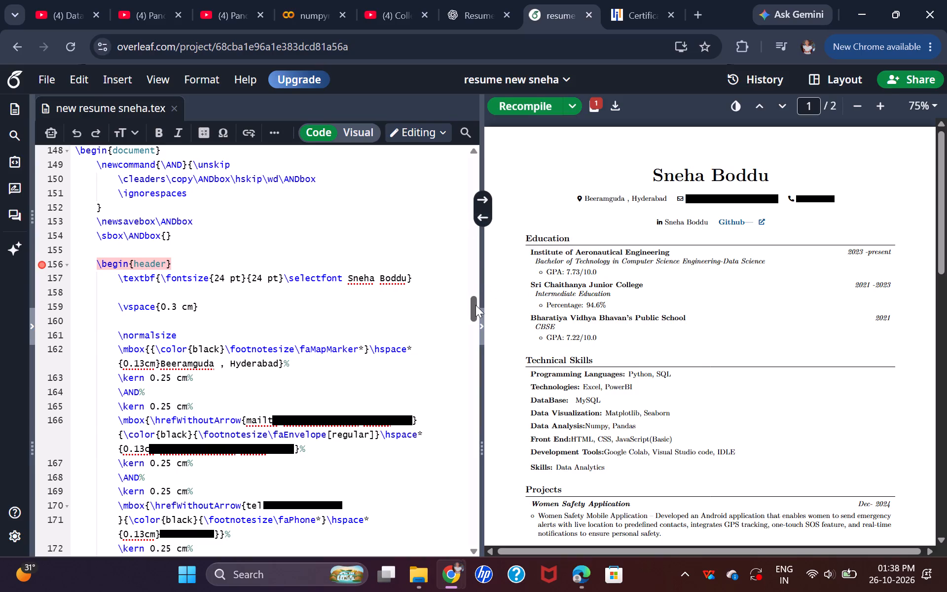
left_click_drag(474, 308, 482, 372)
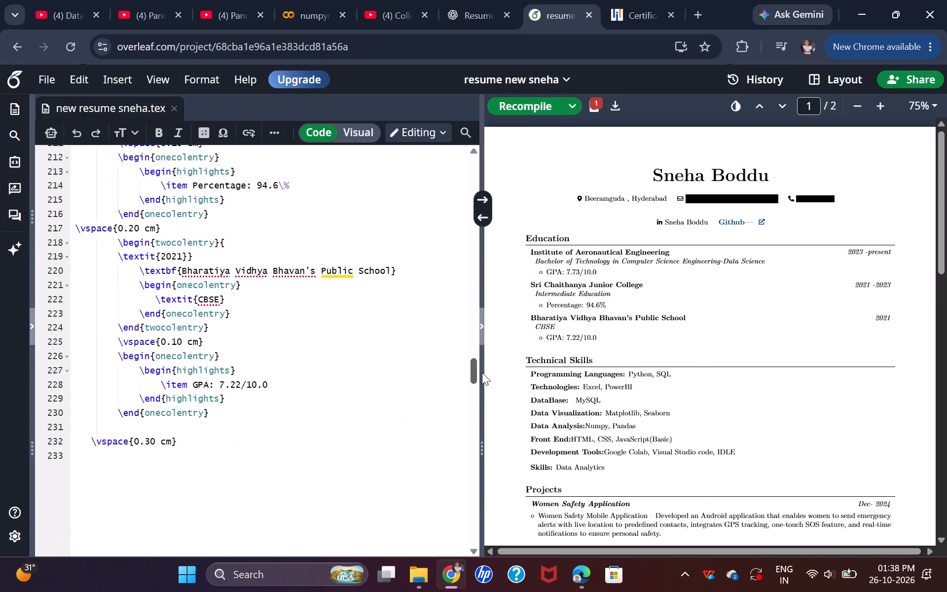
left_click_drag(482, 372, 528, 555)
scroll(300, 346, "up", 3)
scroll(277, 304, "up", 1)
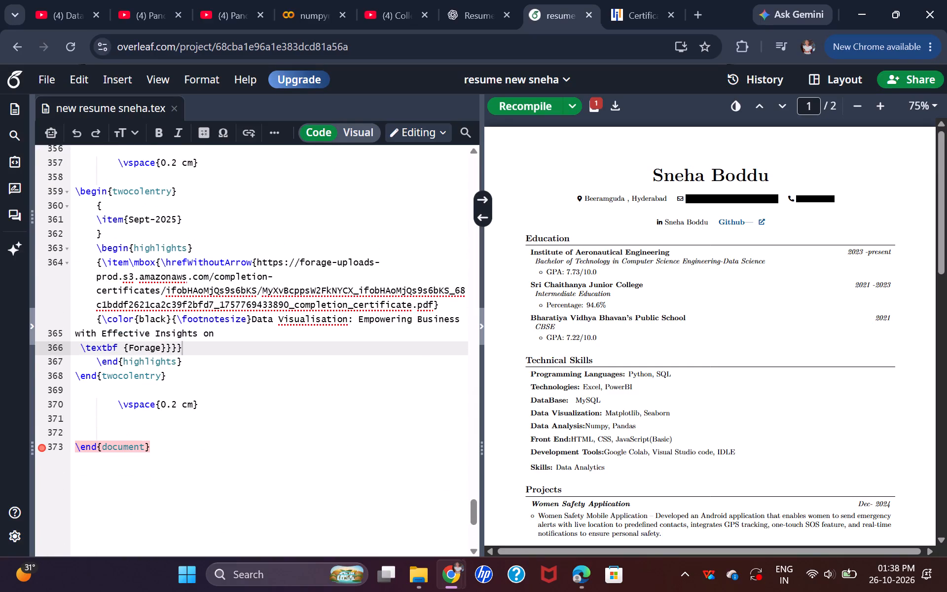
scroll(116, 251, "up", 4)
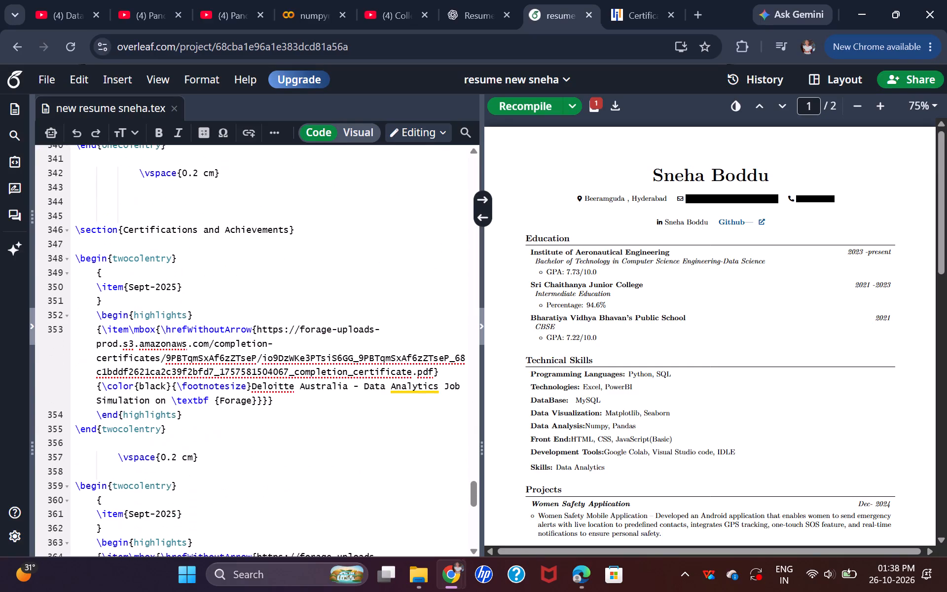
scroll(141, 264, "down", 3)
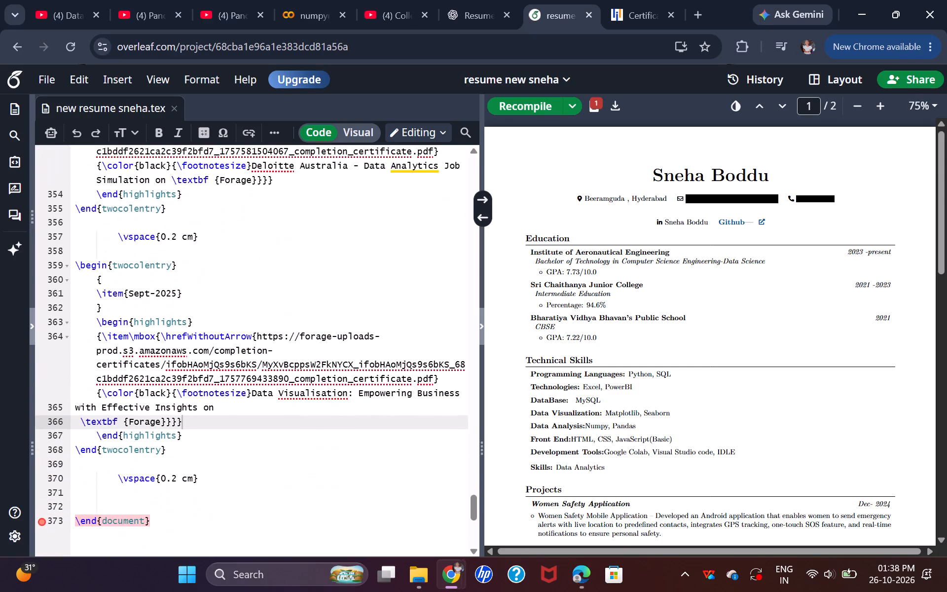
scroll(158, 252, "down", 1)
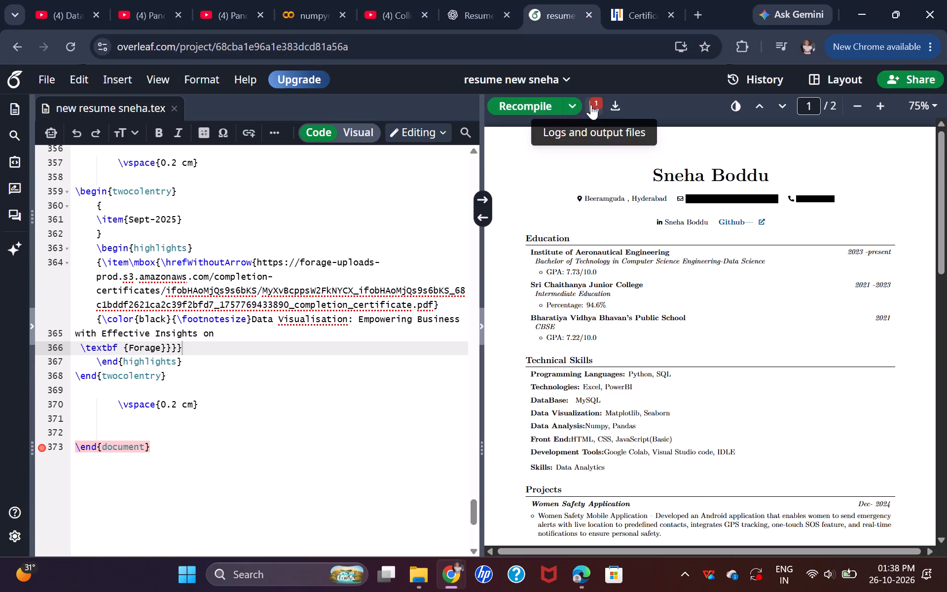
Open the compile logs, expand the LaTeX error's full details and examine them alongside the end of the source.
left_click(591, 105)
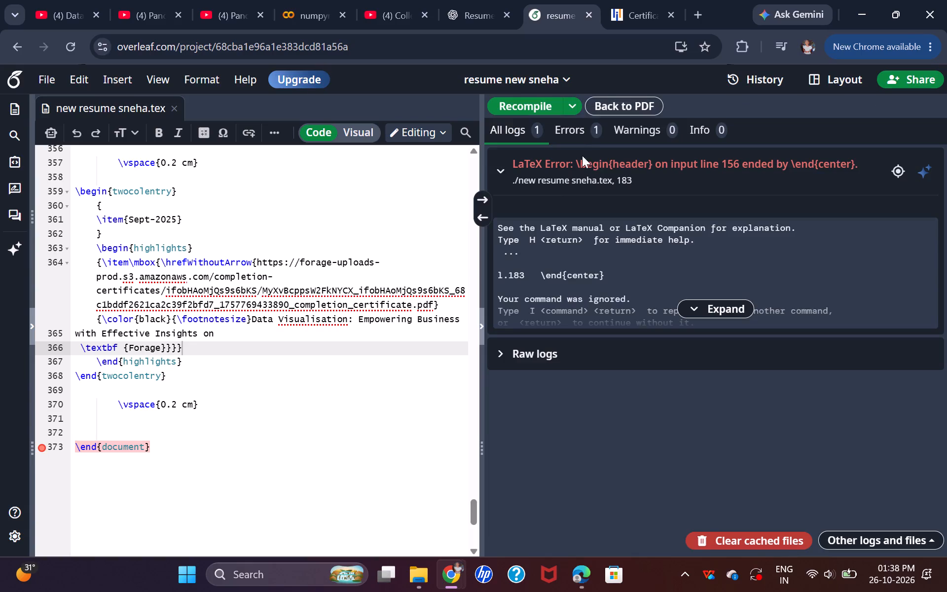
left_click(530, 184)
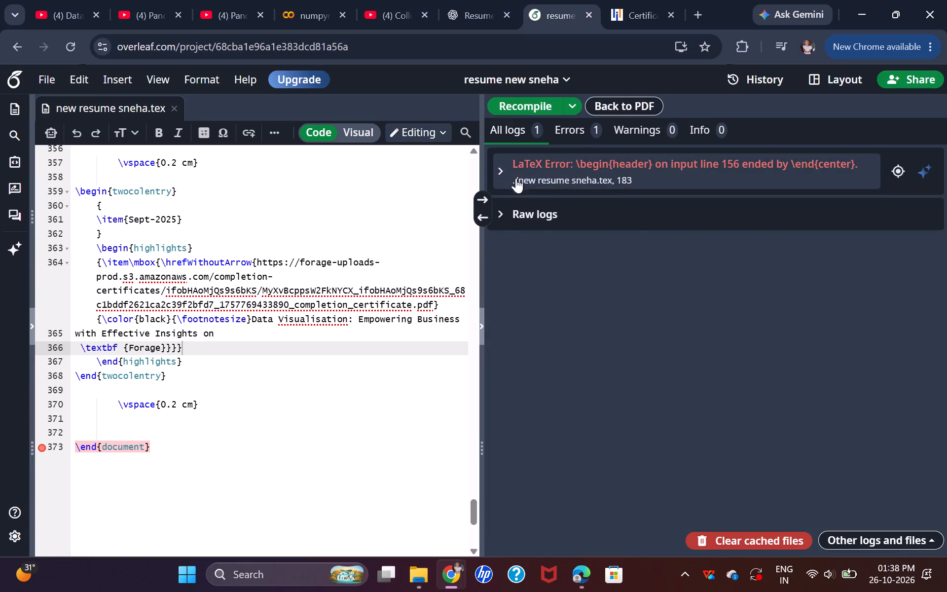
left_click(517, 175)
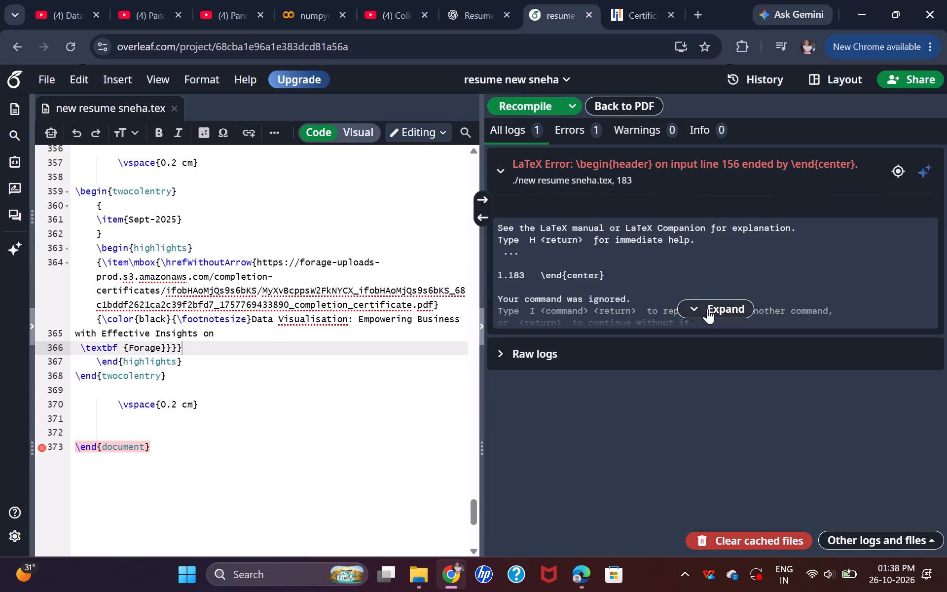
left_click(708, 306)
scroll(709, 301, "down", 2)
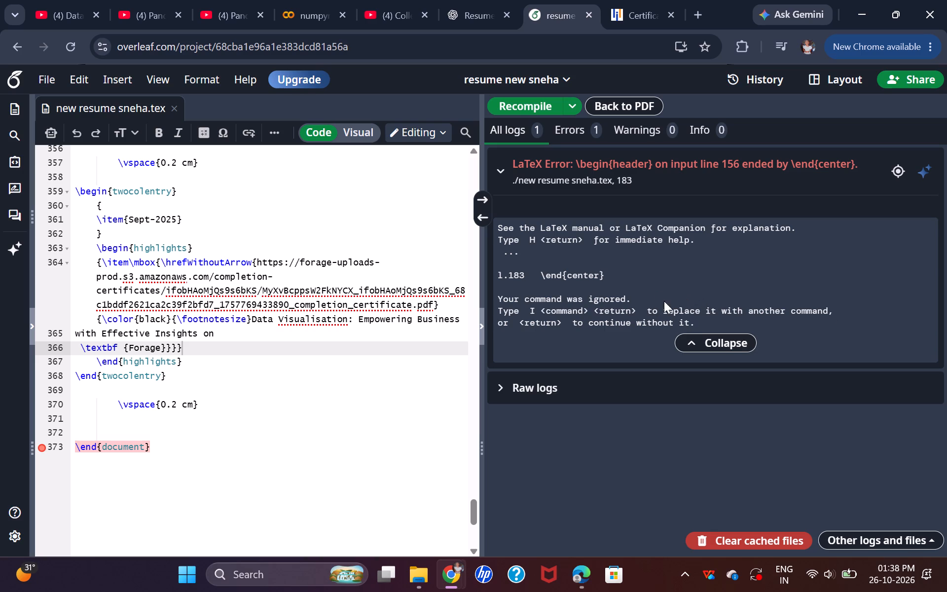
scroll(258, 211, "down", 2)
scroll(261, 210, "up", 3)
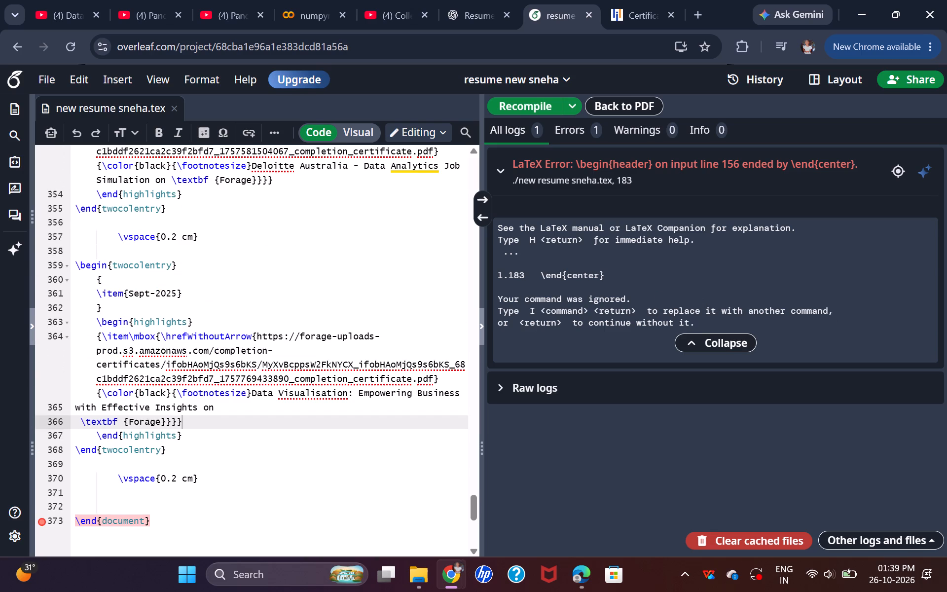
scroll(265, 205, "down", 1)
scroll(267, 204, "up", 1)
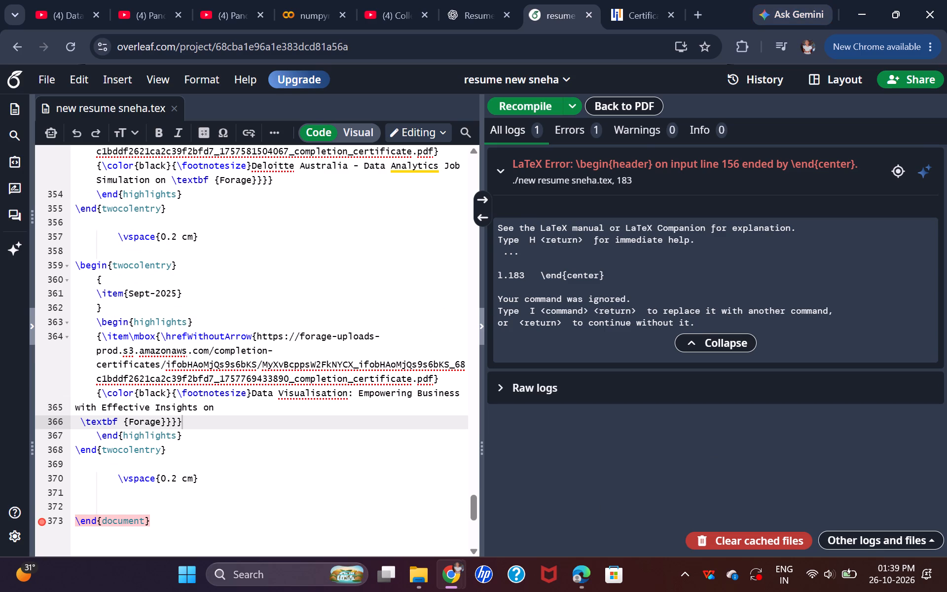
scroll(308, 291, "down", 1)
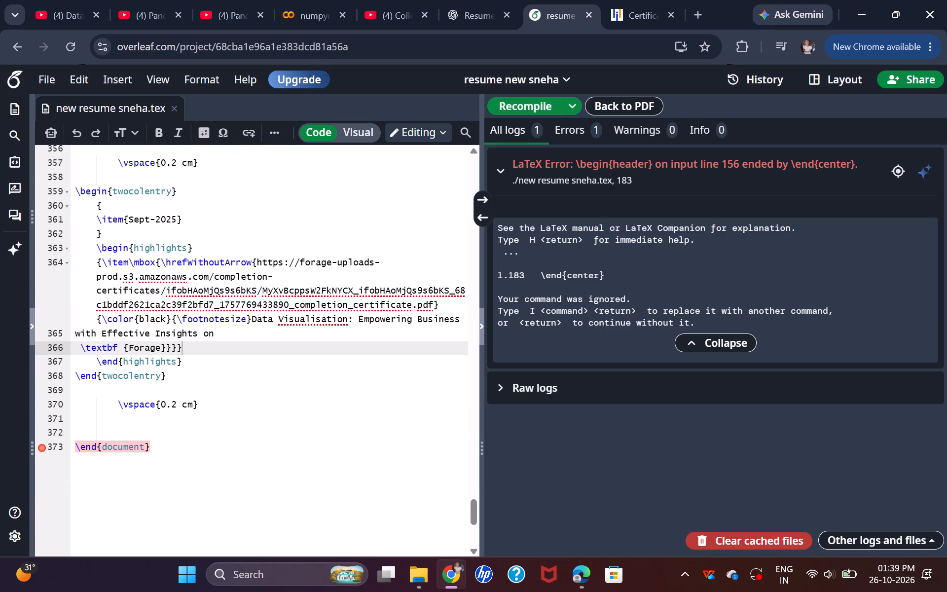
Duplicate the Deloitte Australia certificate's twocolentry block with its \vspace{0.2 cm} line, placing the copy directly before the Data Visualisation entry.
scroll(131, 219, "up", 5)
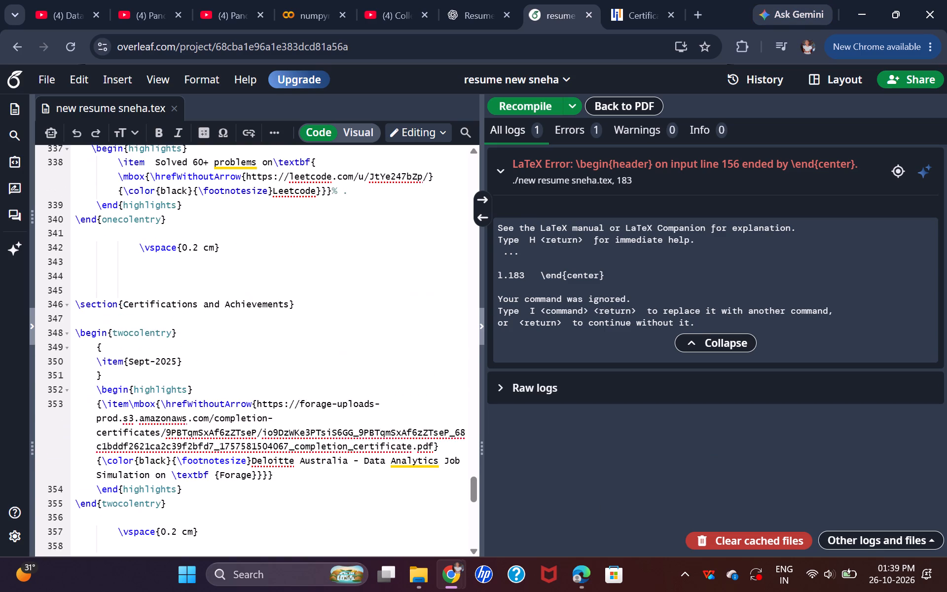
scroll(146, 238, "up", 4)
scroll(188, 312, "down", 2)
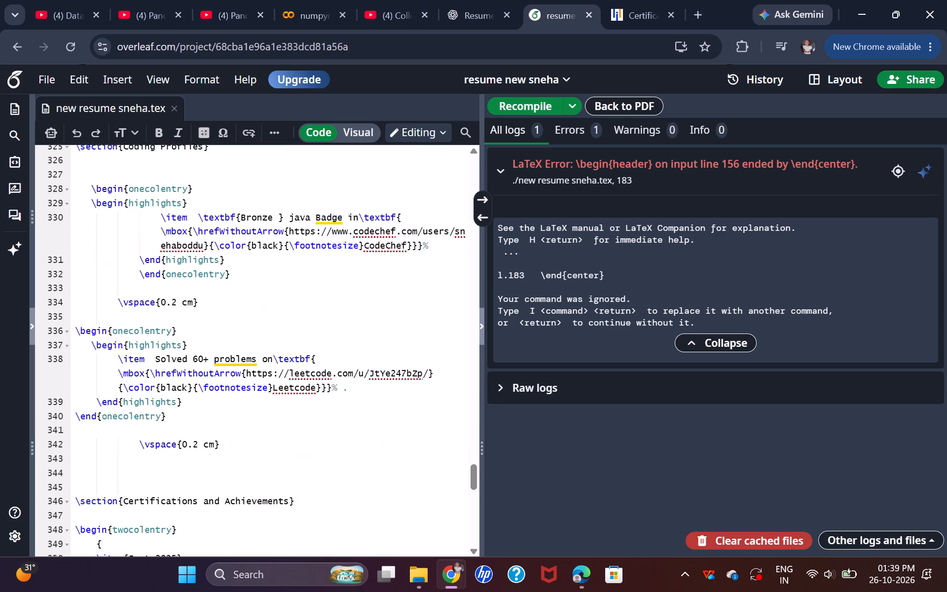
scroll(188, 313, "down", 5)
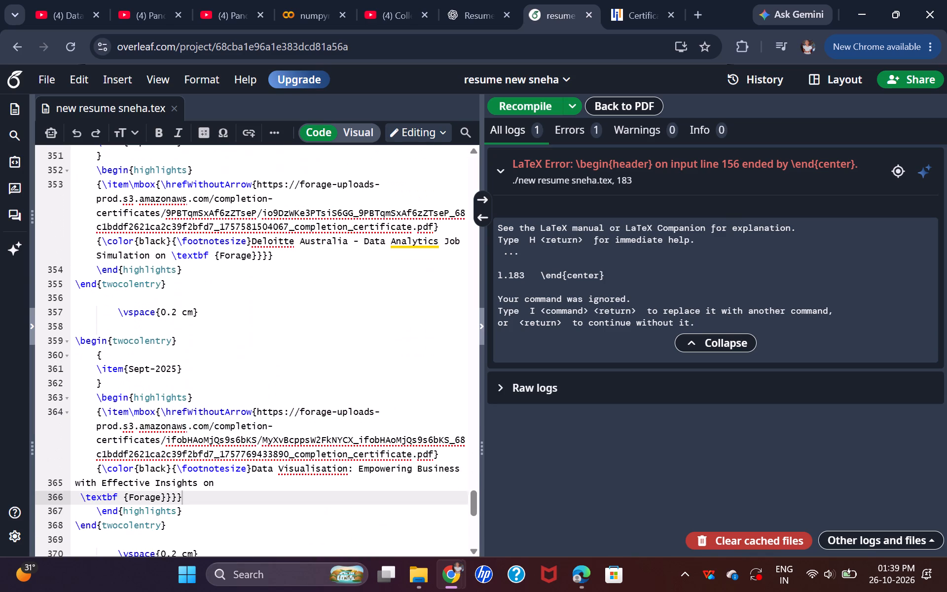
scroll(196, 303, "up", 1)
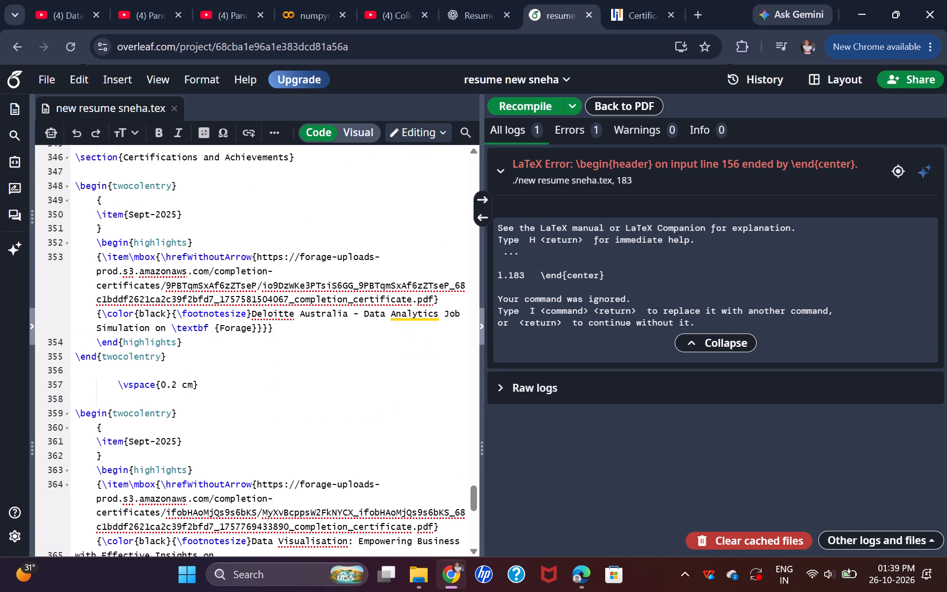
left_click_drag(74, 183, 199, 365)
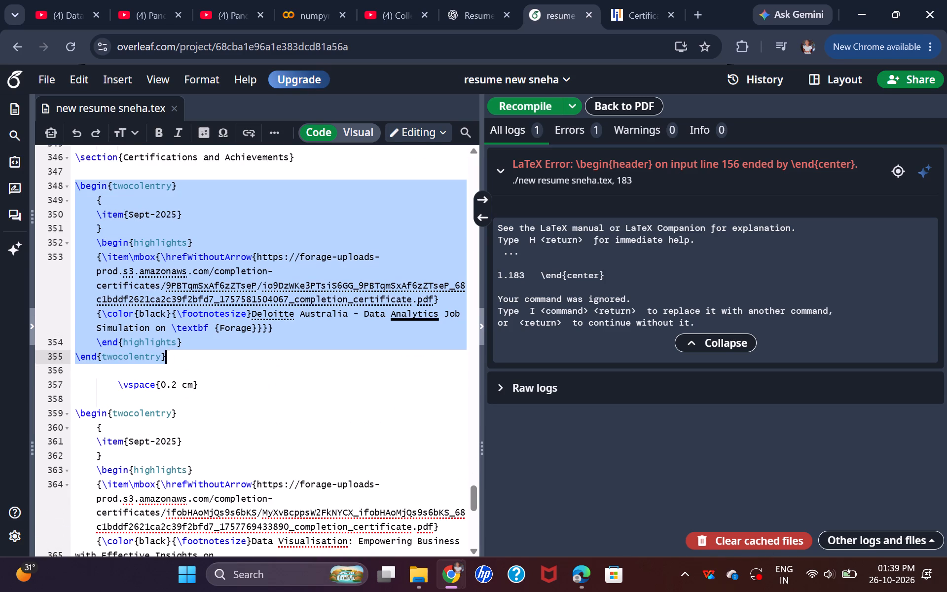
left_click_drag(199, 365, 207, 384)
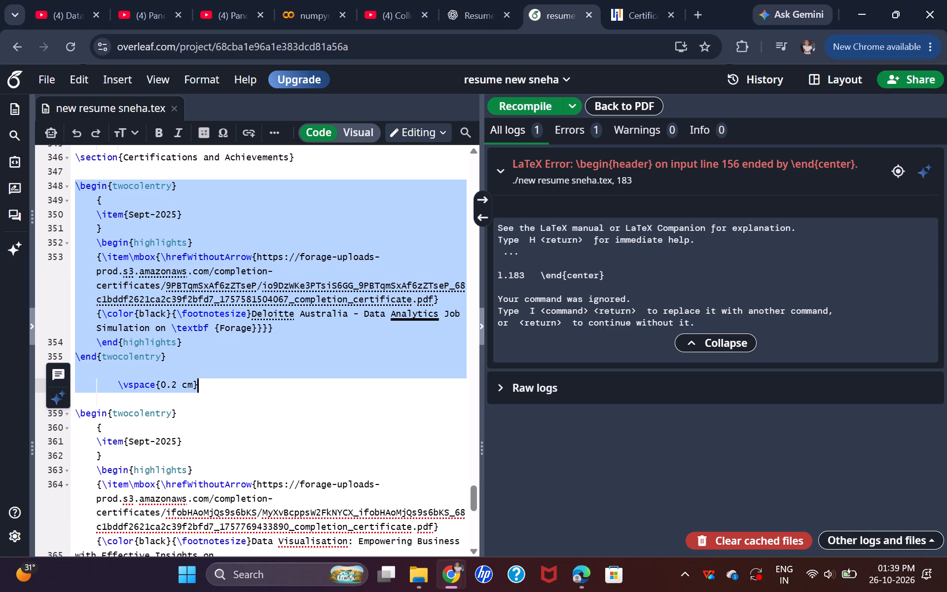
key("ctrl+c")
left_click(241, 344)
scroll(241, 344, "down", 1)
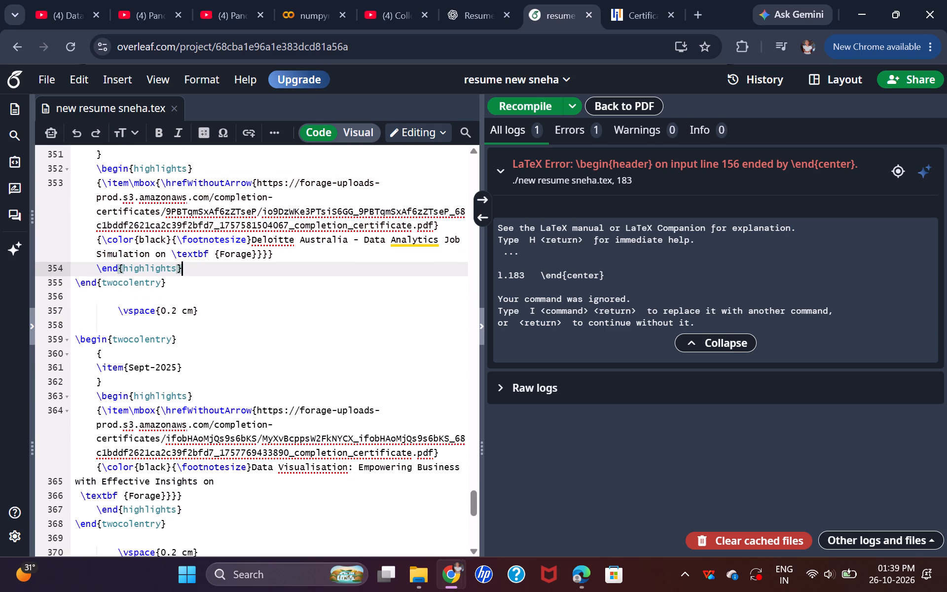
left_click(208, 322)
key("Return")
key("Return")
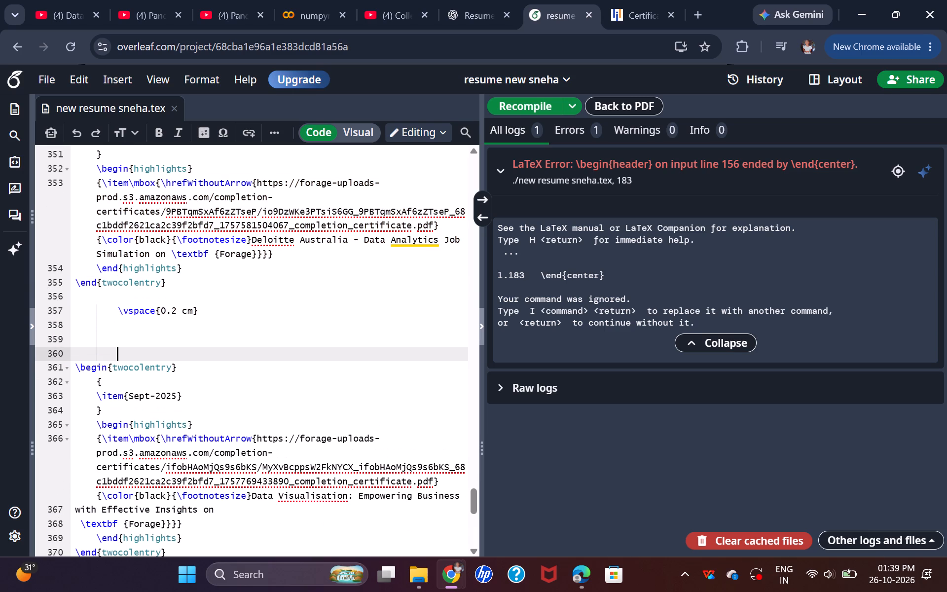
key("BackSpace")
key("BackSpace")
key("ctrl+v")
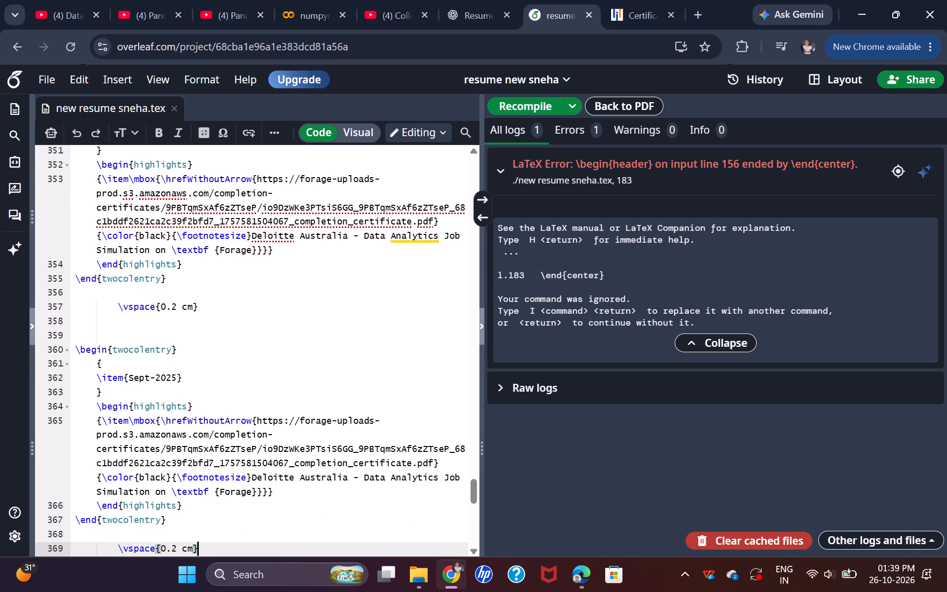
Add two blank lines after the duplicated Deloitte block's \vspace line, recompile the resume and check its Certifications and Achievements section.
key("Return")
key("Return")
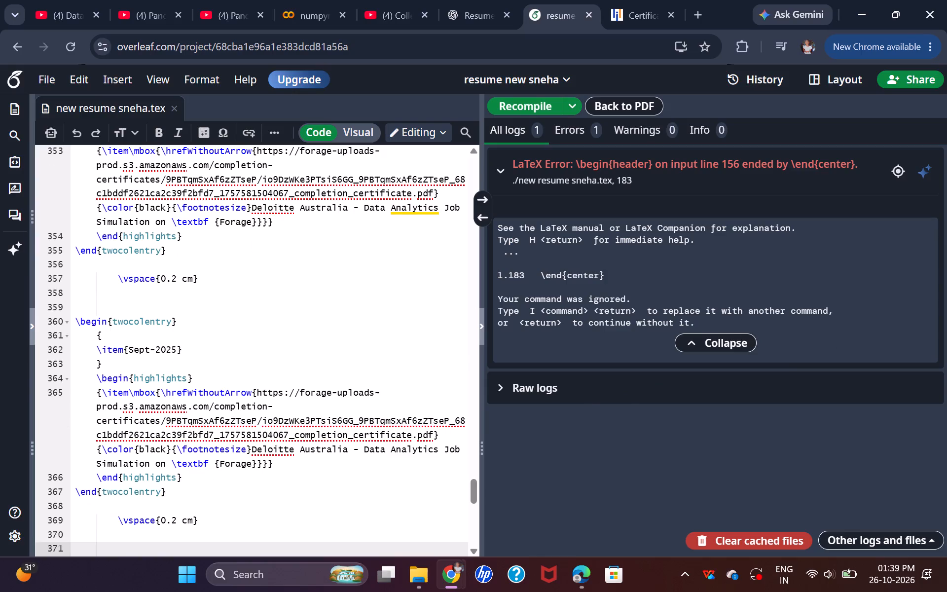
left_click(545, 109)
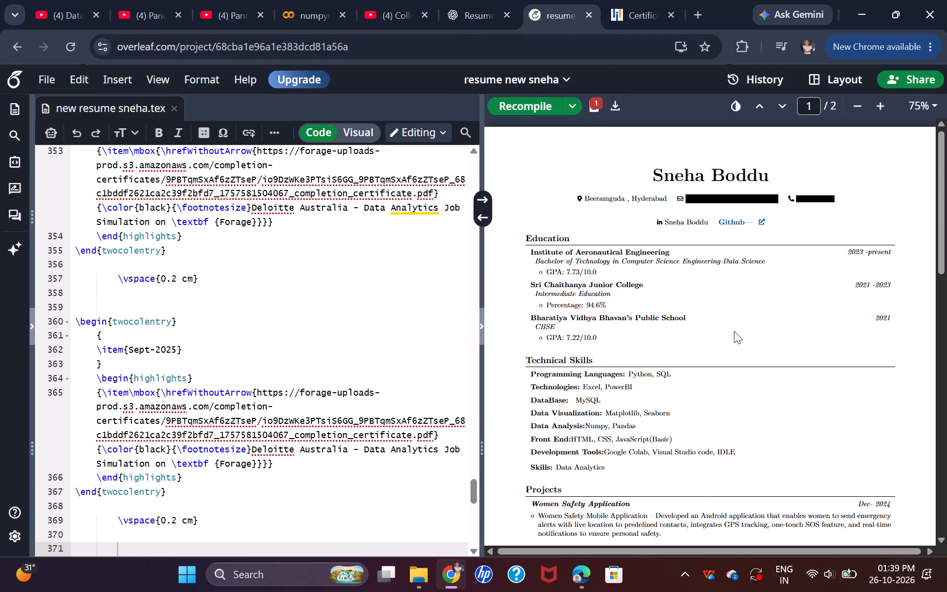
scroll(728, 341, "down", 9)
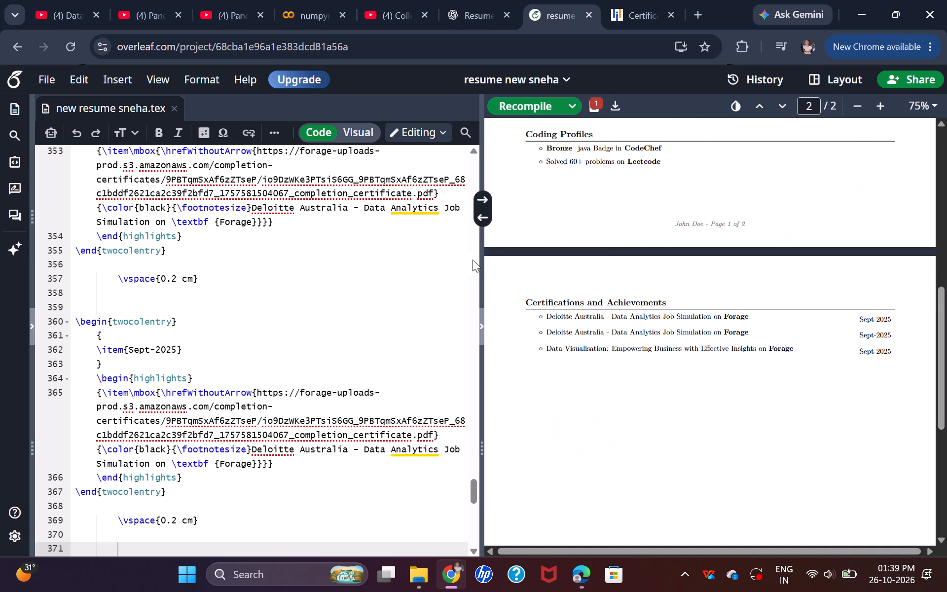
Set the date in the duplicated Deloitte certificate entry to Oct-2026.
scroll(421, 329, "down", 1)
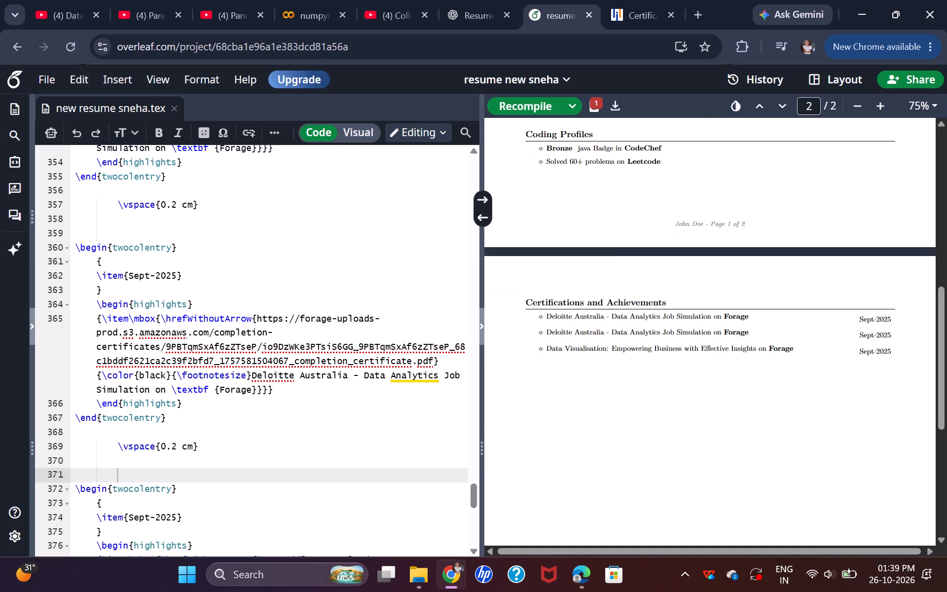
left_click(180, 271)
left_click(177, 275)
key("BackSpace")
key("BackSpace")
key("BackSpace")
key("BackSpace")
key("BackSpace")
key("BackSpace")
key("BackSpace")
key("BackSpace")
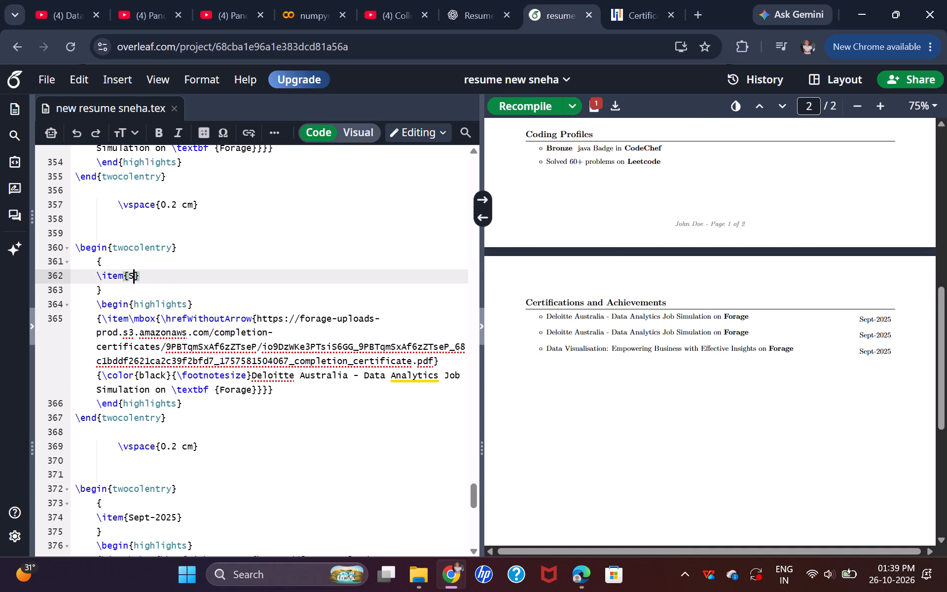
key("BackSpace")
type("Oct")
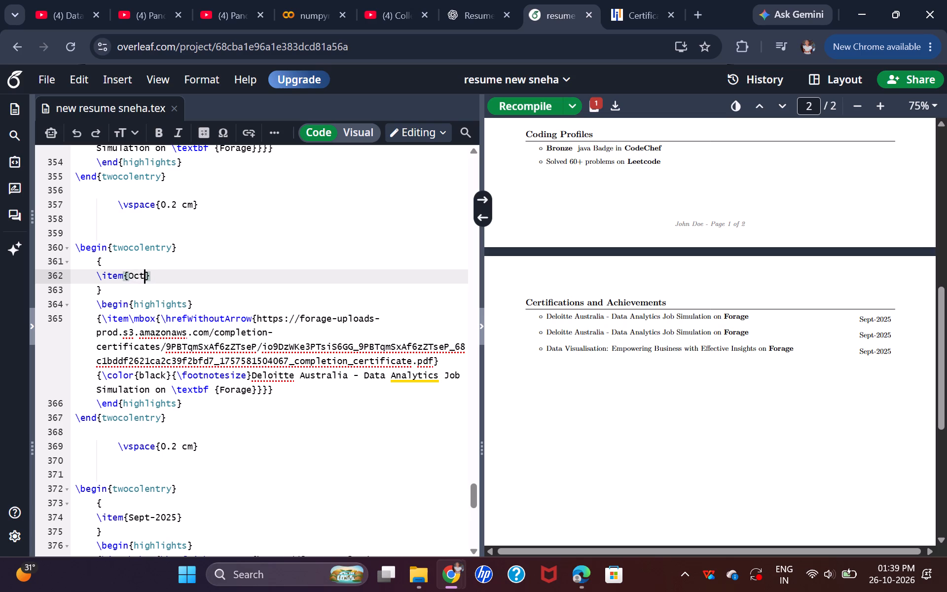
type("-202")
key("6")
scroll(328, 329, "down", 1)
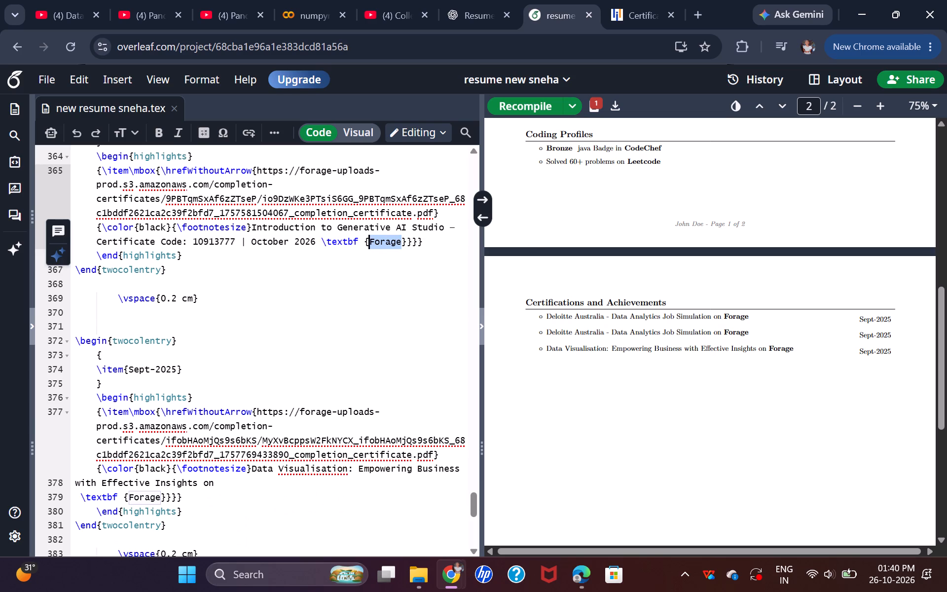
type("simplilearn")
key("space")
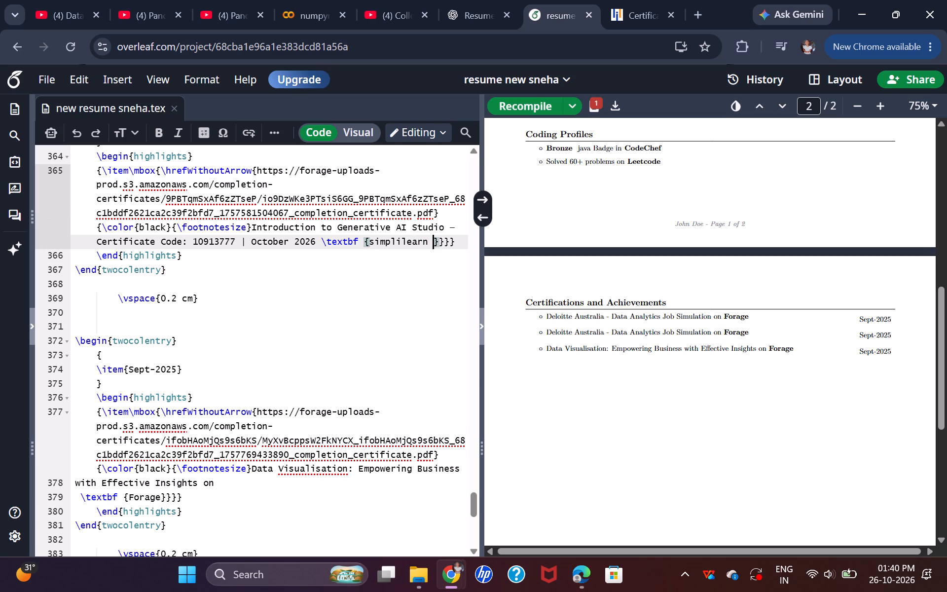
type("skillup")
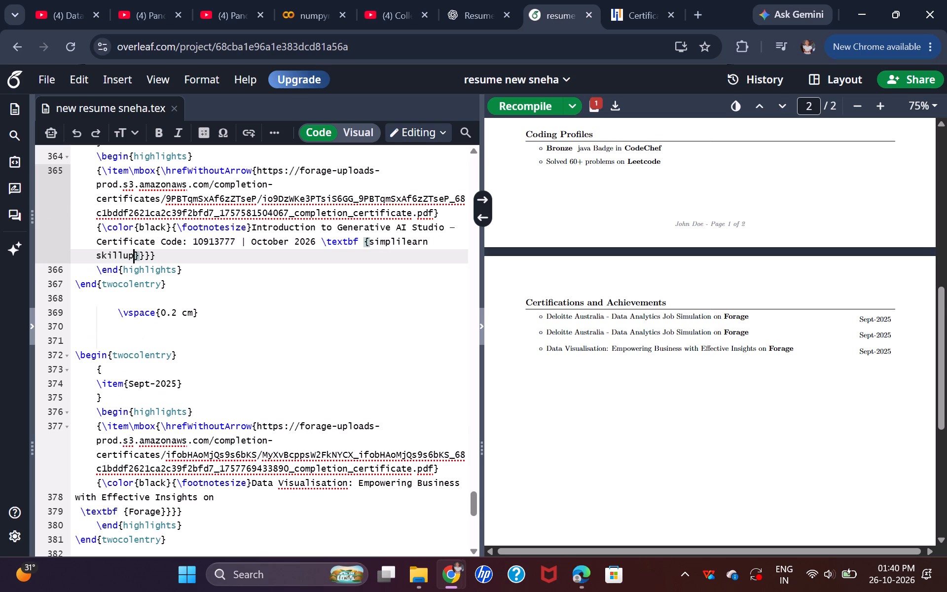
key("space")
left_click(505, 103)
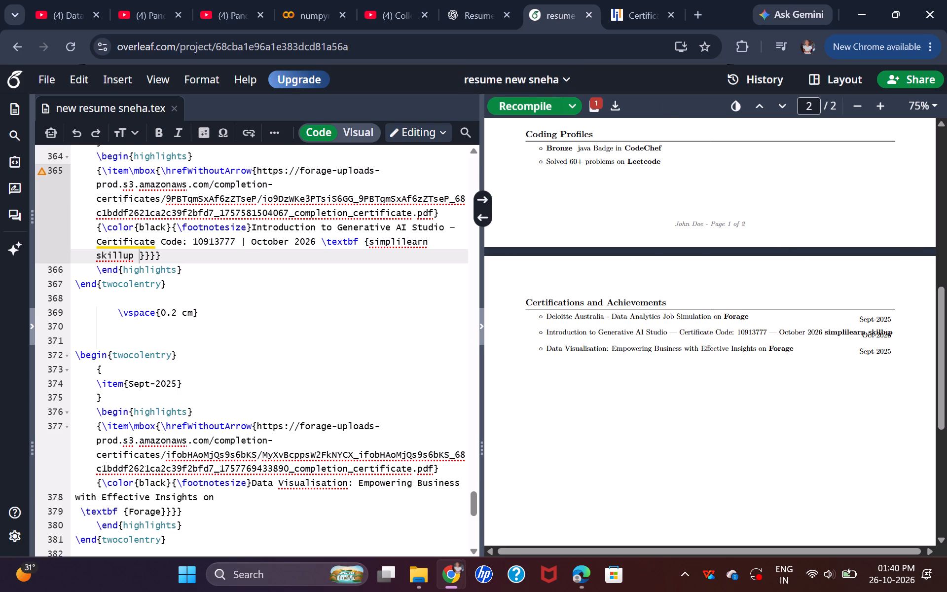
Insert two blank lines between the Oct-2026 date block and \begin{highlights} in the Generative AI Studio entry, and recompile.
scroll(368, 327, "up", 1)
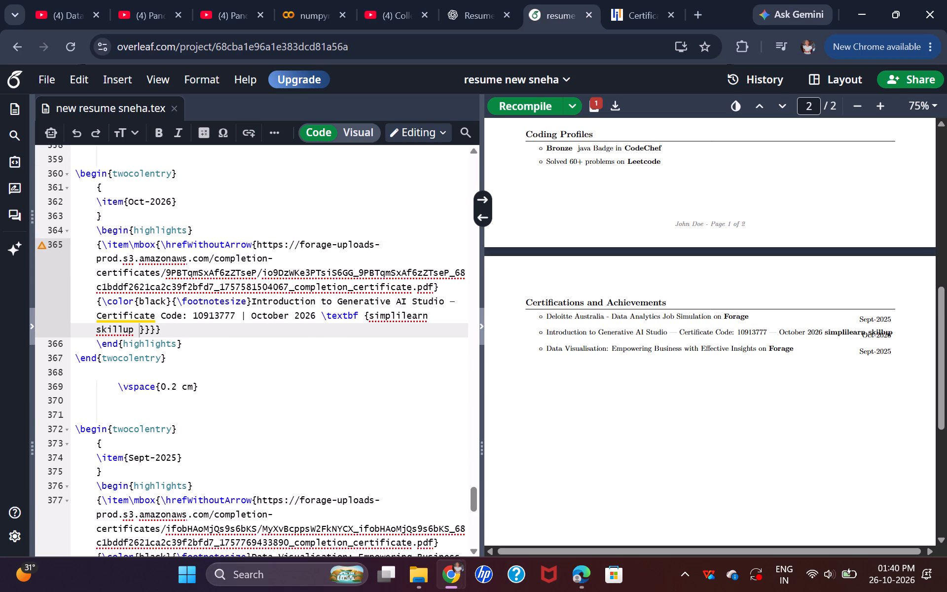
scroll(266, 320, "up", 1)
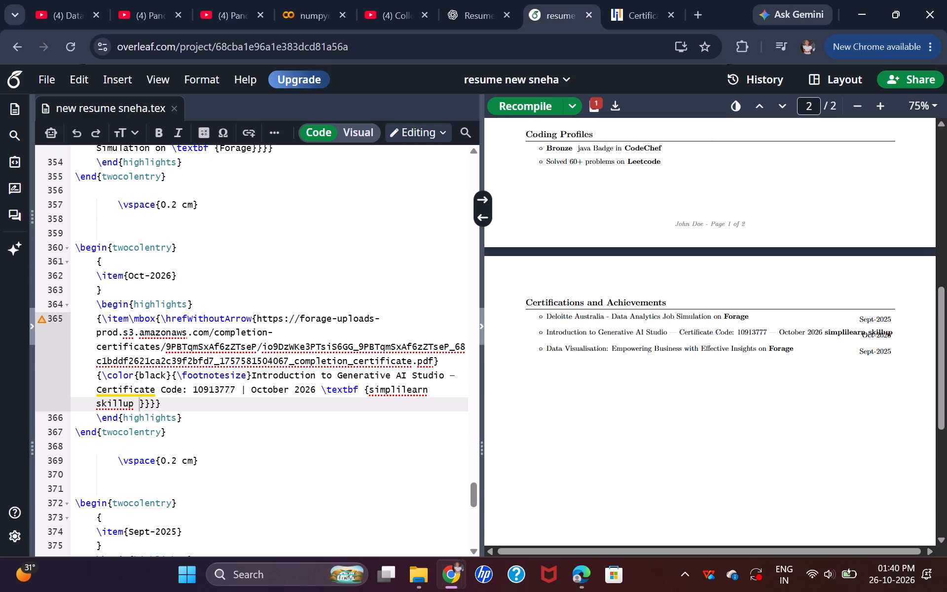
left_click(145, 287)
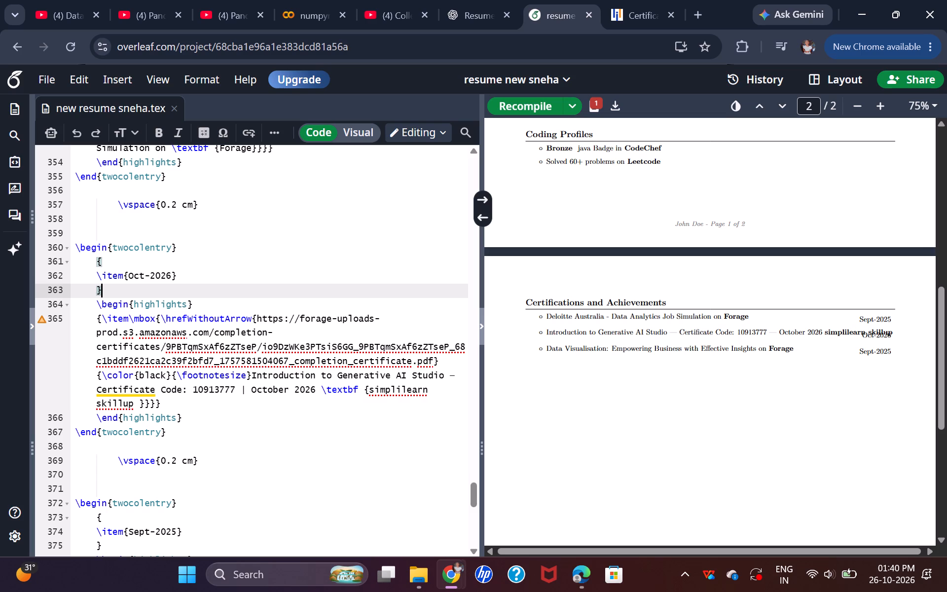
key("Return")
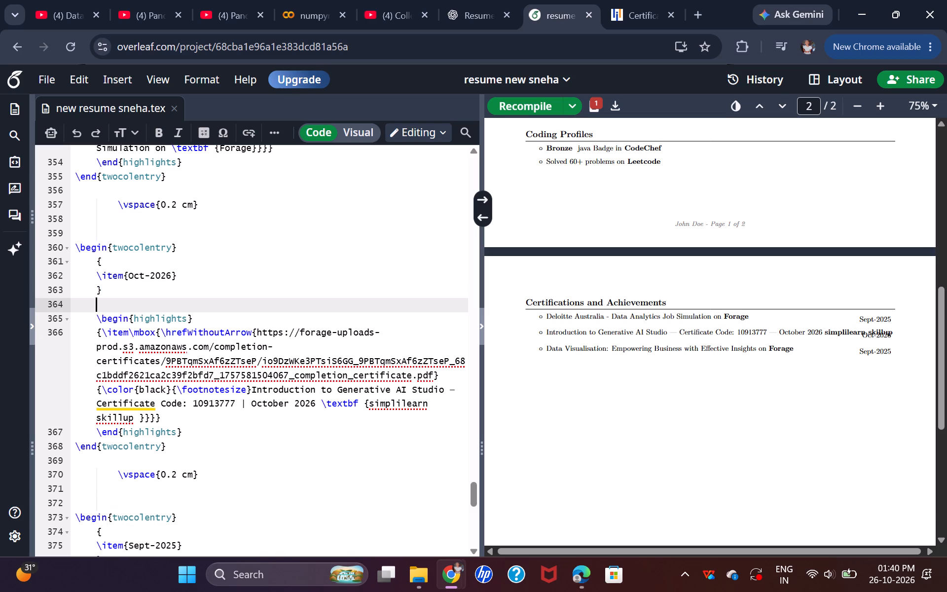
key("Return")
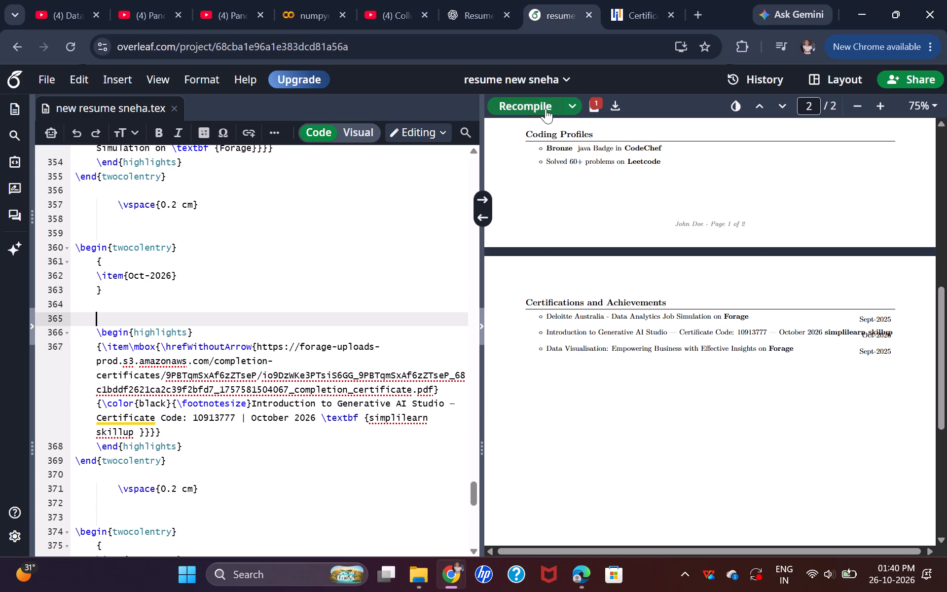
left_click(546, 108)
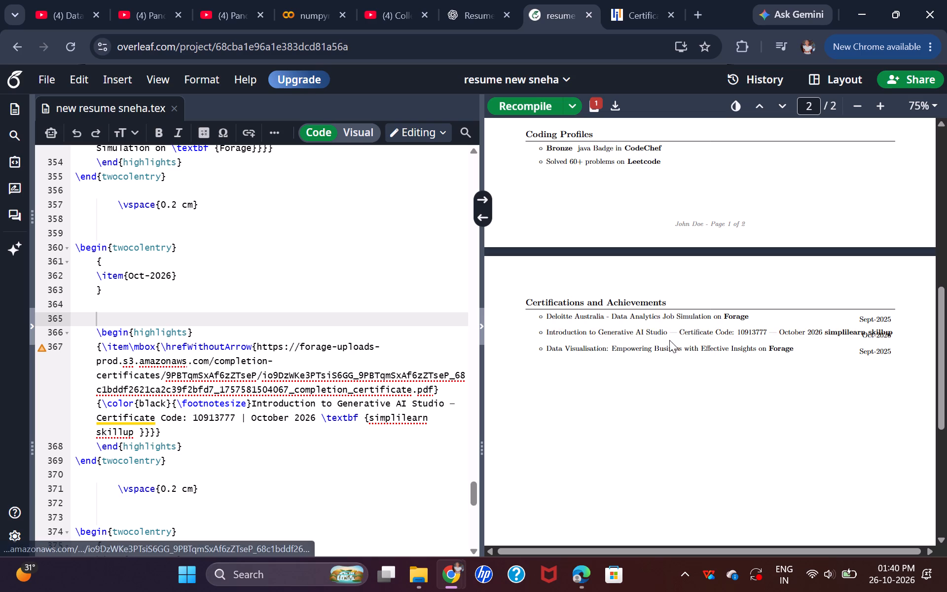
Delete "| October 2026" between the certificate code and the bold issuer in the Generative AI Studio entry, and recompile.
scroll(338, 311, "down", 1)
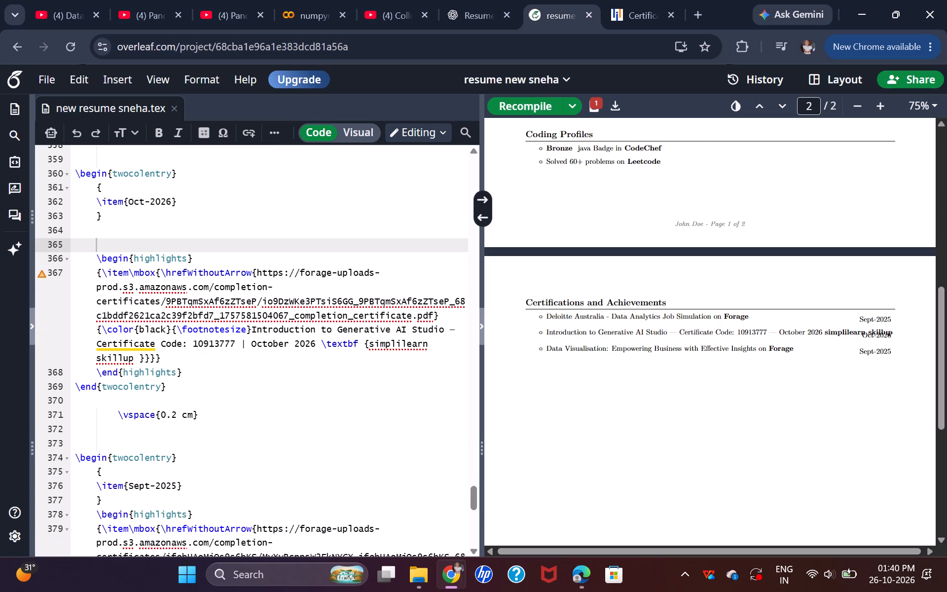
scroll(338, 311, "down", 1)
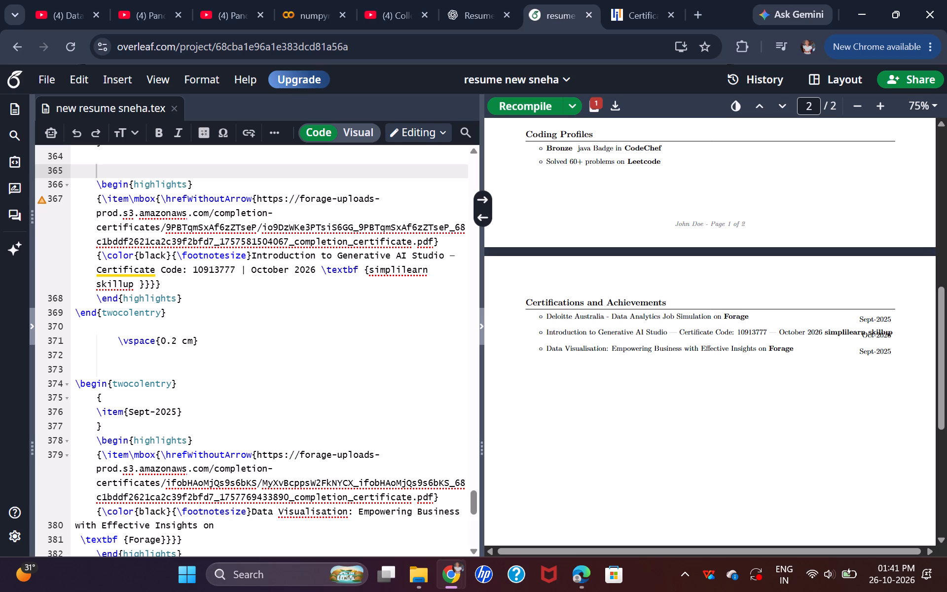
left_click_drag(321, 264, 253, 279)
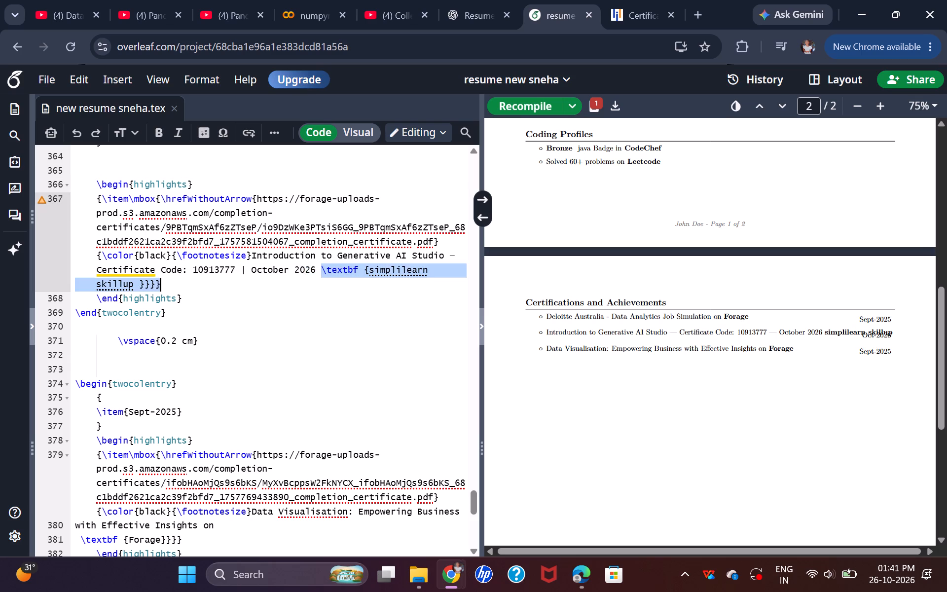
left_click_drag(253, 279, 245, 269)
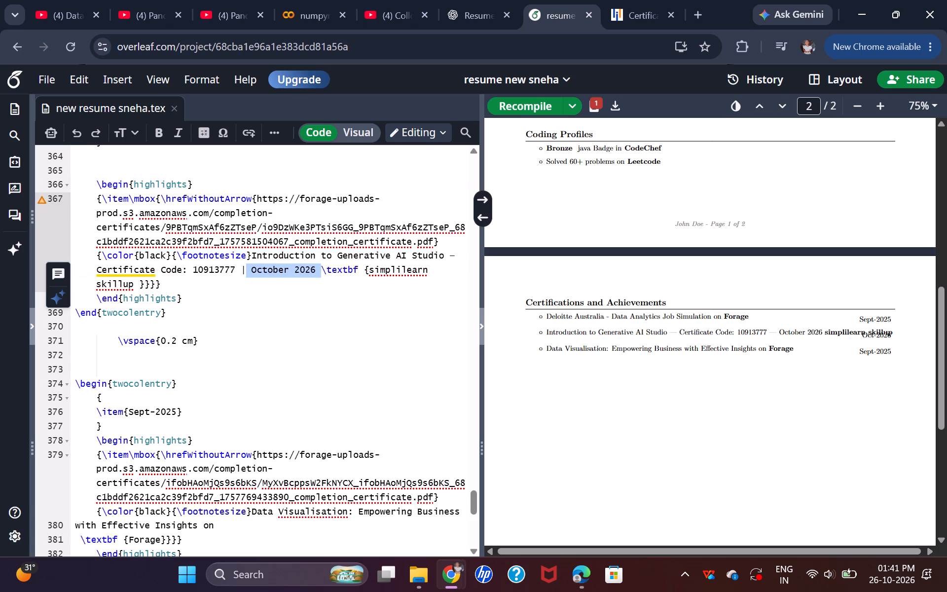
key("BackSpace")
key("BackSpace")
key("BackSpace")
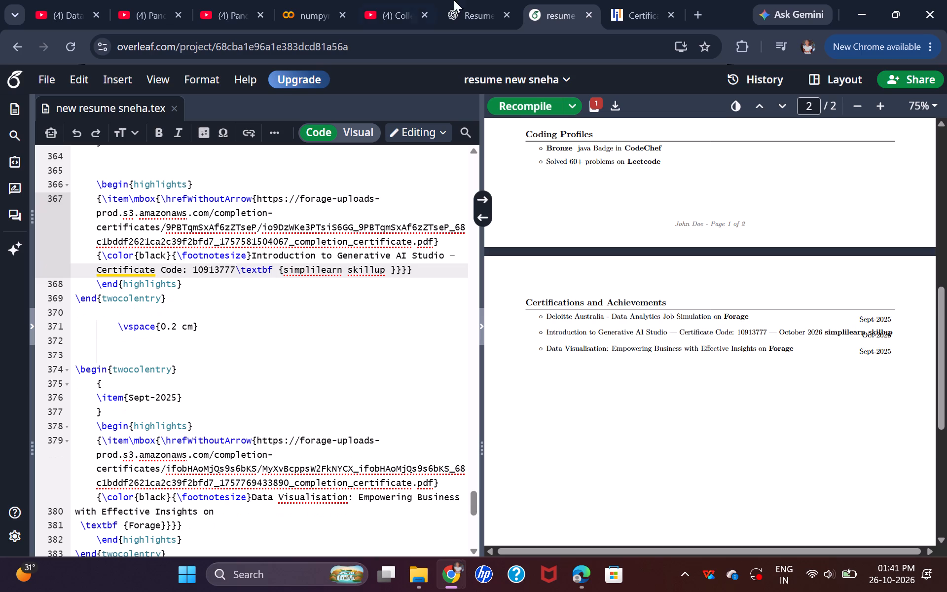
left_click(524, 100)
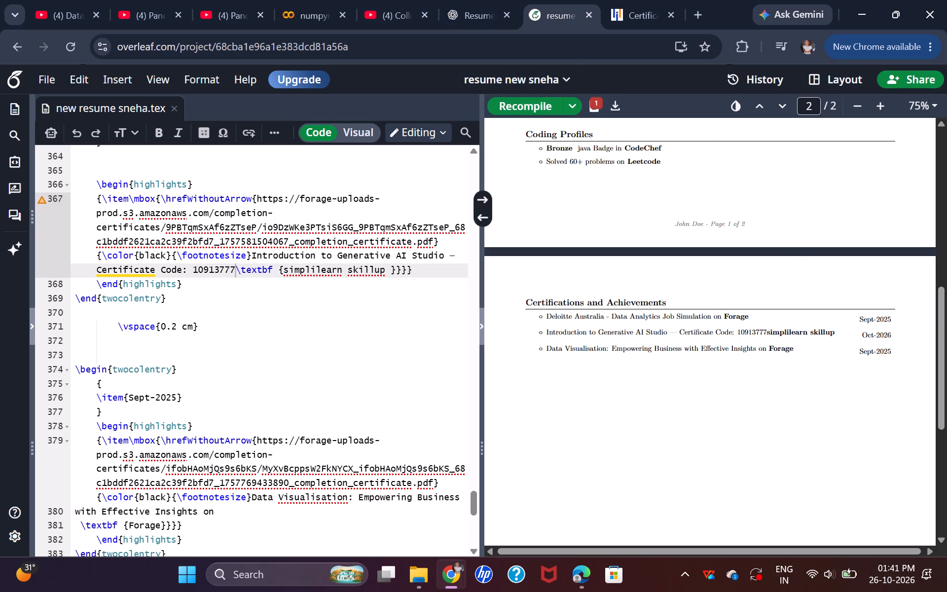
Insert a space between the certificate code and the bold issuer in the Generative AI Studio entry, and recompile.
left_click(237, 264)
key("space")
left_click(541, 107)
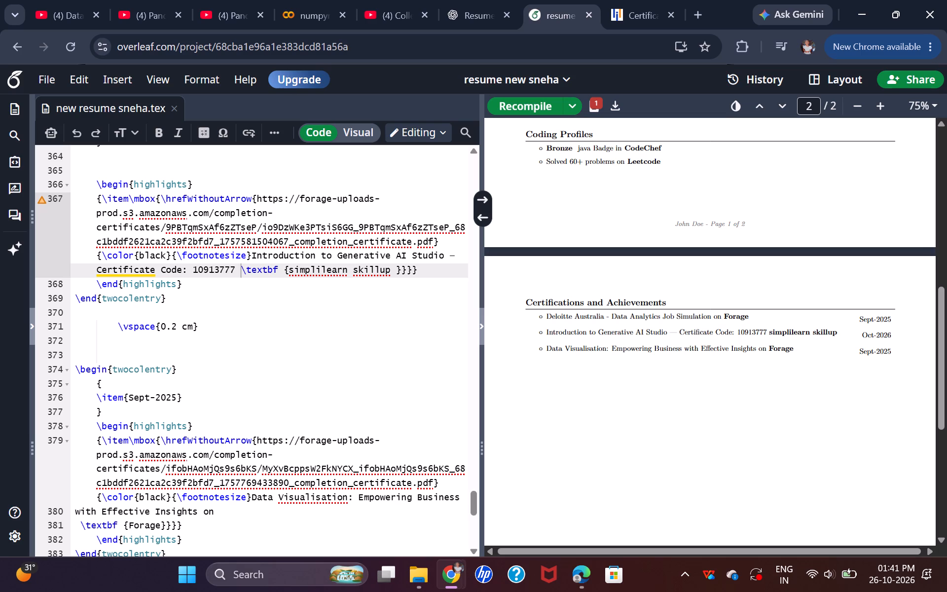
Replace the Forage PDF link in the Generative AI Studio entry with the copied Simplilearn certificate page address, followed by a space.
scroll(433, 240, "up", 1)
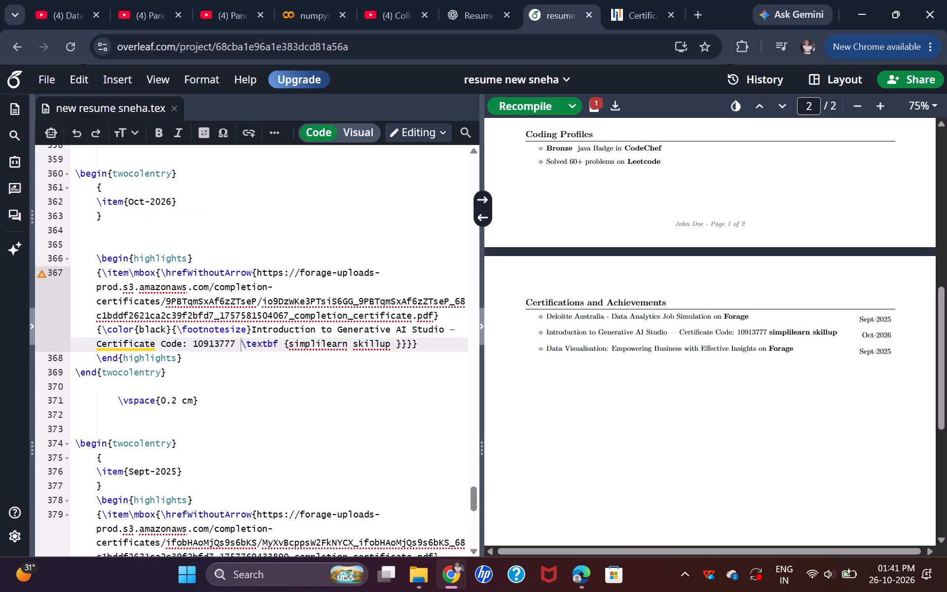
left_click_drag(259, 264, 259, 272)
left_click(259, 272)
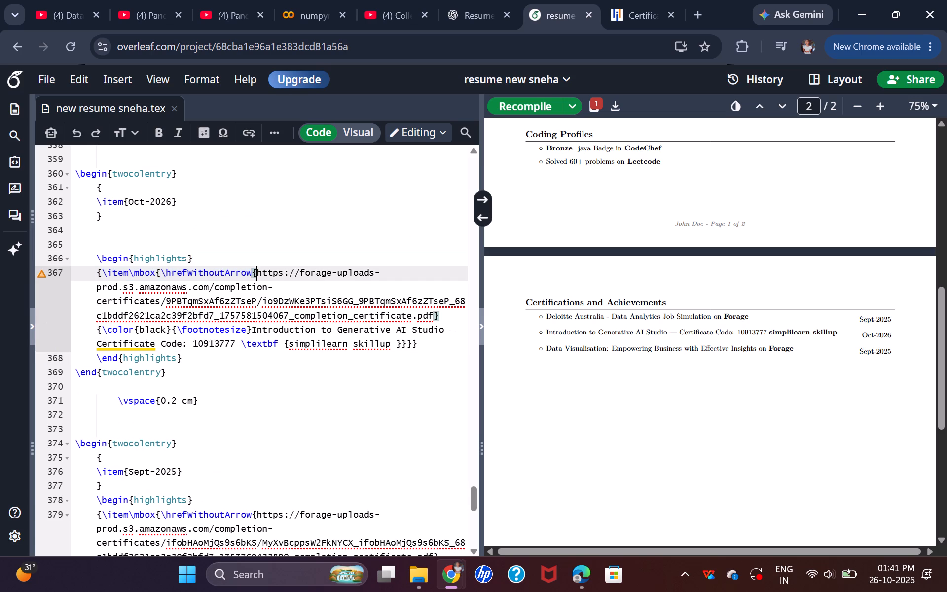
left_click_drag(259, 272, 427, 313)
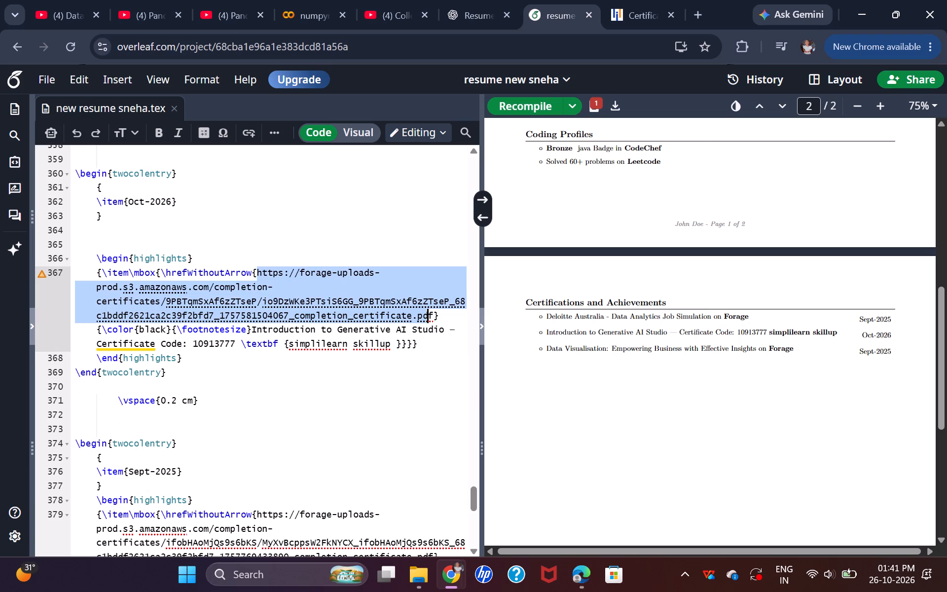
left_click_drag(427, 313, 436, 314)
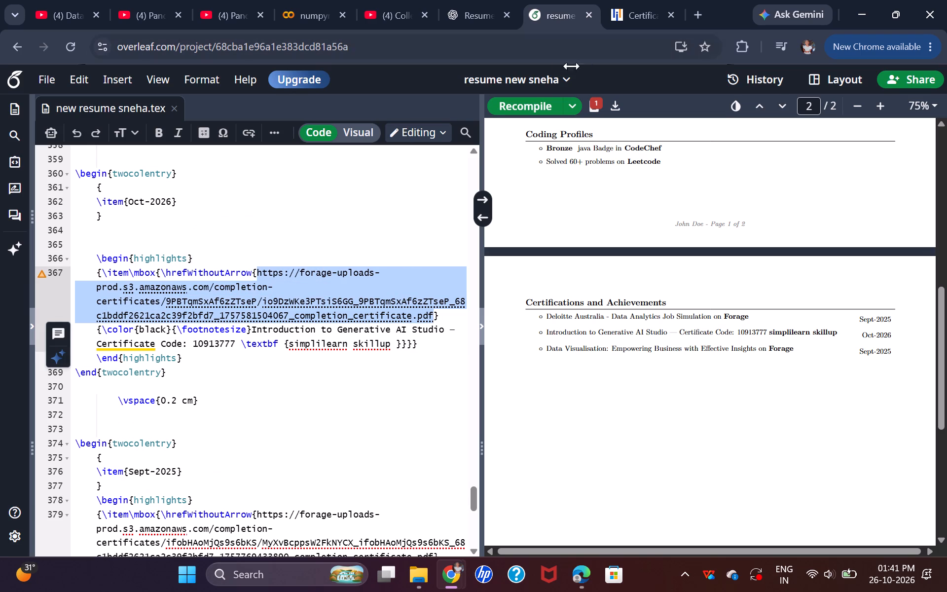
key("BackSpace")
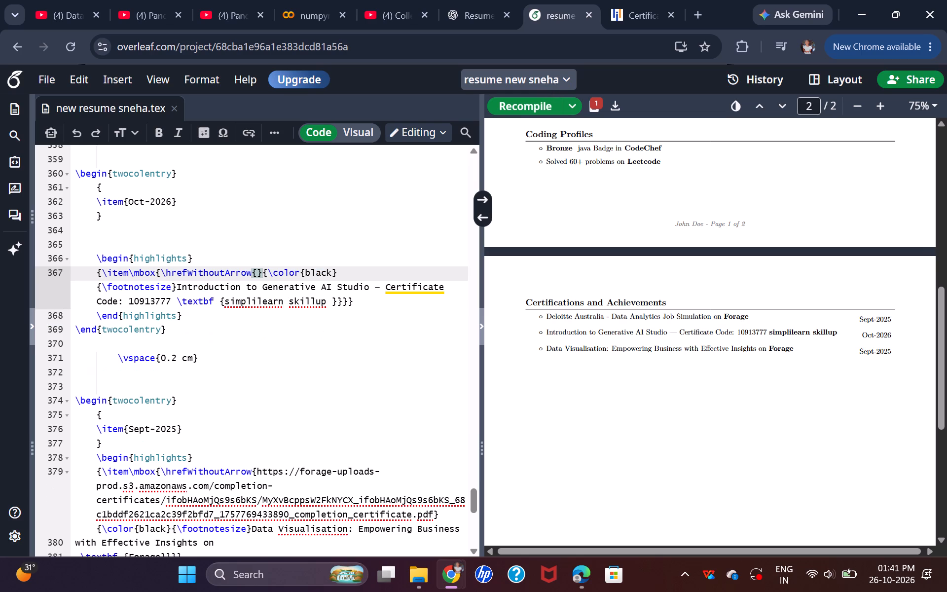
left_click(634, 14)
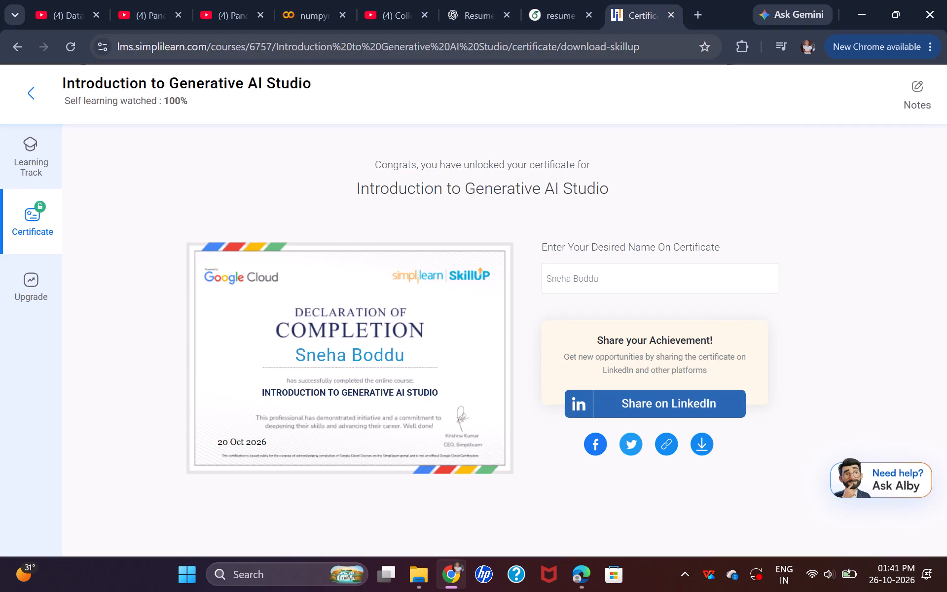
left_click(601, 47)
key("ctrl+c")
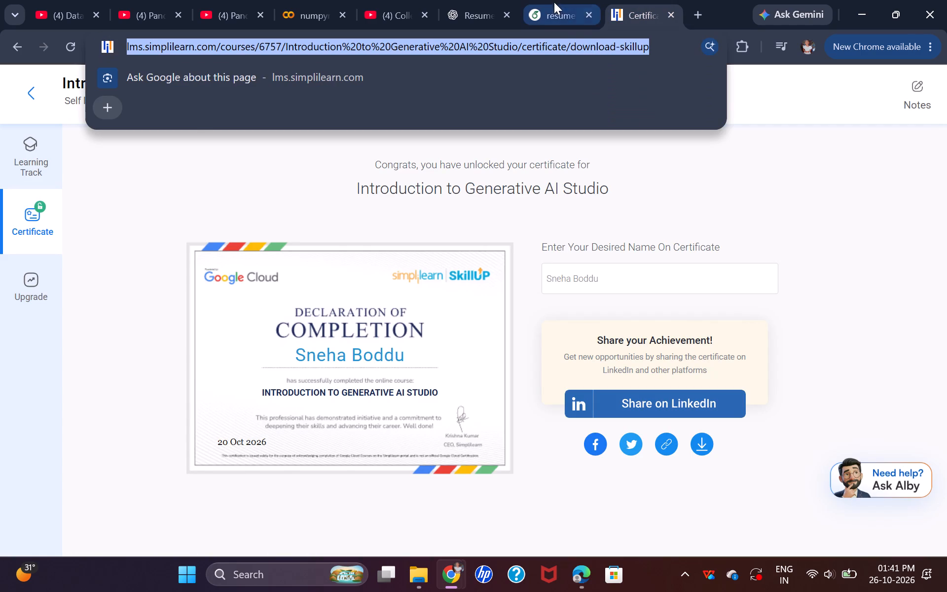
left_click(559, 4)
key("ctrl+v")
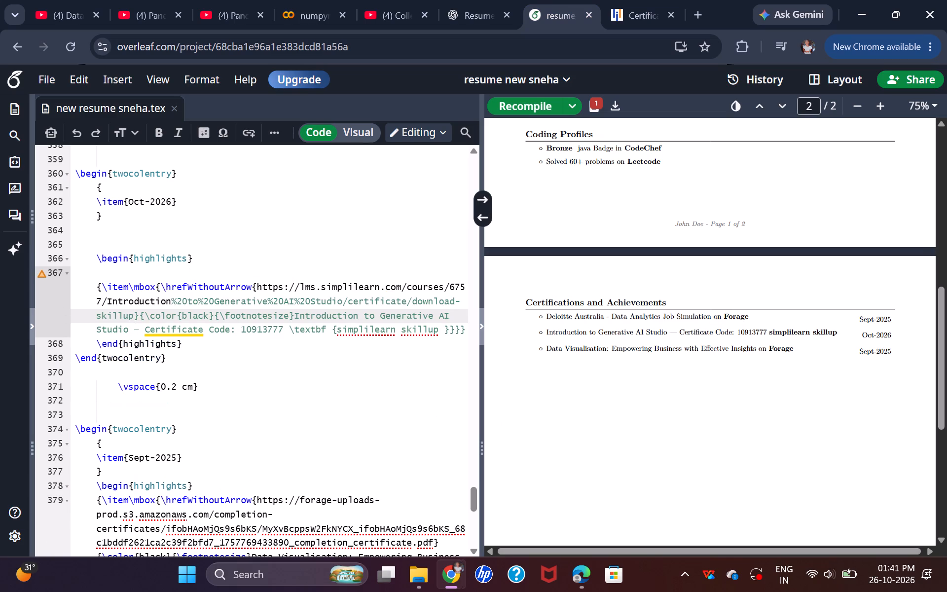
key("space")
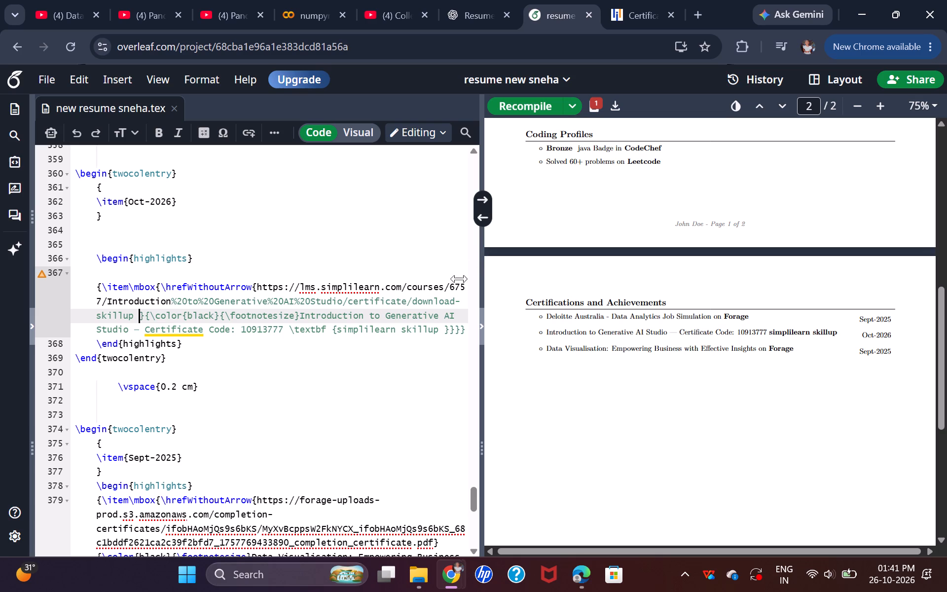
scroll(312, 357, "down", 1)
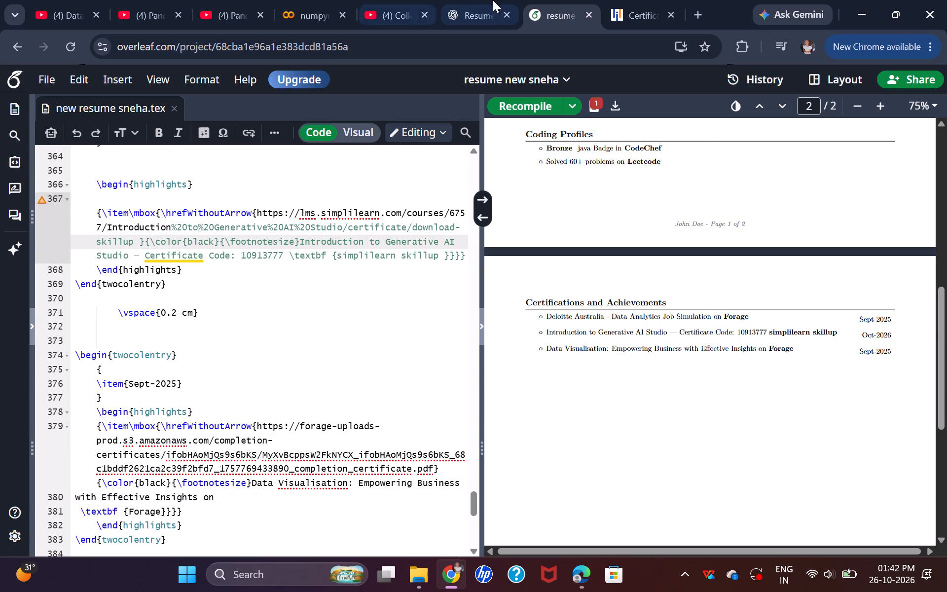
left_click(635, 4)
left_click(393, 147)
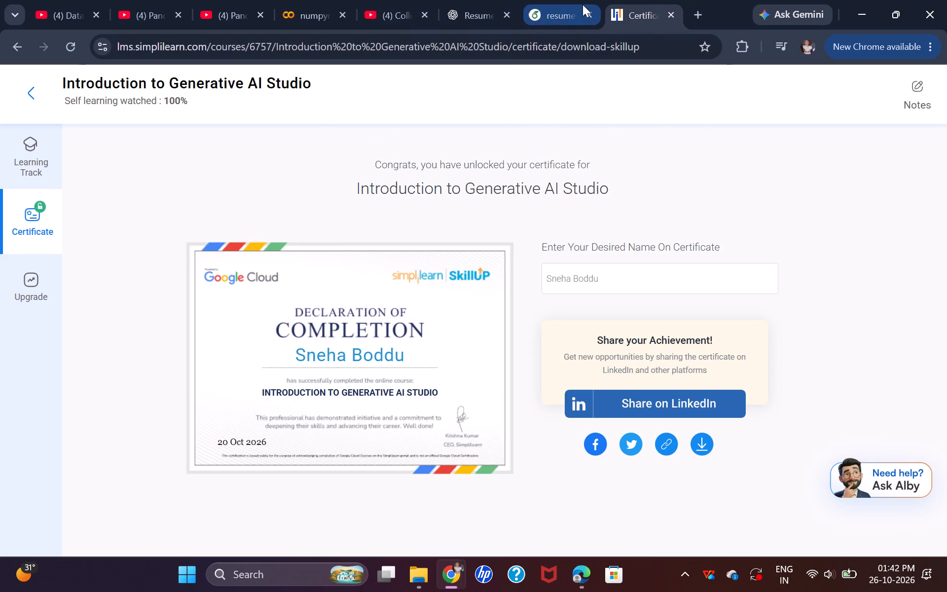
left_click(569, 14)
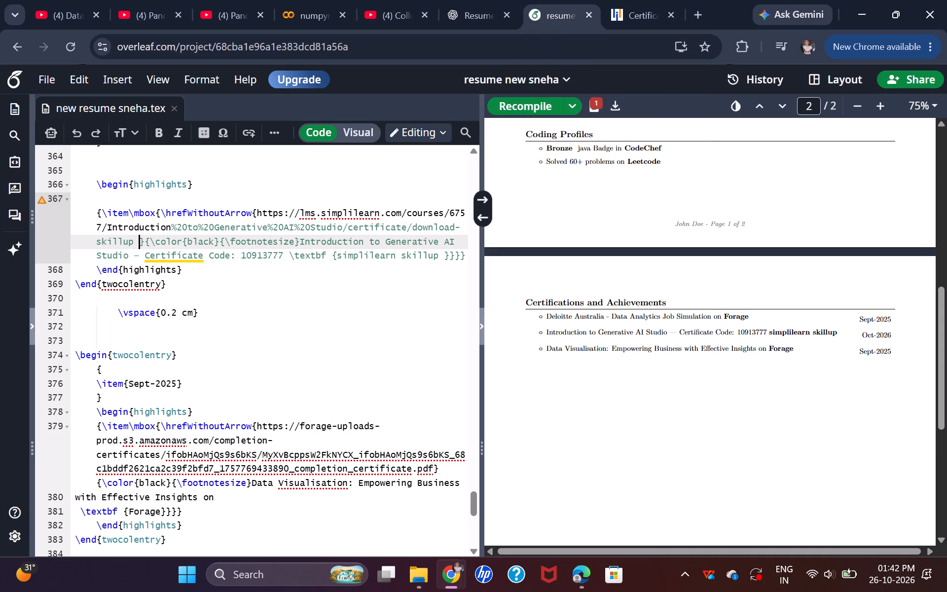
Insert a space after "Introduction" in the Simplilearn link and another before the entry's title text, and recompile.
left_click(178, 223)
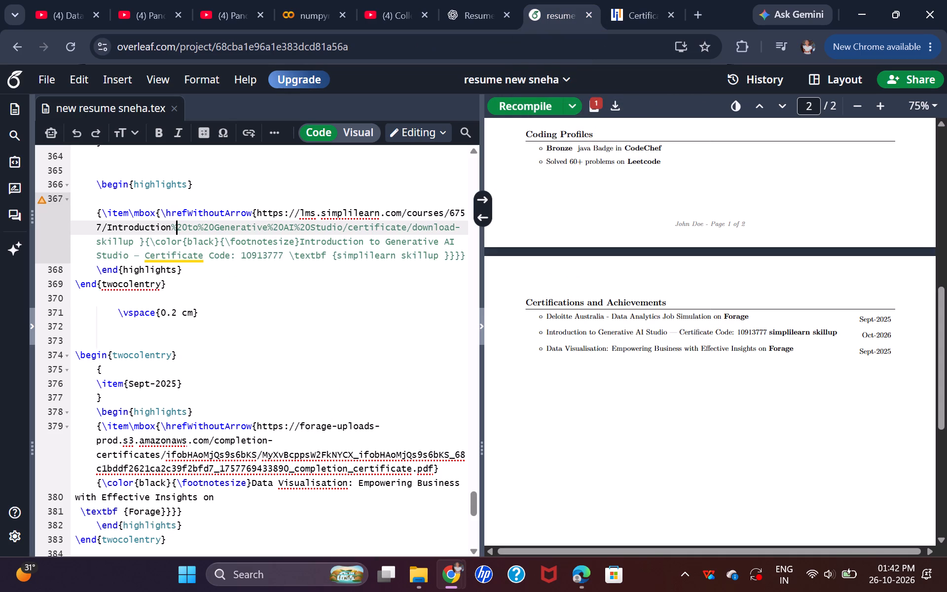
left_click(171, 225)
key("space")
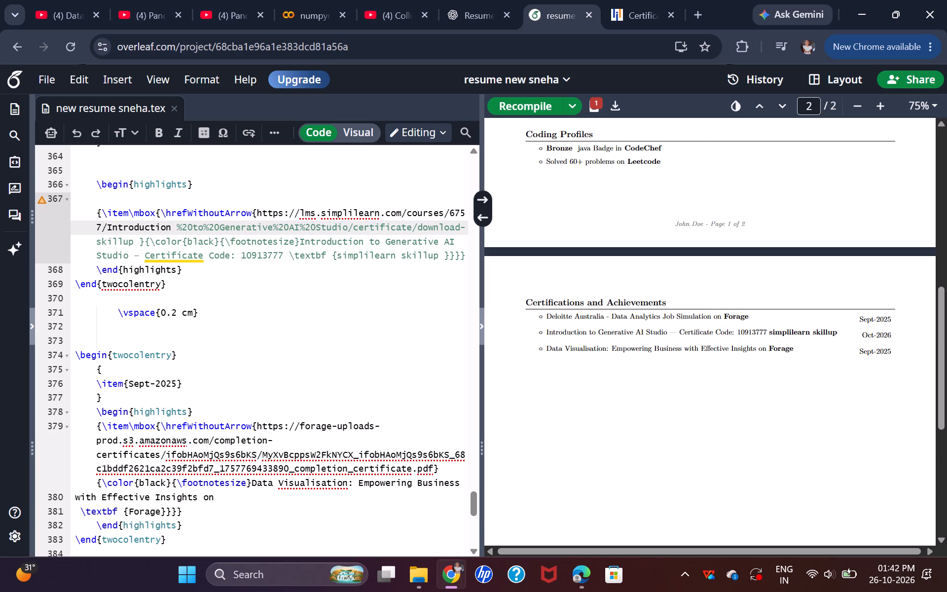
left_click(300, 246)
key("space")
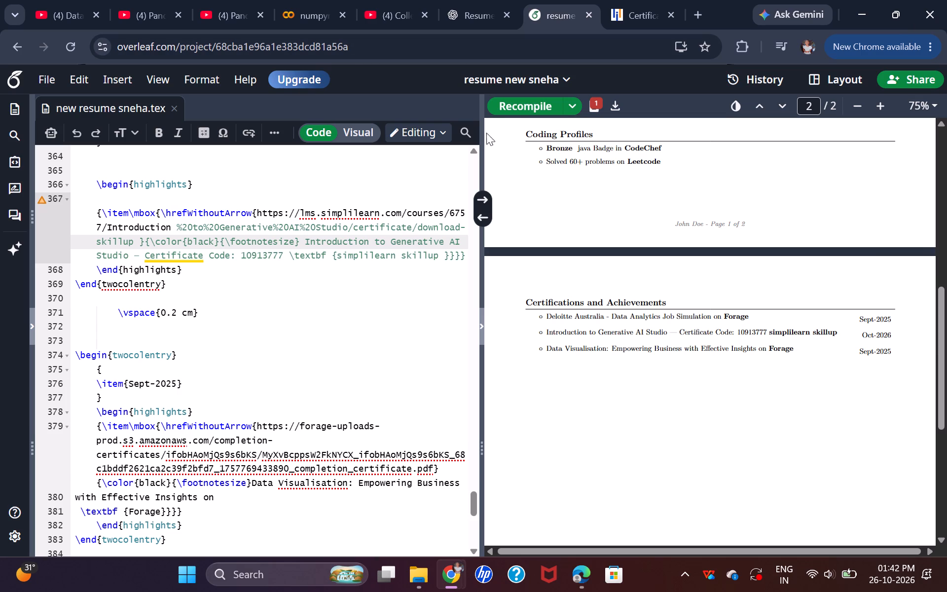
left_click(499, 103)
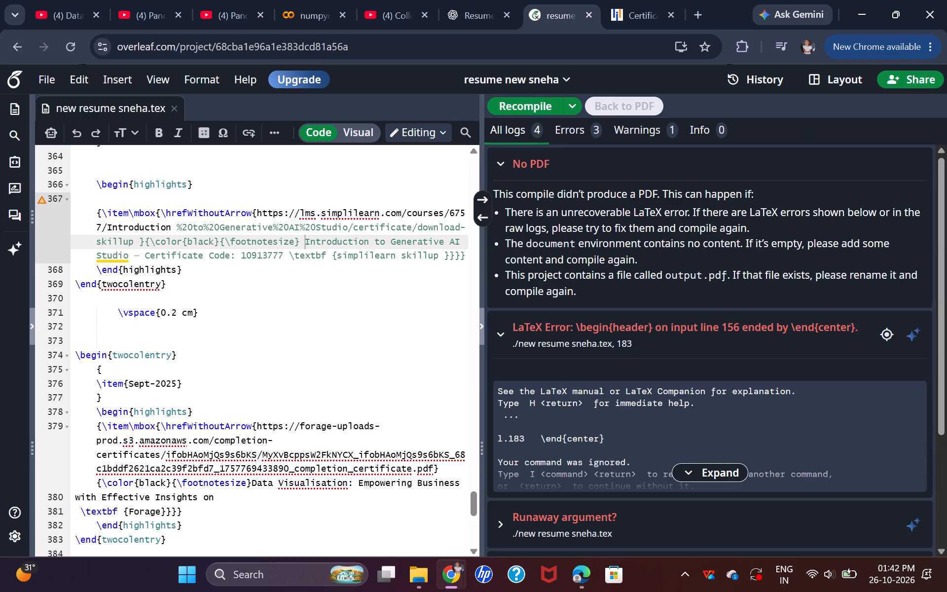
scroll(659, 291, "down", 3)
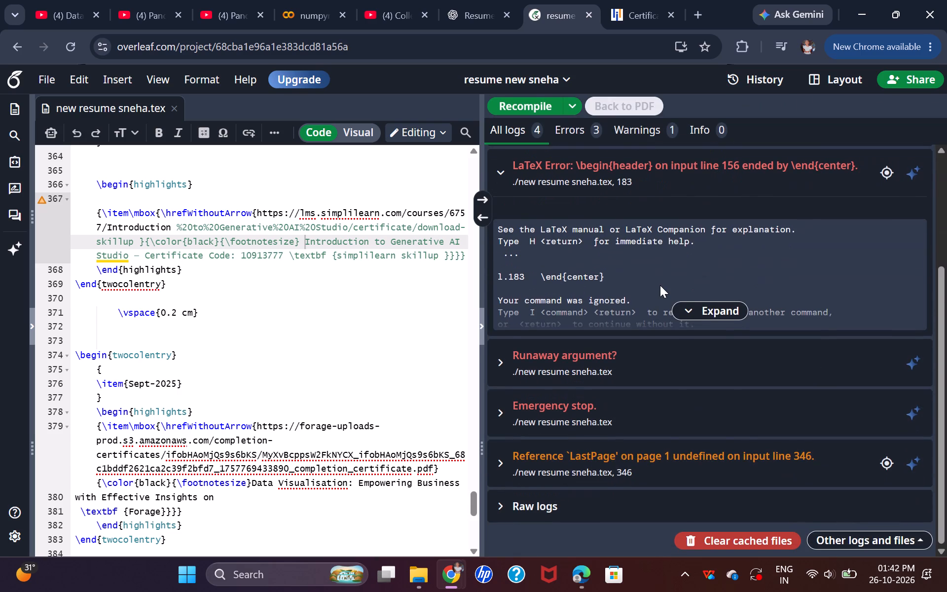
left_click(694, 310)
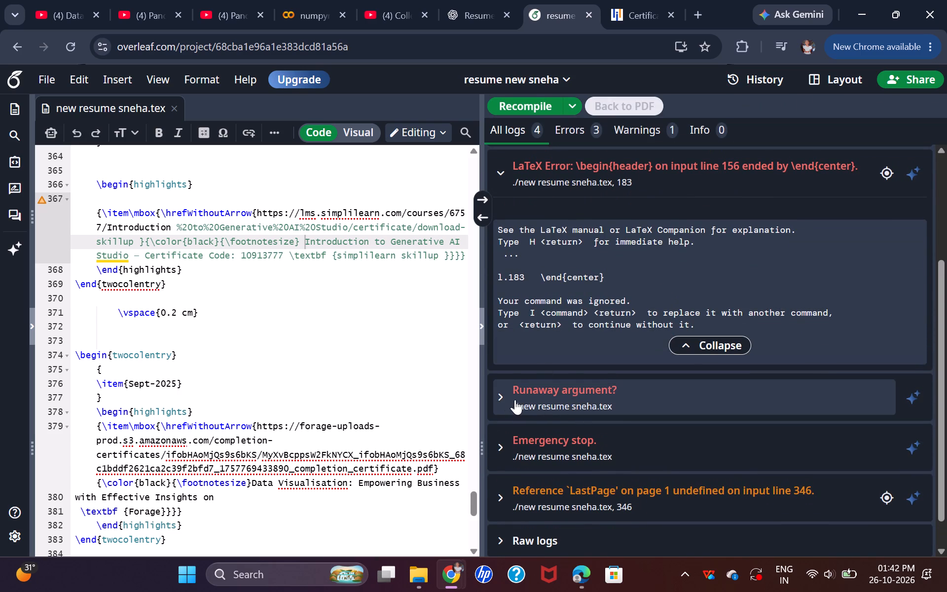
left_click(497, 394)
scroll(594, 385, "down", 2)
left_click(679, 385)
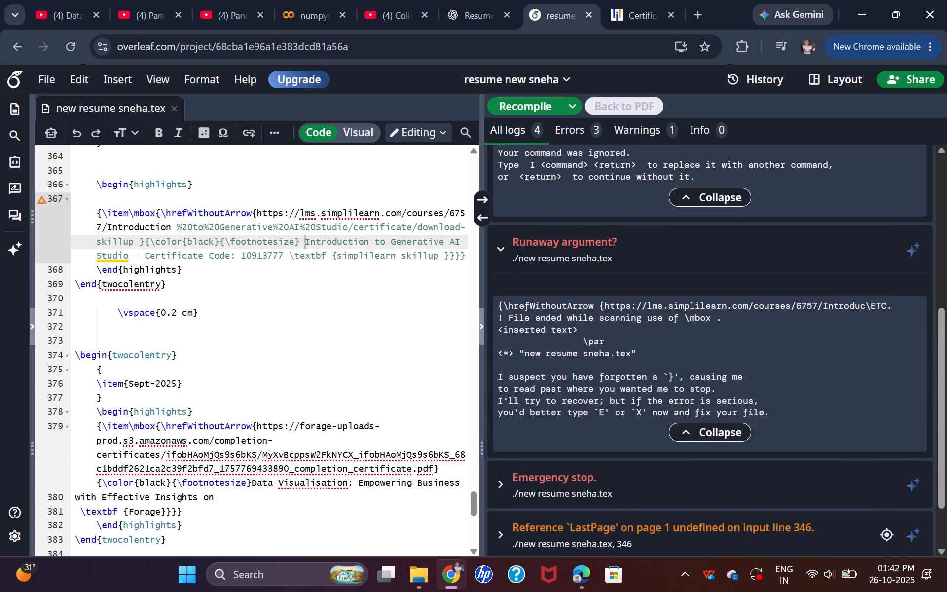
scroll(658, 383, "down", 1)
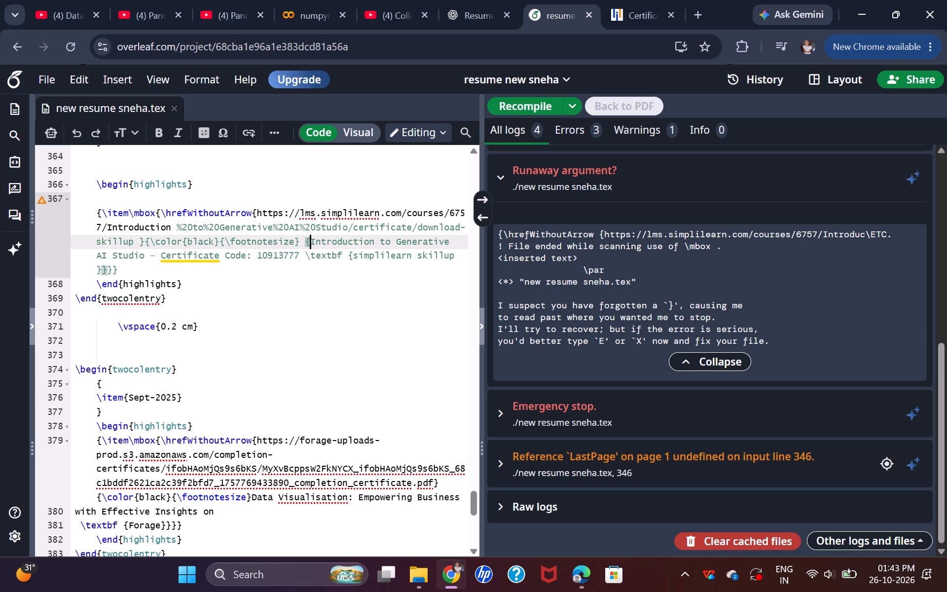
left_click(302, 238)
key("shift+braceright")
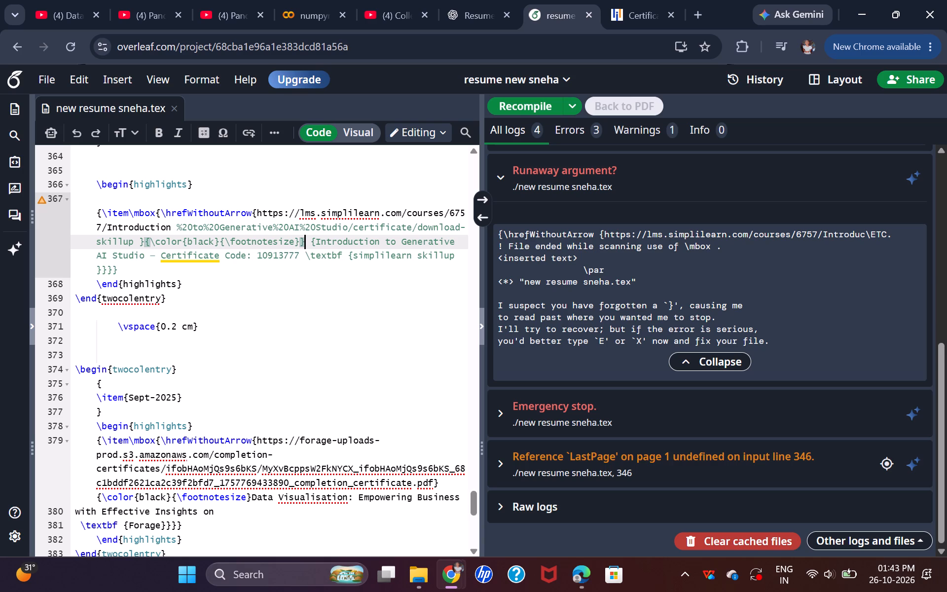
left_click(345, 253)
key("shift+braceright")
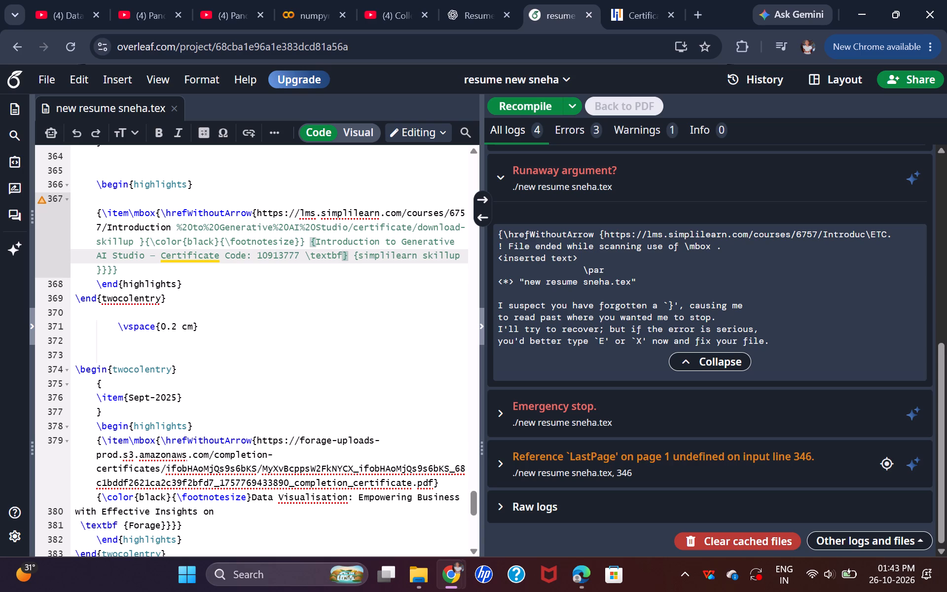
left_click(522, 109)
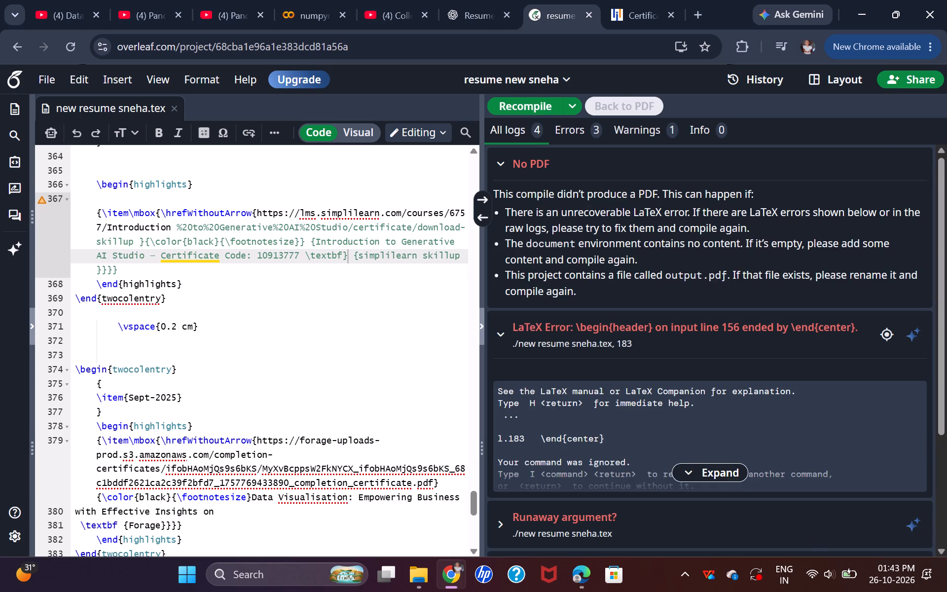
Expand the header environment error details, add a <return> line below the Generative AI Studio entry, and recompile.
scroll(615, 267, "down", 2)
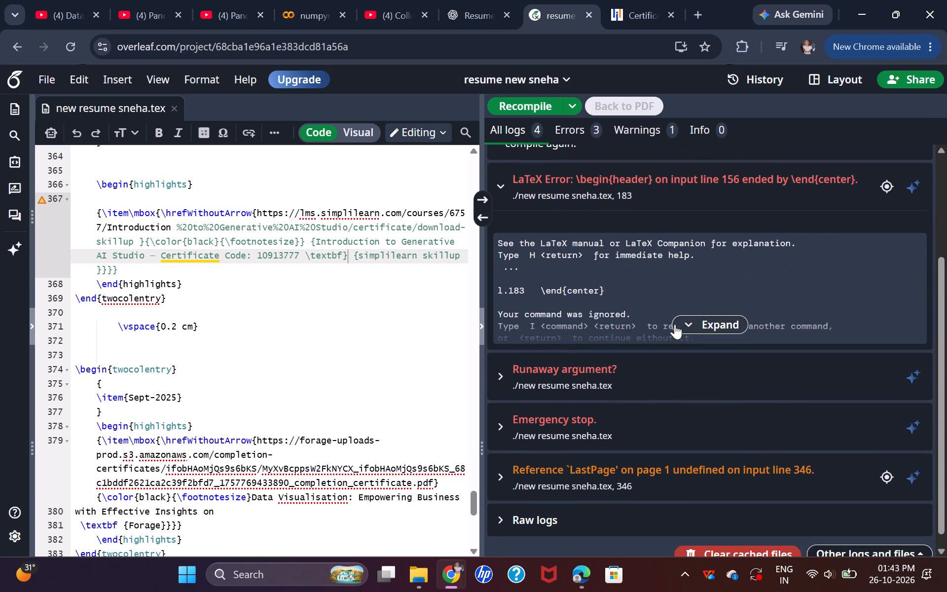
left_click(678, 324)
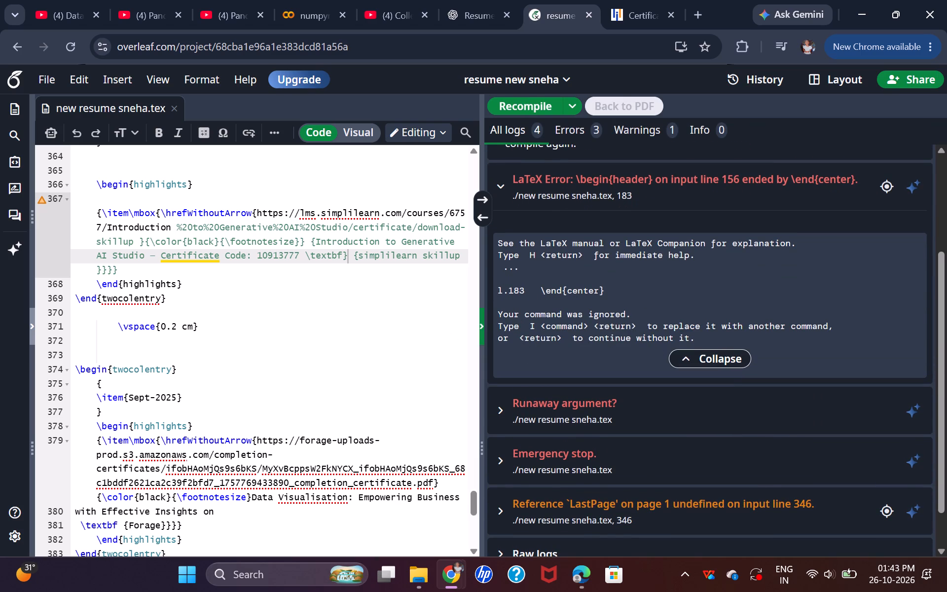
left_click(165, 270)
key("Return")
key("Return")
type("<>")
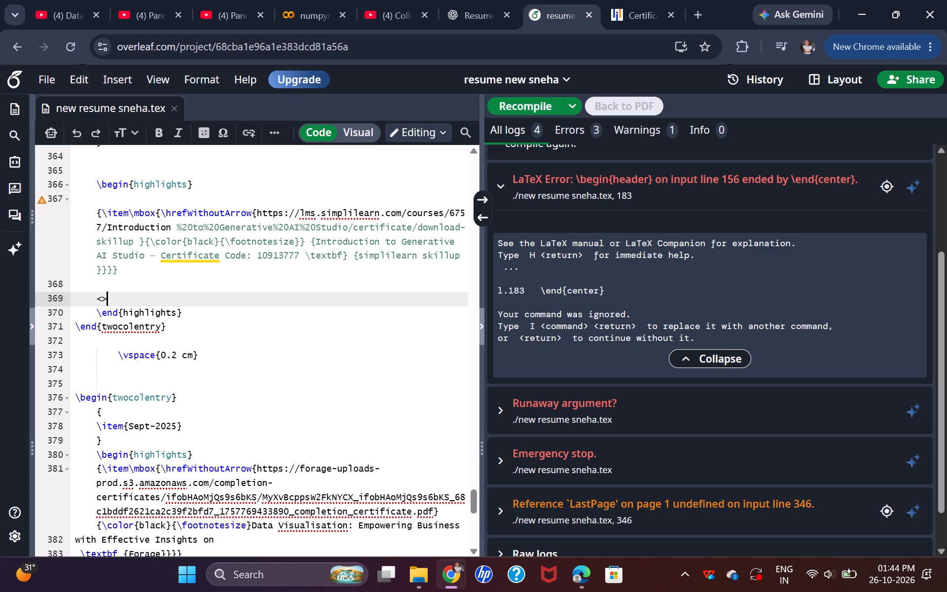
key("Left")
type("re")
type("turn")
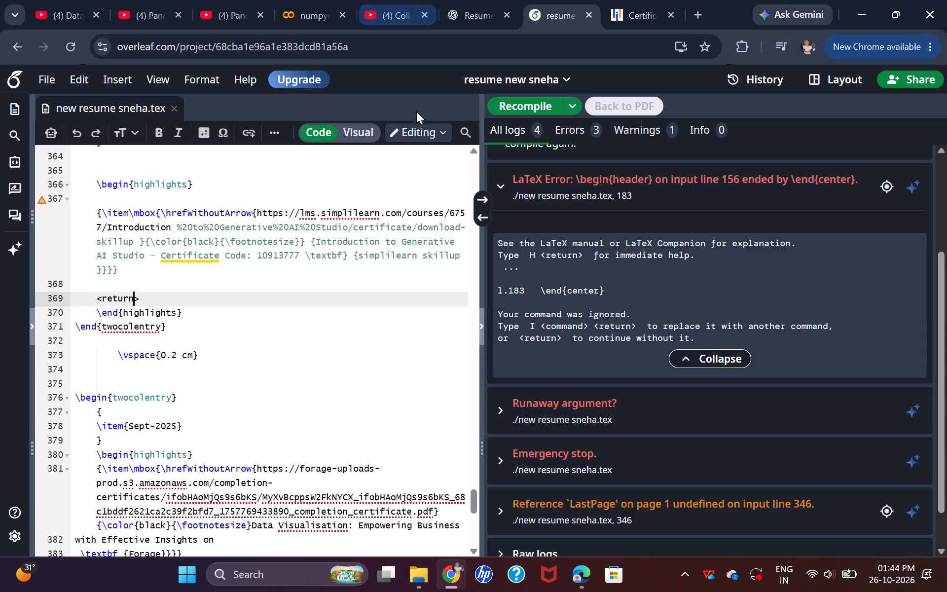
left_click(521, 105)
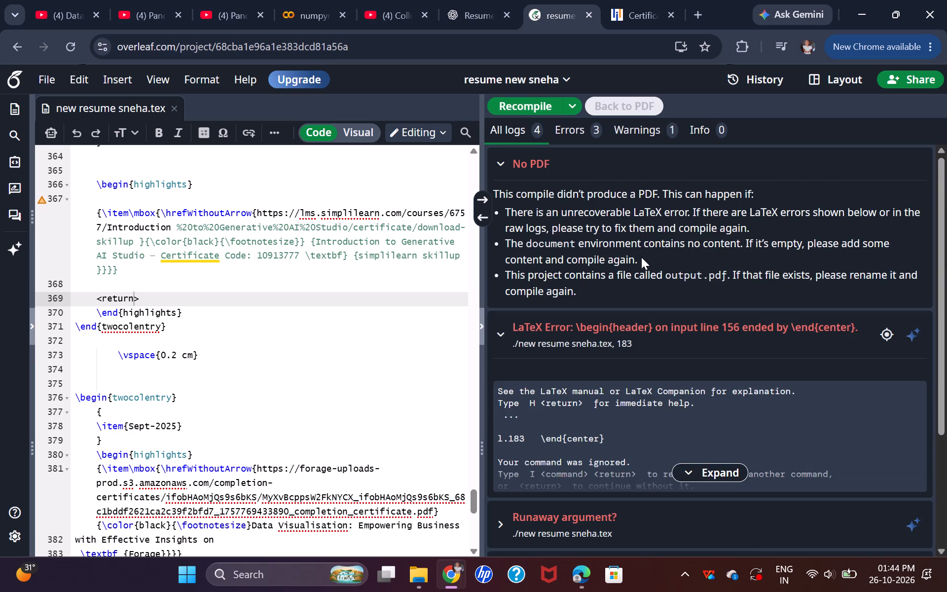
Examine the compile log details: the header environment error, the LastPage reference warning and the raw logs.
scroll(621, 261, "down", 2)
left_click(685, 324)
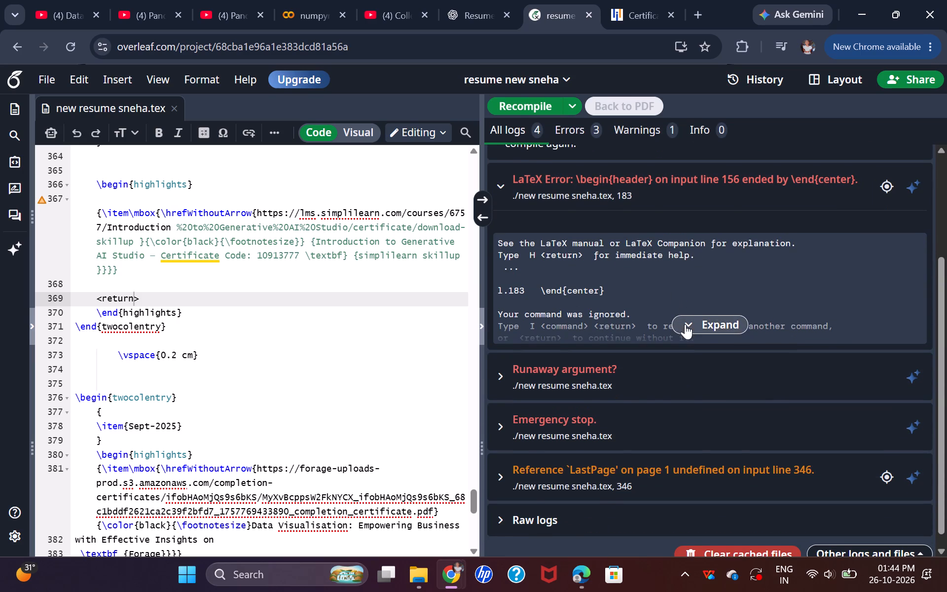
scroll(672, 295, "down", 1)
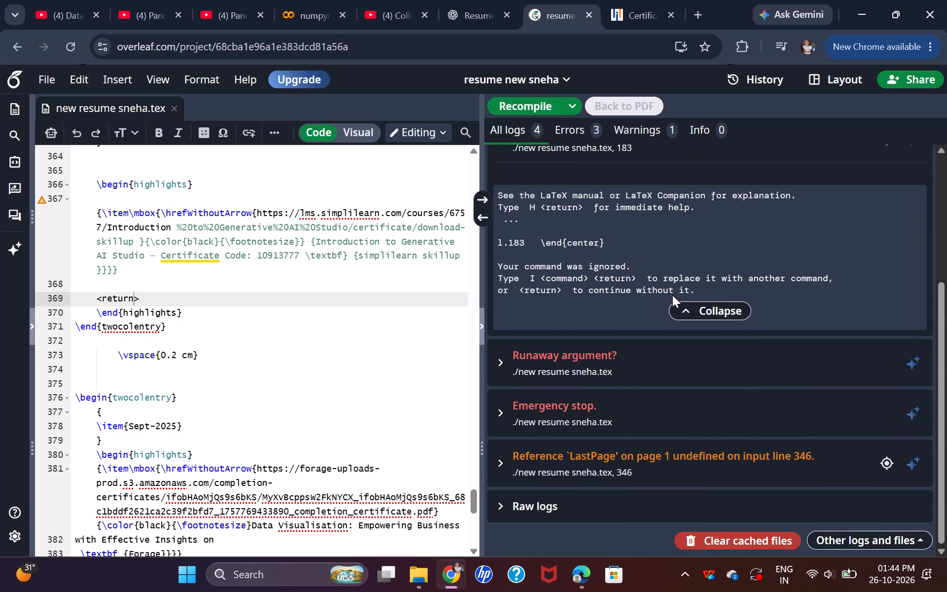
scroll(562, 353, "down", 2)
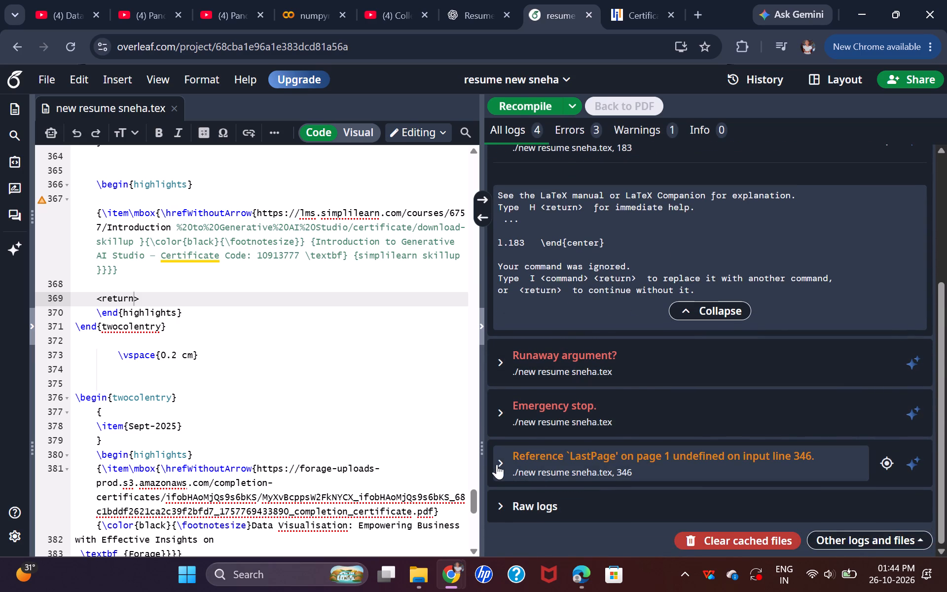
left_click(505, 464)
scroll(604, 455, "down", 2)
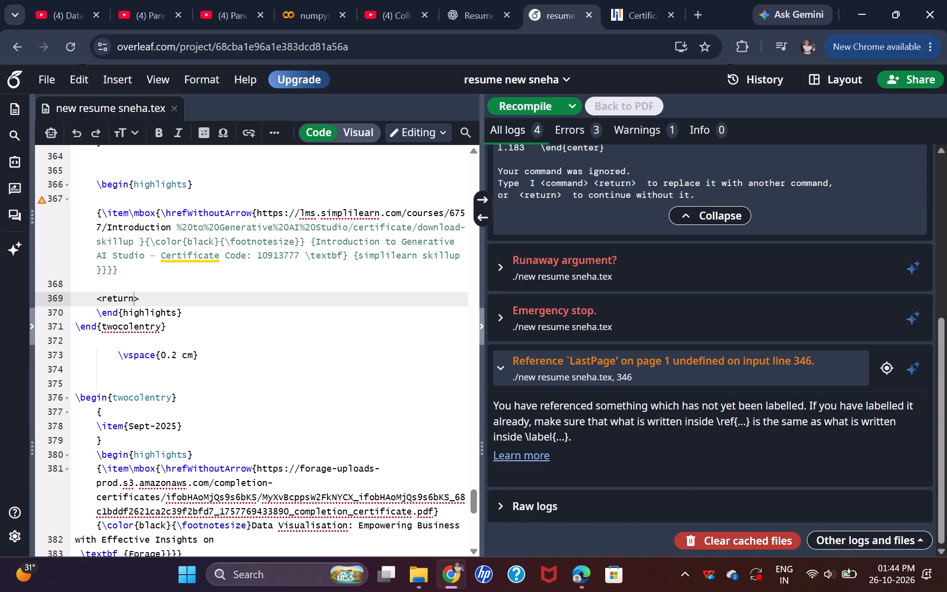
scroll(633, 412, "down", 2)
left_click(531, 505)
scroll(545, 484, "down", 4)
scroll(588, 475, "down", 4)
scroll(531, 425, "down", 3)
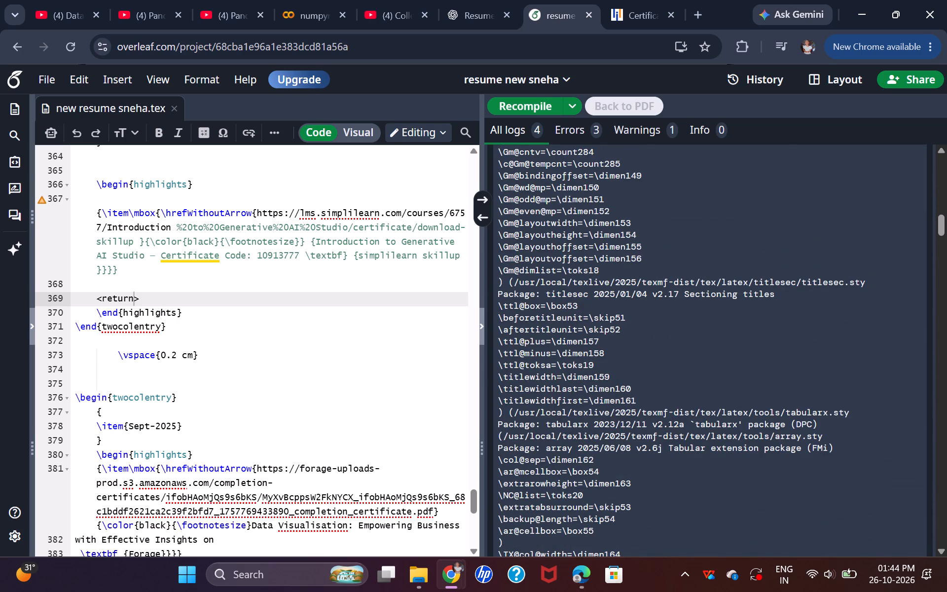
scroll(648, 234, "up", 8)
scroll(568, 262, "up", 3)
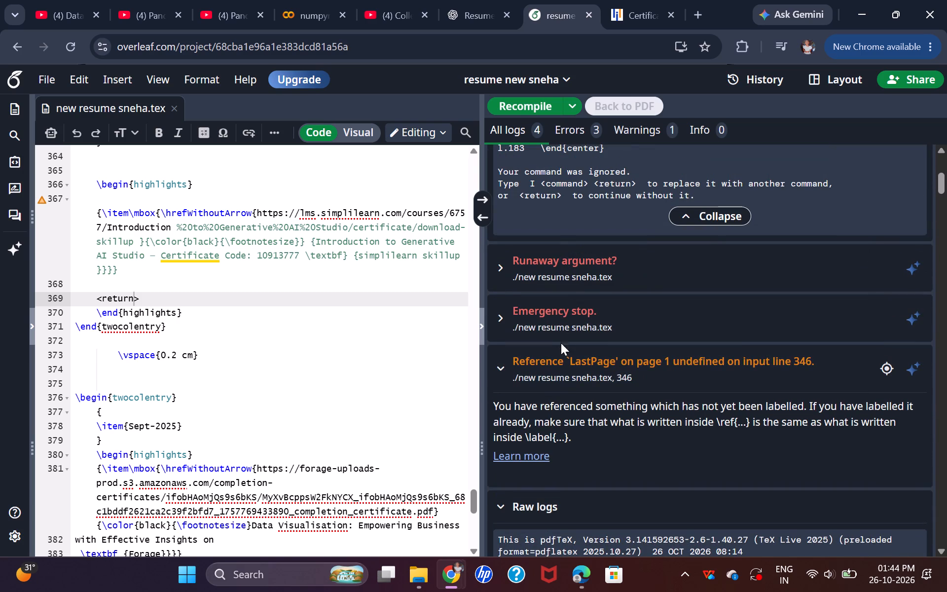
scroll(545, 275, "up", 4)
scroll(659, 467, "down", 1)
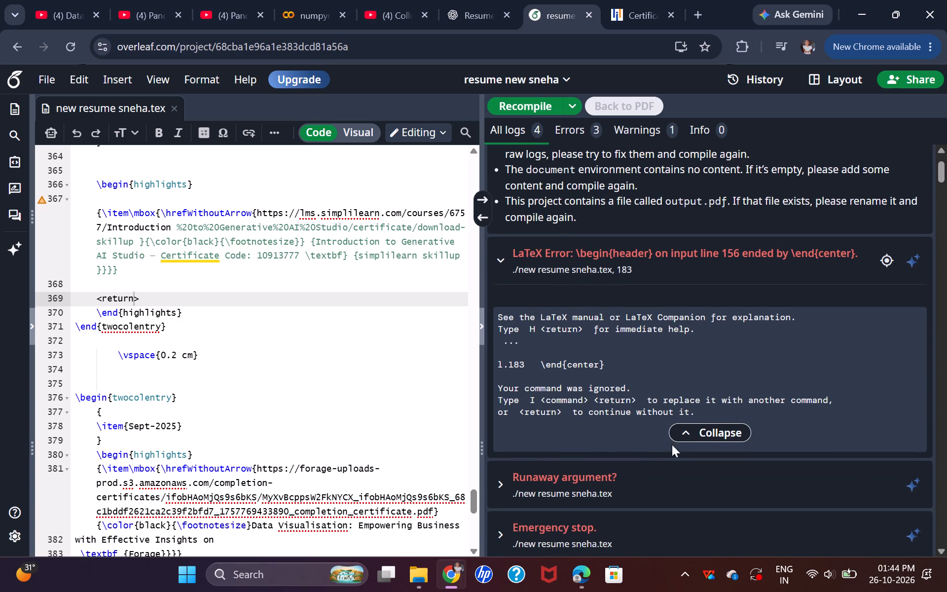
left_click(689, 433)
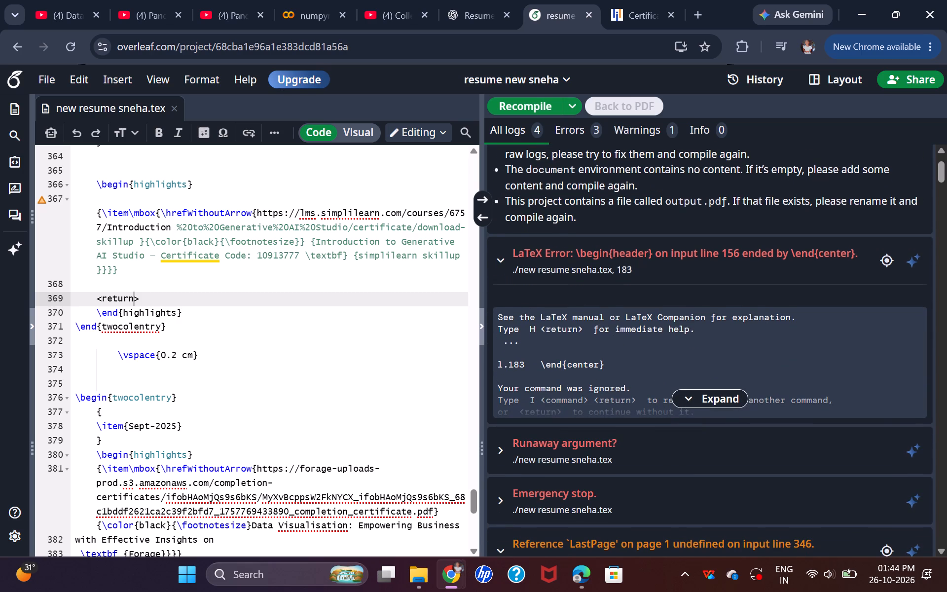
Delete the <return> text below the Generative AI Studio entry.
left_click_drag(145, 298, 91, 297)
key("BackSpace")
key("Print")
key("super+Print")
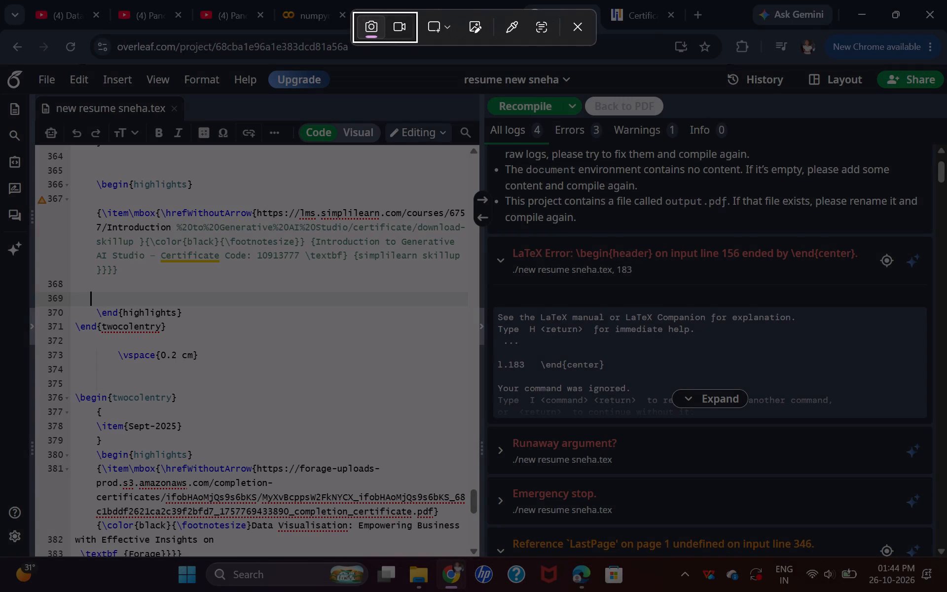
key("Escape")
key("Escape")
key("Escape")
left_click(293, 186)
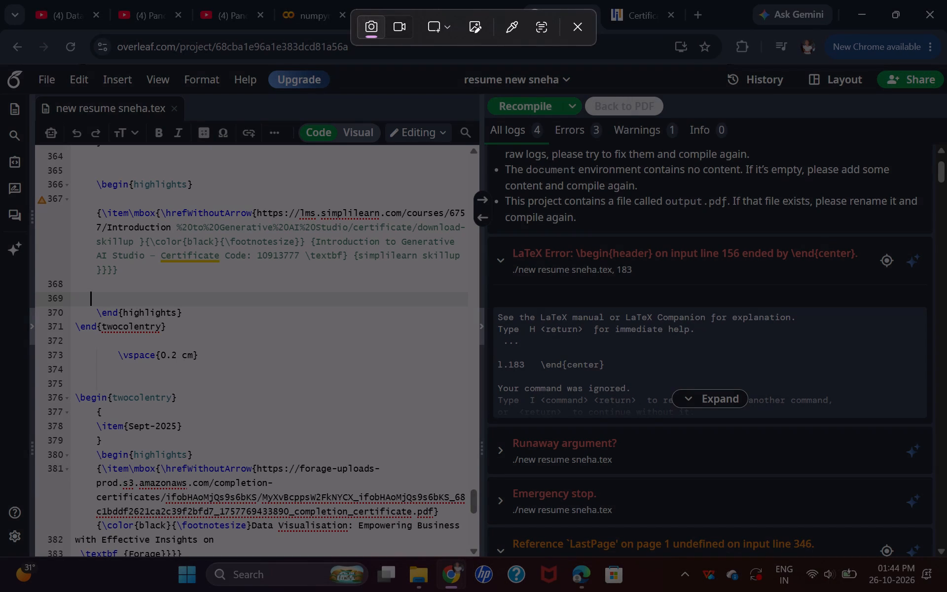
key("Escape")
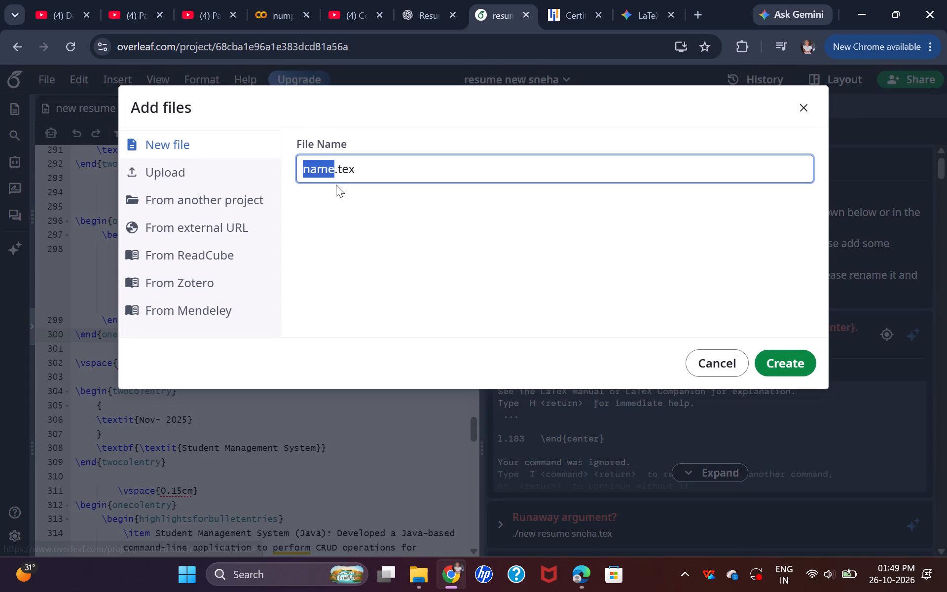
type("data")
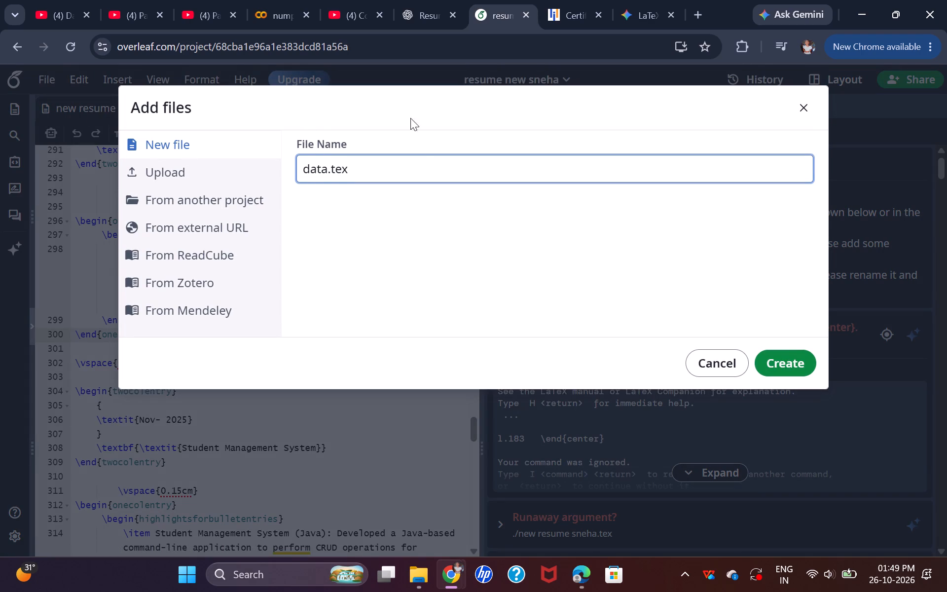
left_click(788, 357)
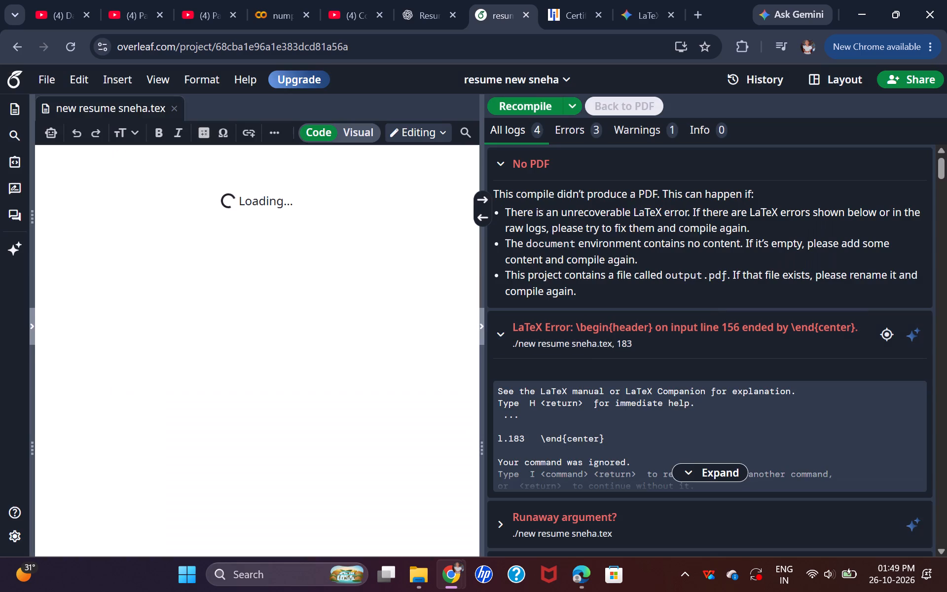
Paste the copied Gemini response into data.tex and recompile the project.
key("ctrl+v")
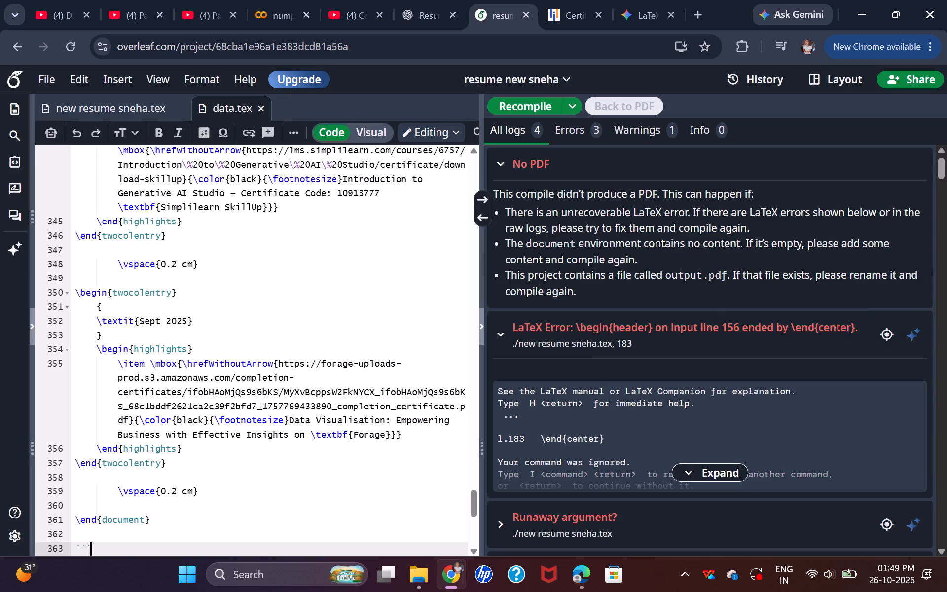
left_click(527, 102)
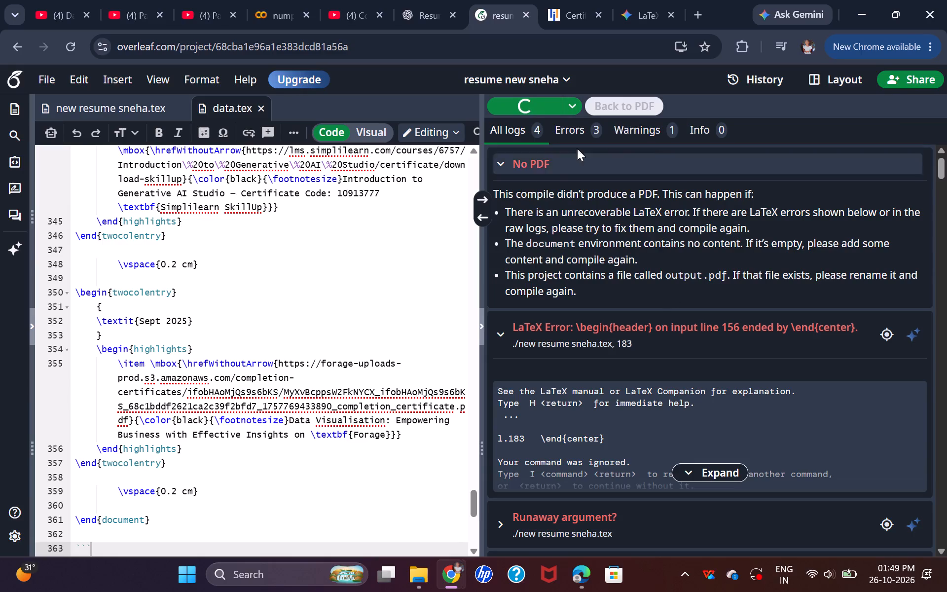
Check the compiled resume from its header to the certifications, along with the closing part of the data.tex source.
scroll(621, 307, "up", 2)
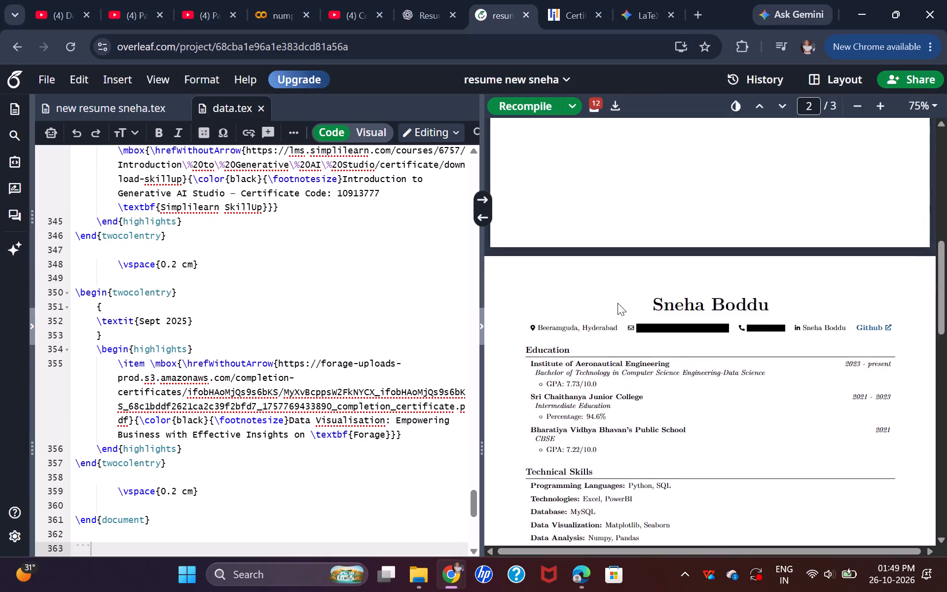
scroll(618, 303, "up", 4)
scroll(657, 305, "down", 12)
scroll(634, 339, "down", 2)
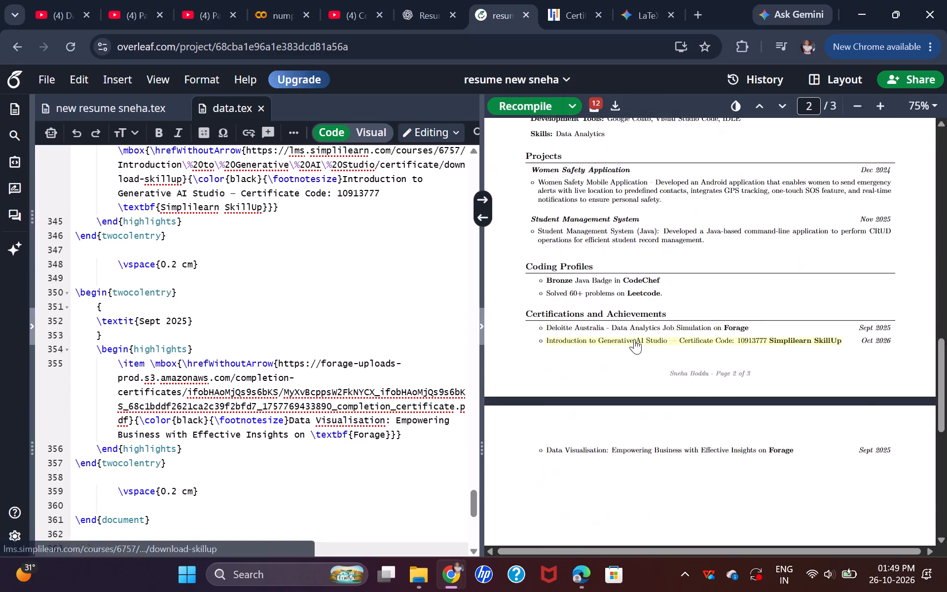
scroll(634, 339, "down", 4)
scroll(636, 338, "up", 7)
scroll(640, 335, "down", 1)
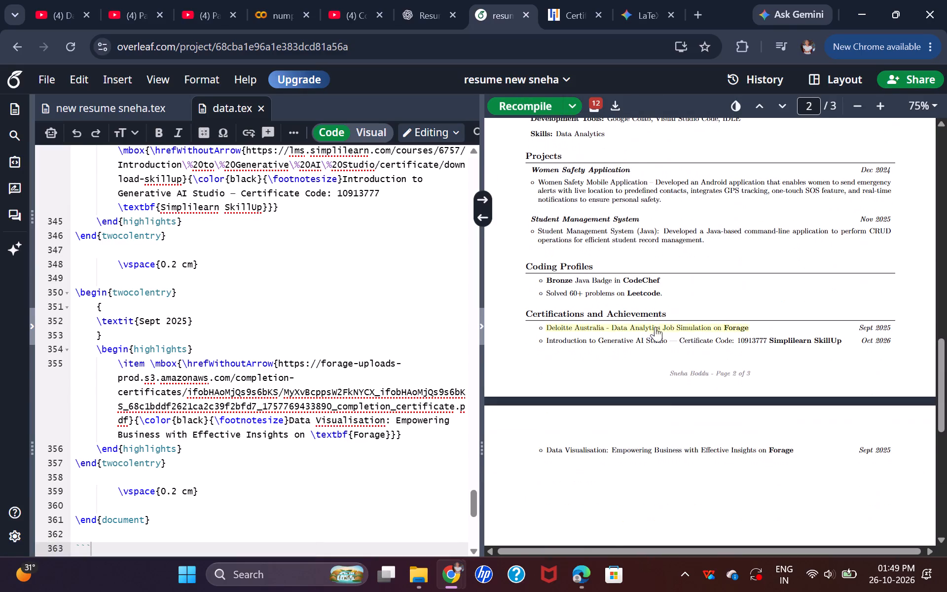
scroll(688, 324, "up", 5)
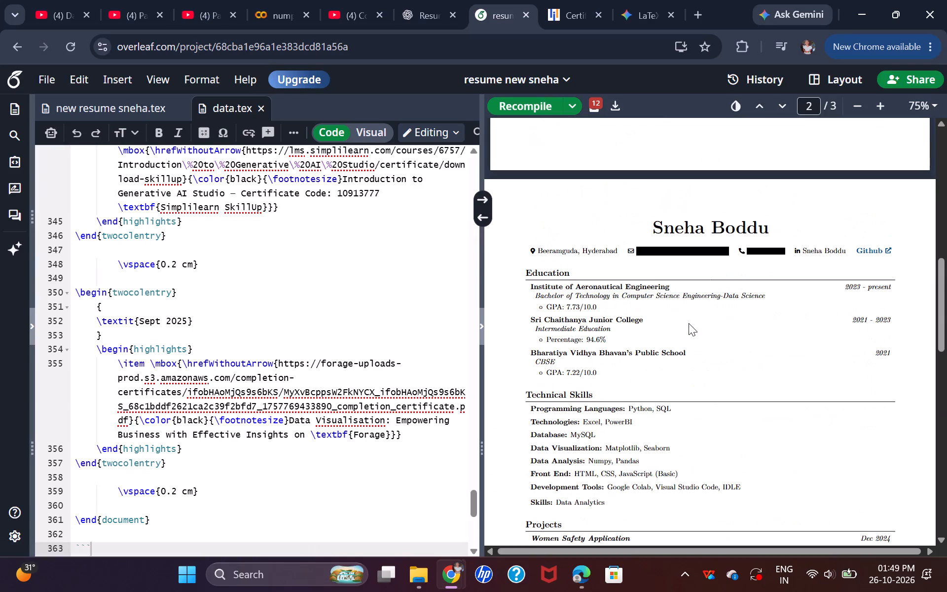
scroll(689, 323, "up", 3)
scroll(684, 324, "down", 8)
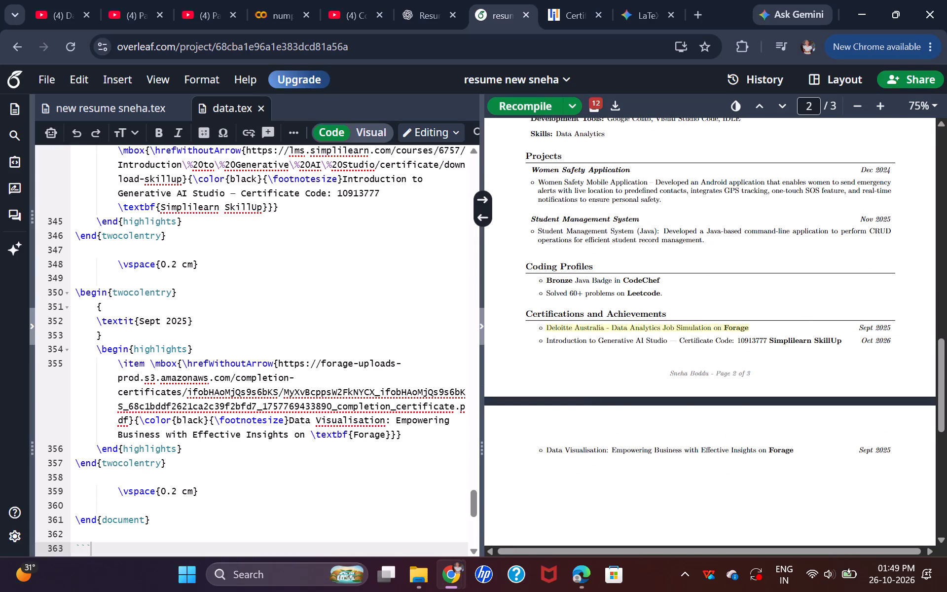
scroll(317, 327, "down", 1)
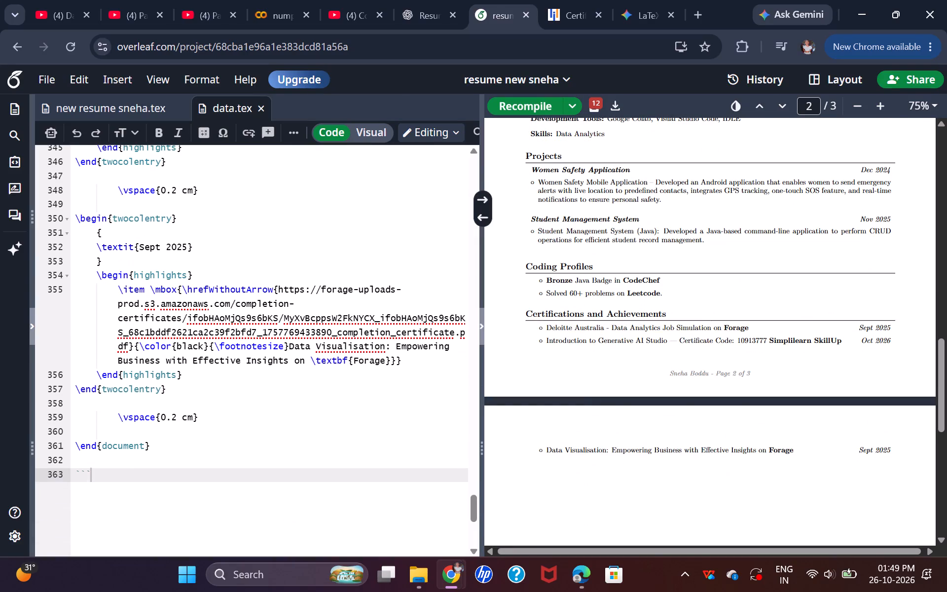
scroll(393, 301, "down", 1)
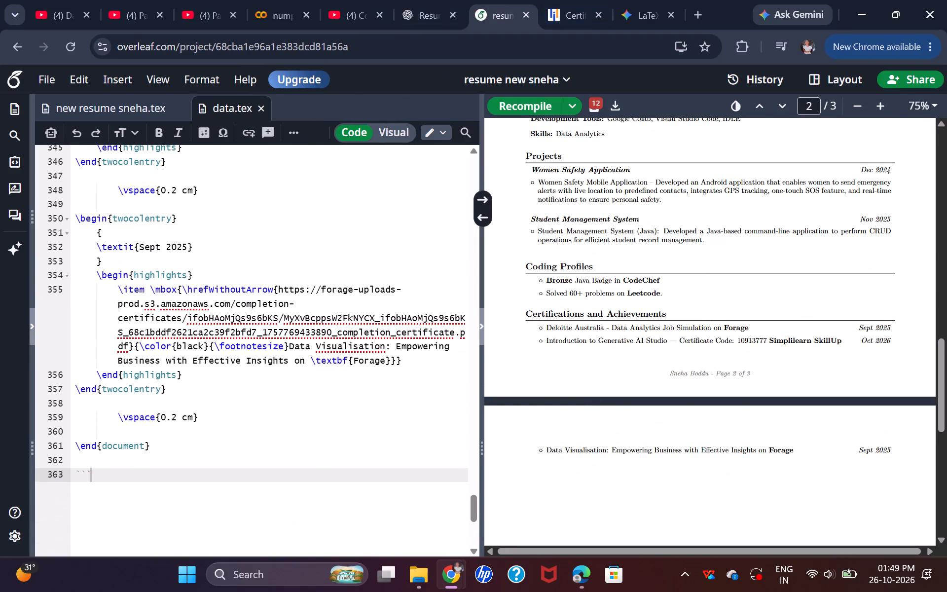
scroll(393, 301, "down", 2)
scroll(386, 281, "up", 6)
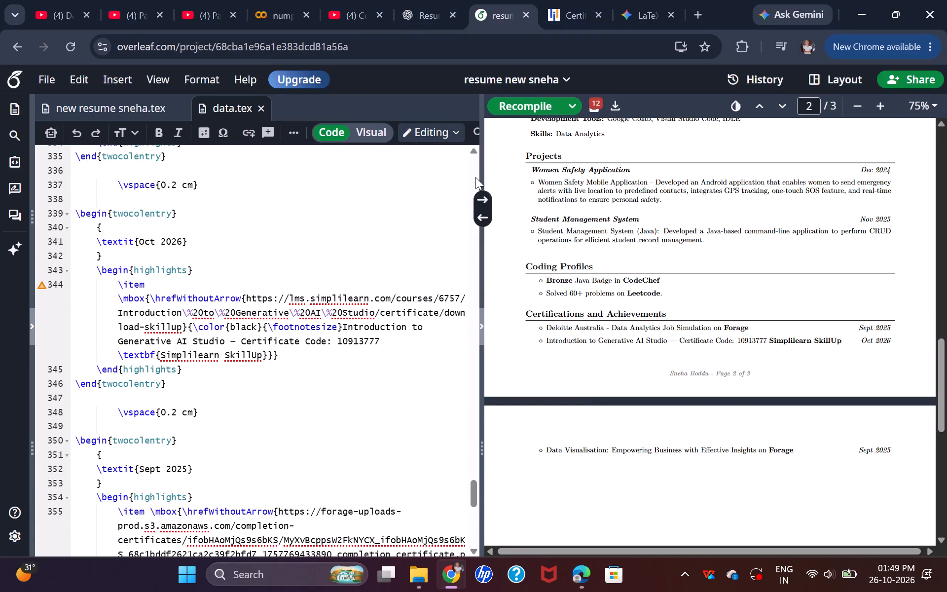
Delete Gemini's explanatory text and the opening code-fence line above \documentclass in data.tex, and recompile the resume.
left_click(475, 176)
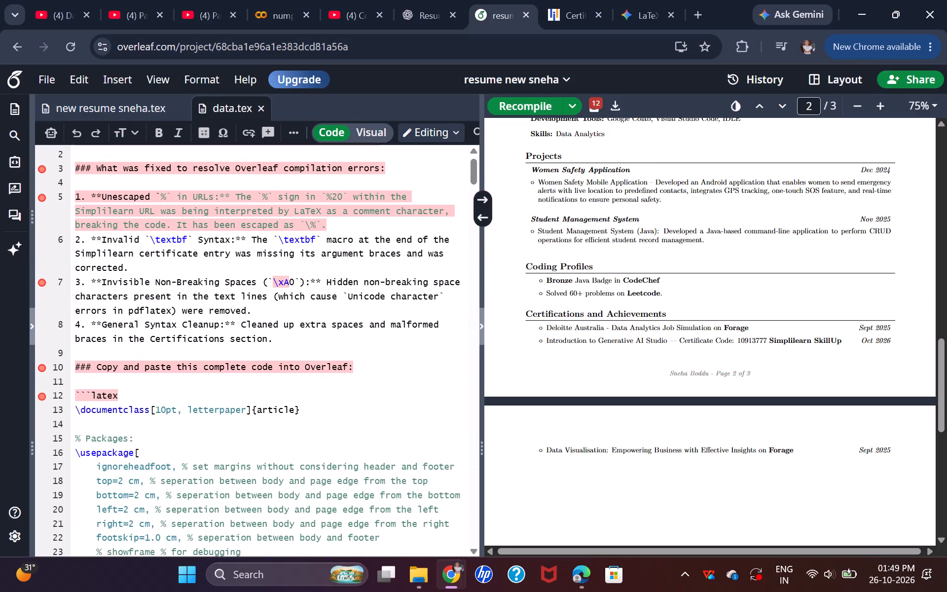
scroll(333, 266, "up", 7)
scroll(632, 219, "up", 6)
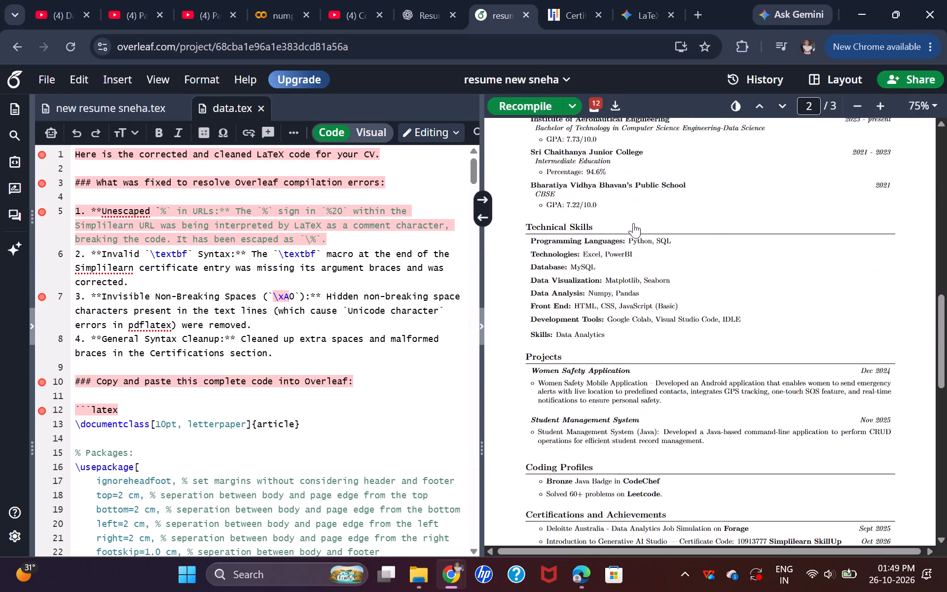
scroll(633, 225, "up", 13)
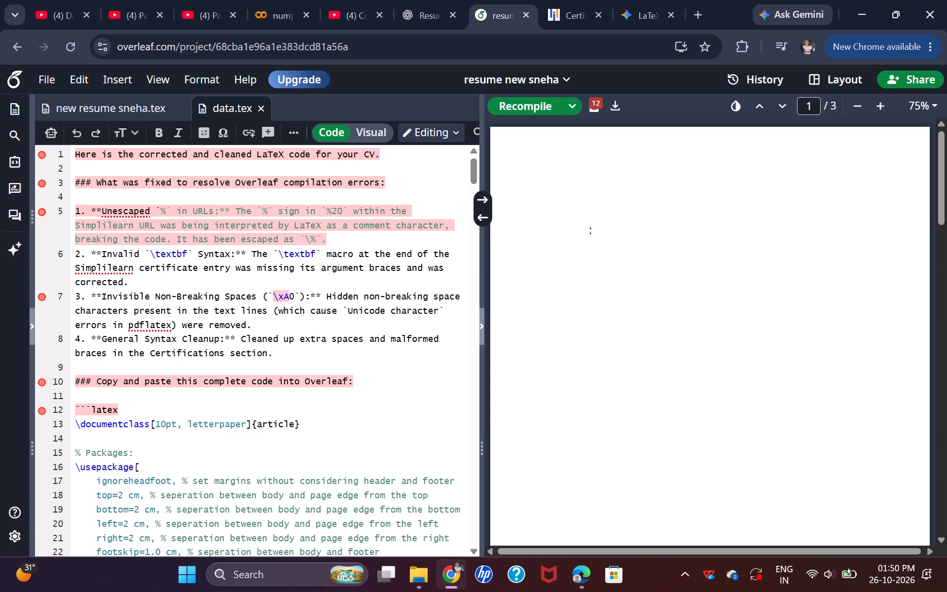
left_click_drag(124, 411, 98, 205)
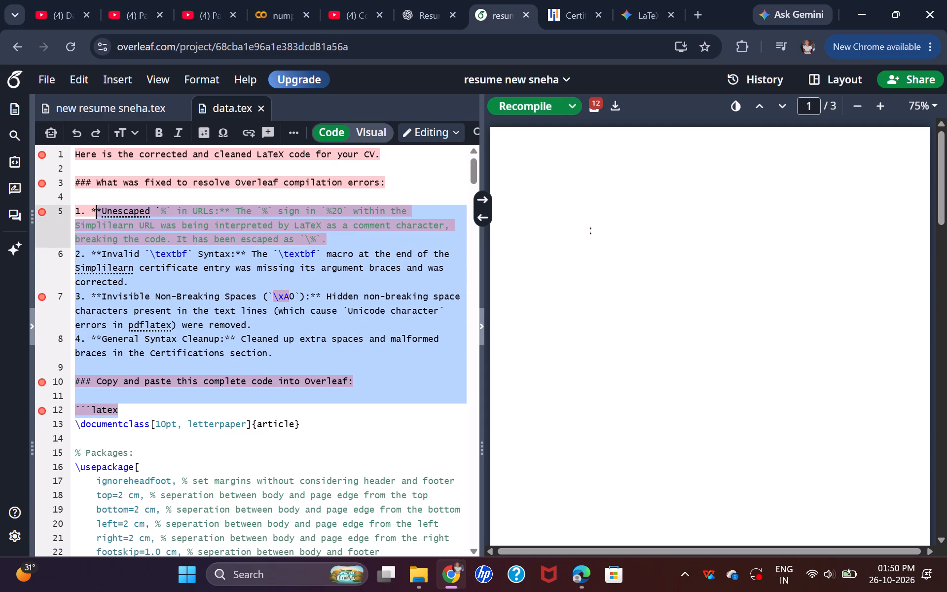
left_click_drag(98, 205, 72, 152)
key("BackSpace")
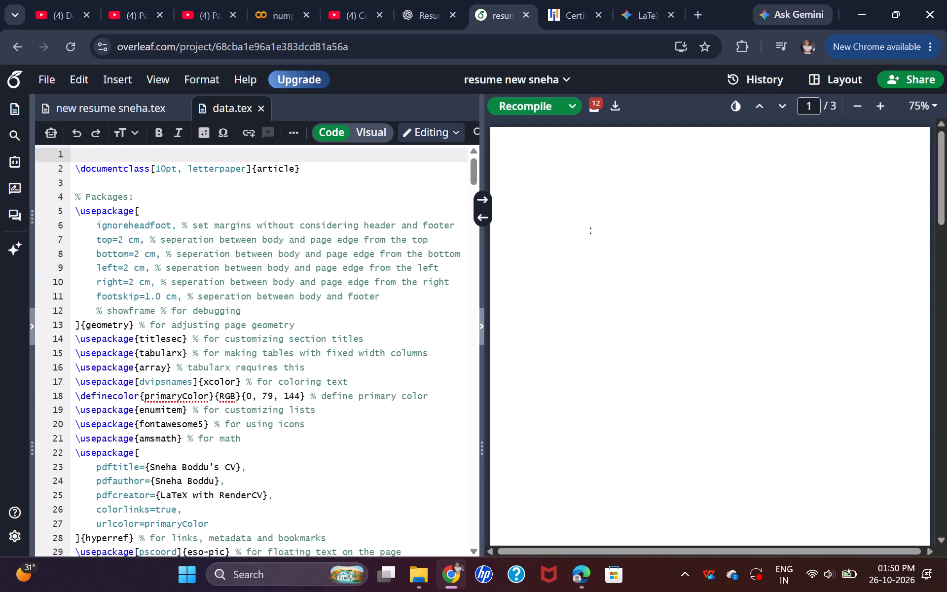
key("Down")
key("BackSpace")
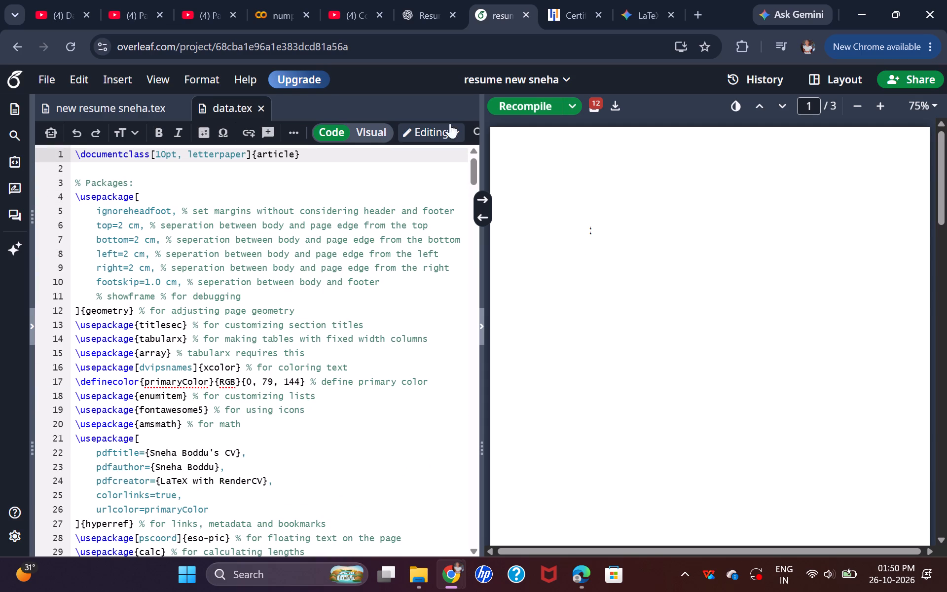
left_click(518, 108)
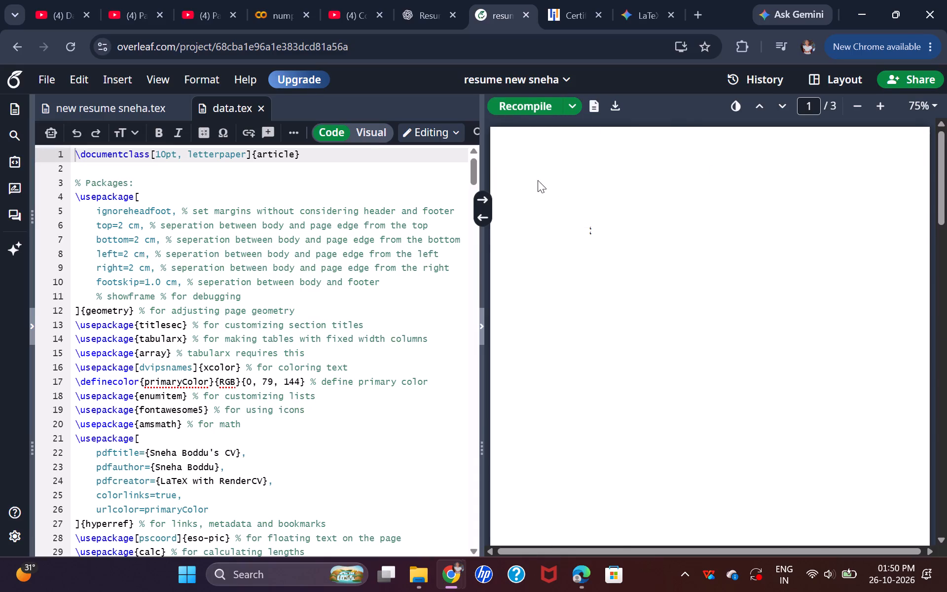
Examine the recompiled resume's pages and the data.tex source from the preamble to the certification entries at the end.
scroll(688, 259, "up", 3)
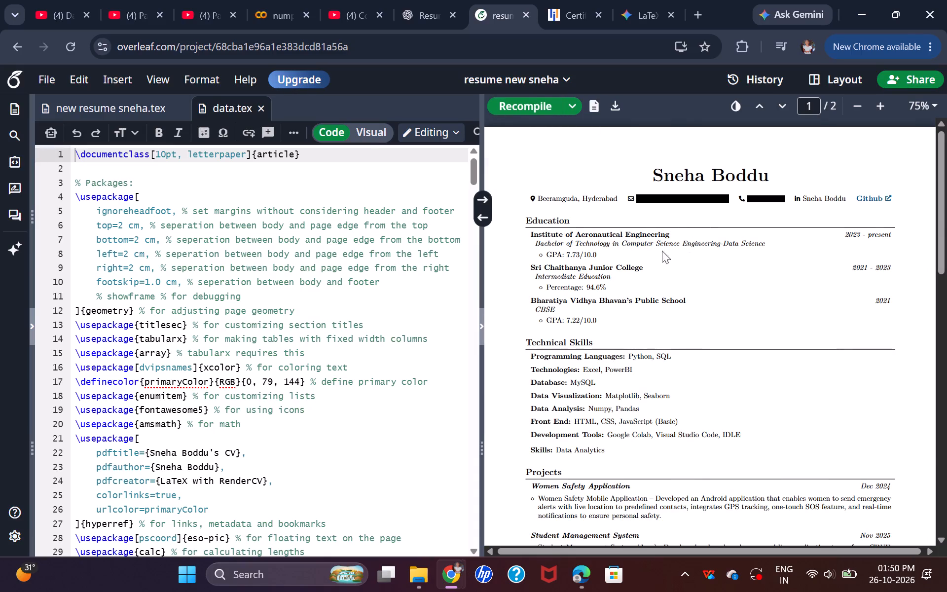
scroll(671, 265, "down", 8)
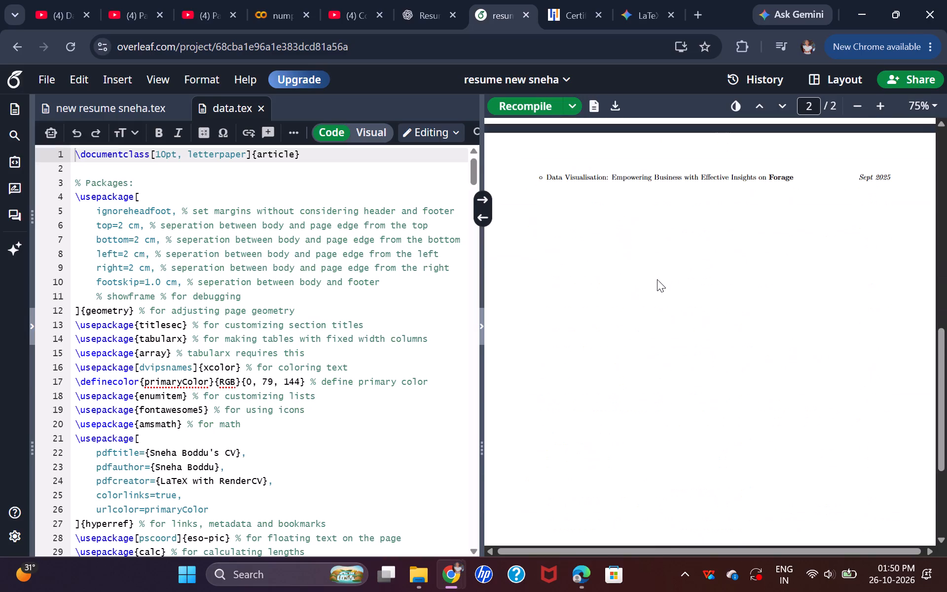
scroll(658, 278, "up", 7)
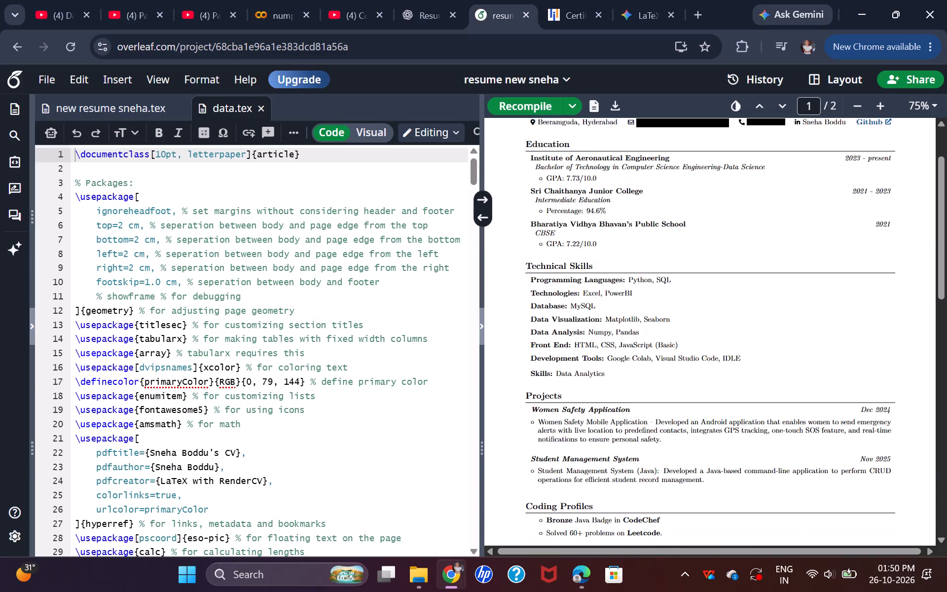
scroll(658, 278, "up", 3)
scroll(285, 286, "down", 12)
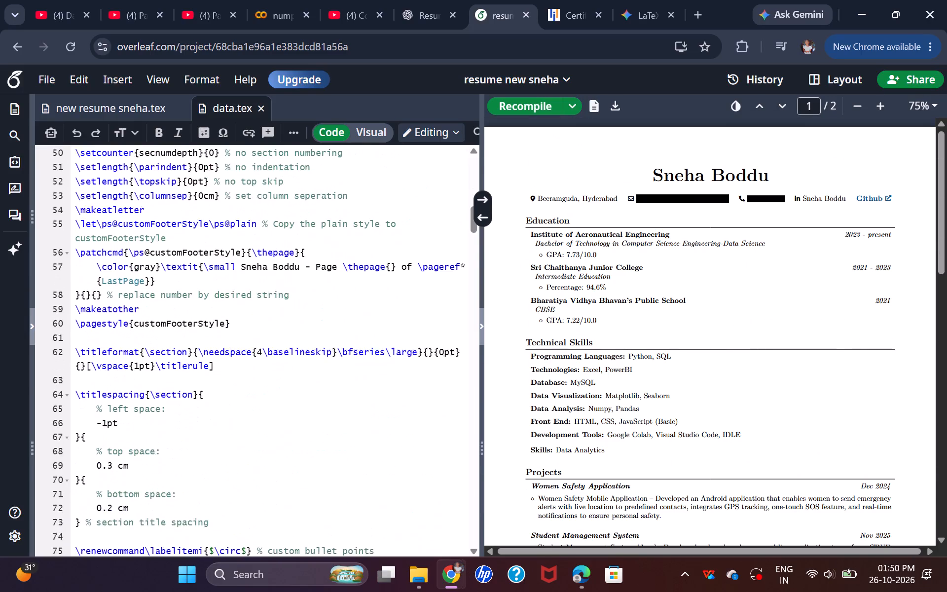
scroll(302, 275, "down", 11)
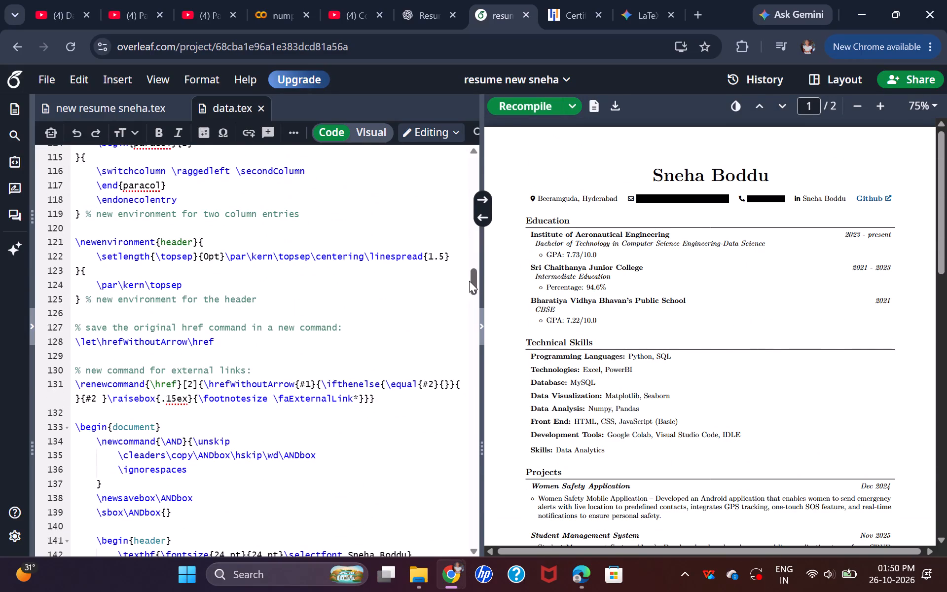
left_click_drag(471, 283, 489, 541)
scroll(328, 375, "up", 4)
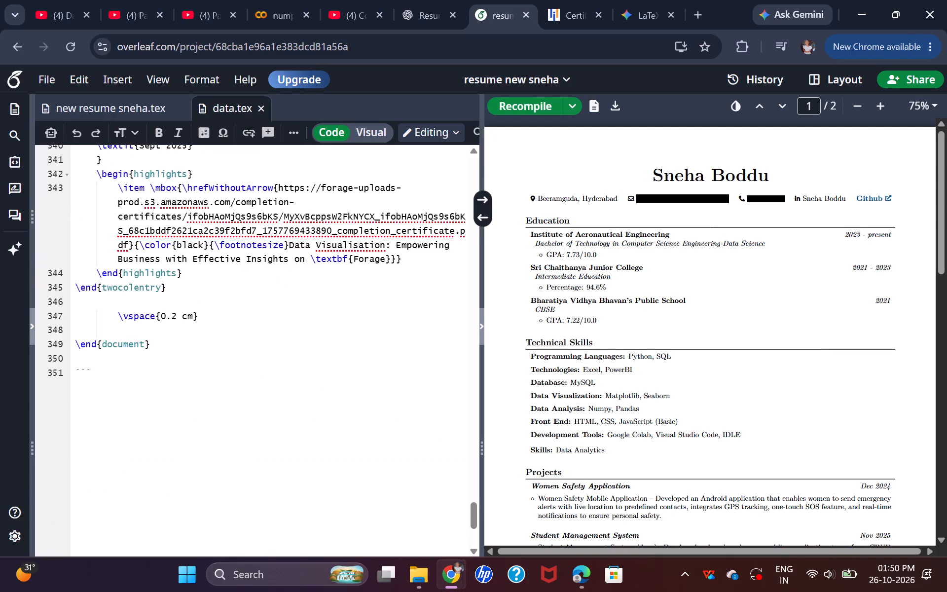
scroll(290, 293, "up", 3)
scroll(399, 355, "down", 2)
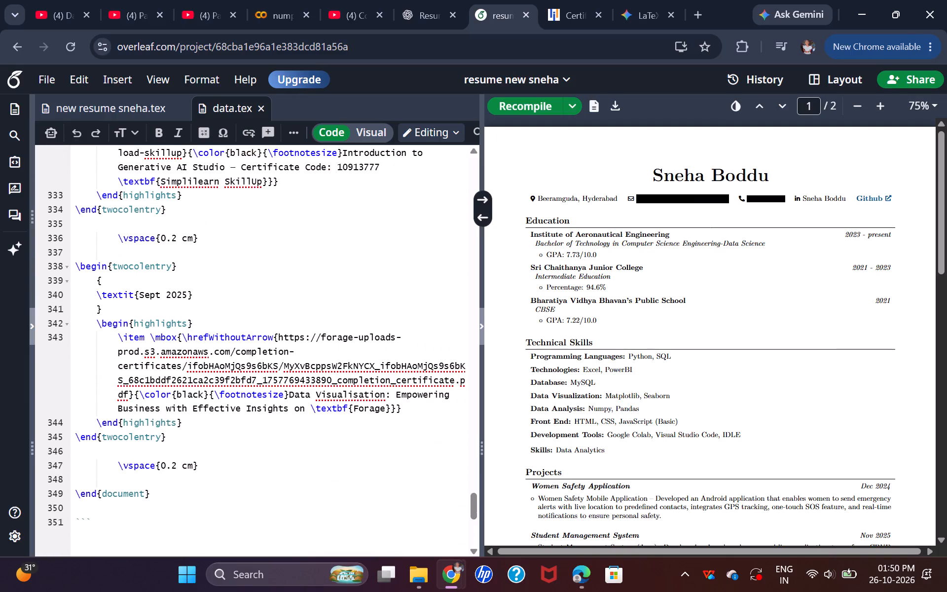
scroll(216, 323, "up", 3)
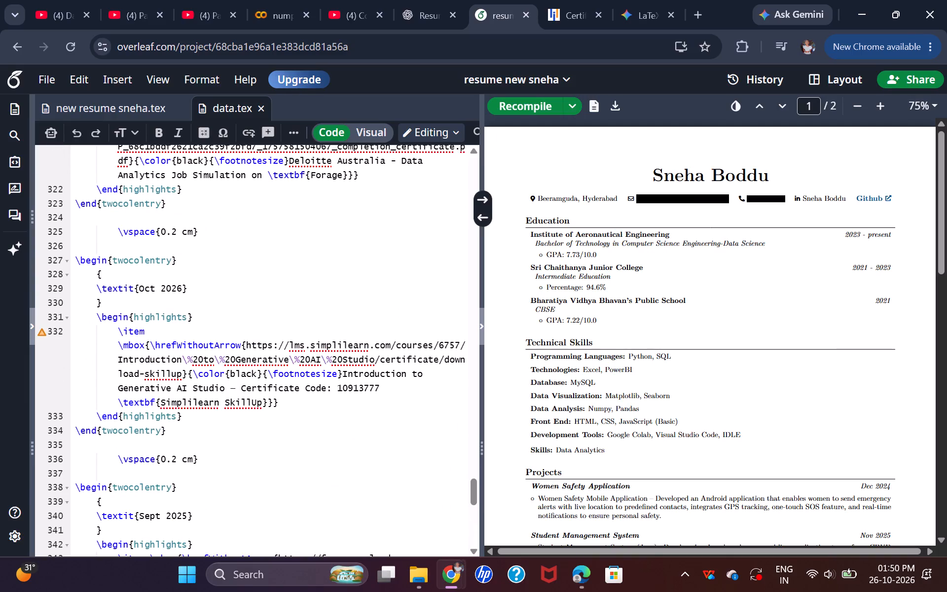
Open the Introduction to Generative AI Studio certificate link from the compiled resume's Certifications and Achievements section.
scroll(654, 357, "down", 5)
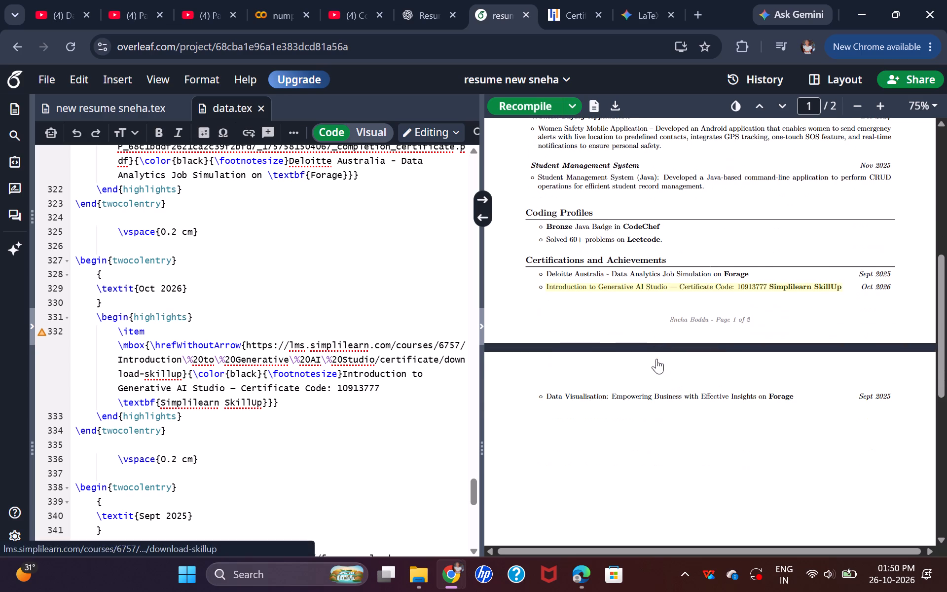
left_click(648, 288)
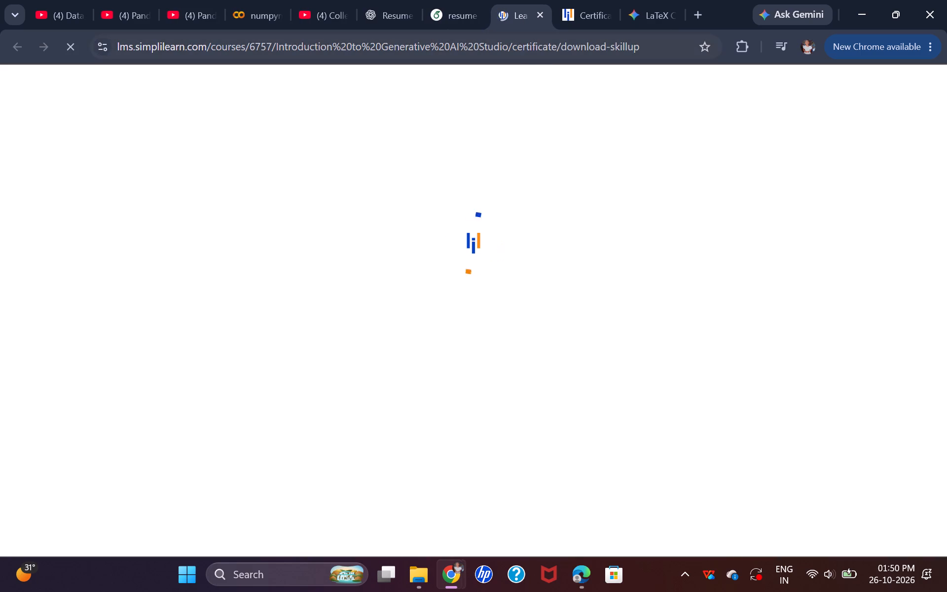
left_click(588, 12)
left_click(529, 9)
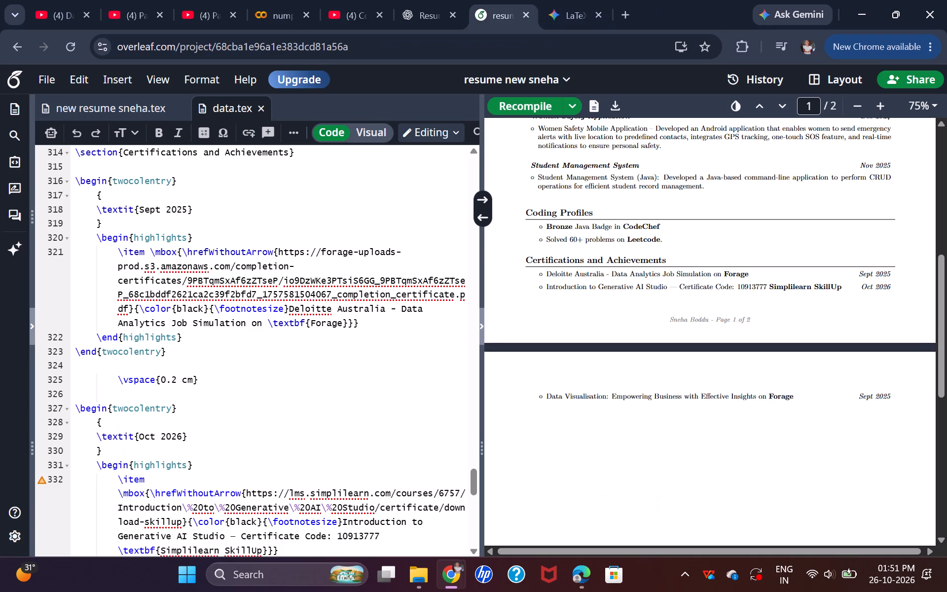
left_click(641, 286)
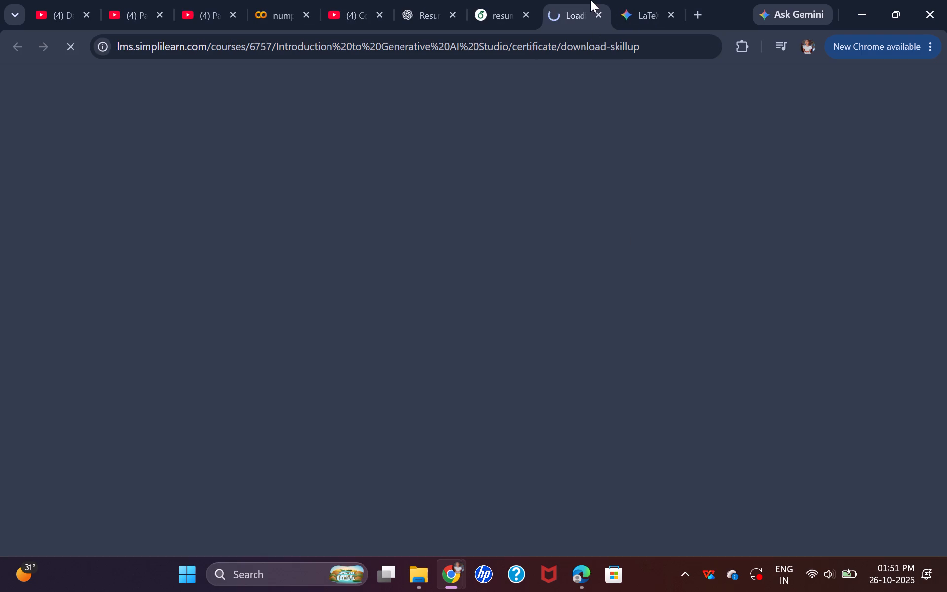
left_click(600, 11)
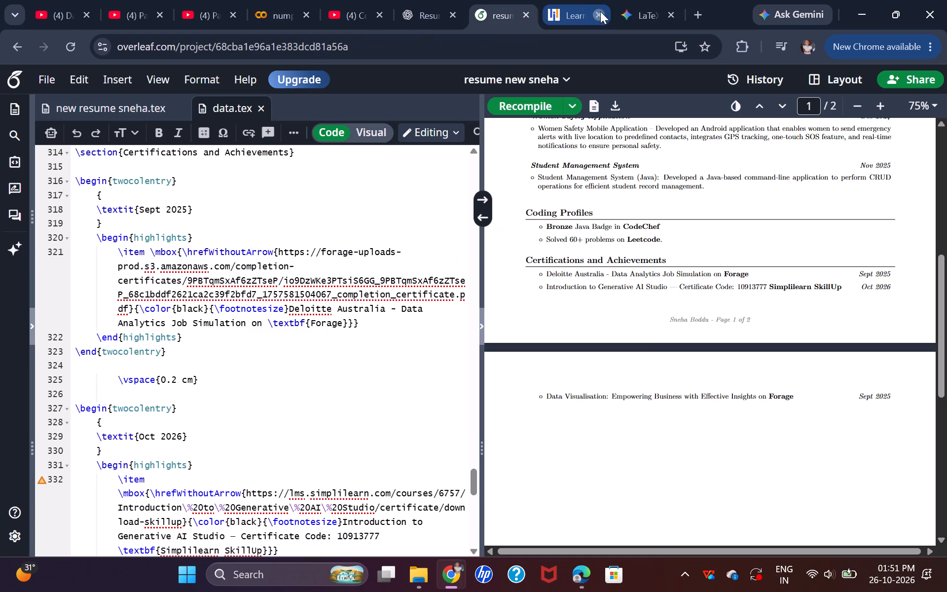
left_click(638, 397)
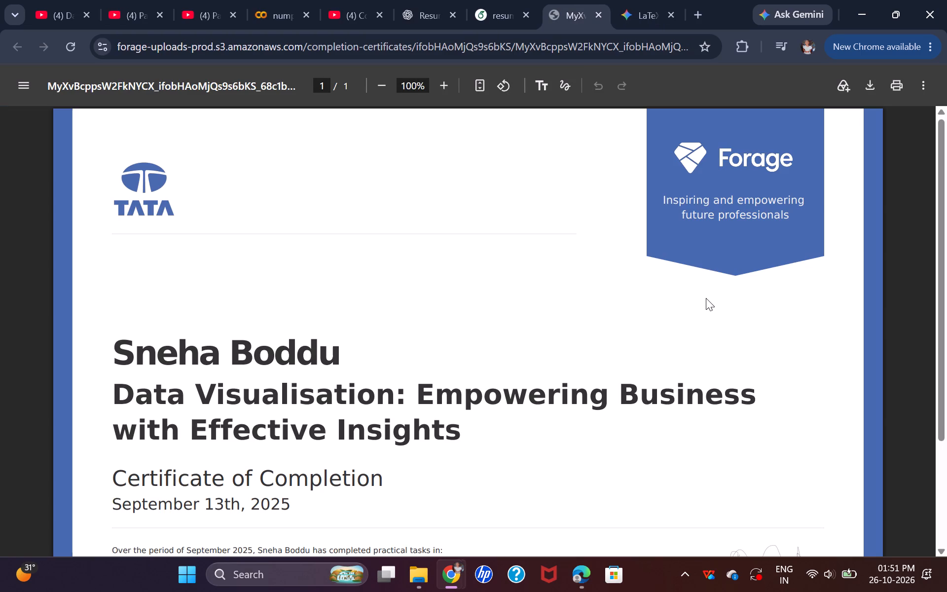
left_click(597, 13)
Move the Oct 2026 Generative AI Studio entry and its \vspace{0.2 cm} below the Data Visualisation entry in data.tex, and recompile.
scroll(334, 295, "down", 2)
scroll(223, 310, "down", 2)
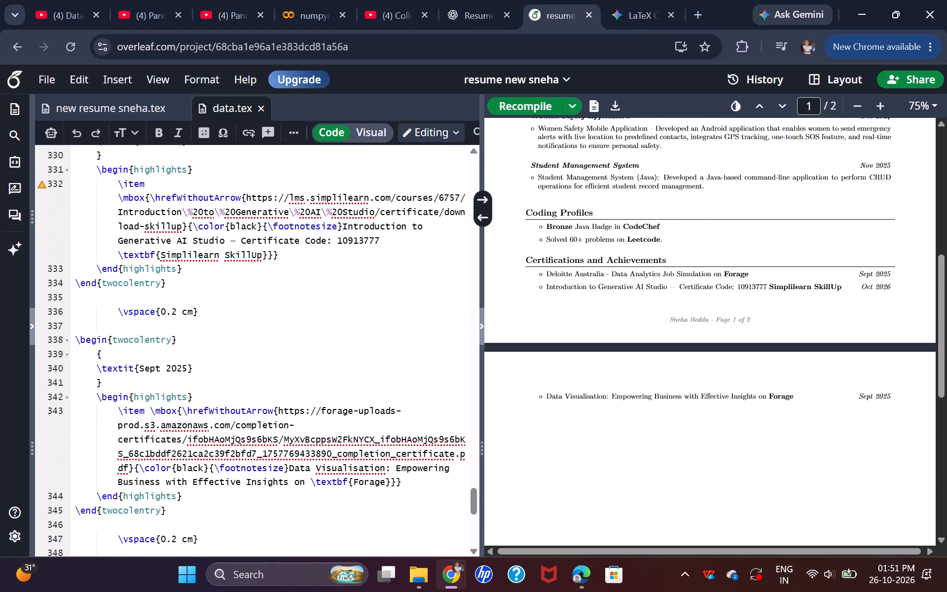
scroll(240, 301, "up", 1)
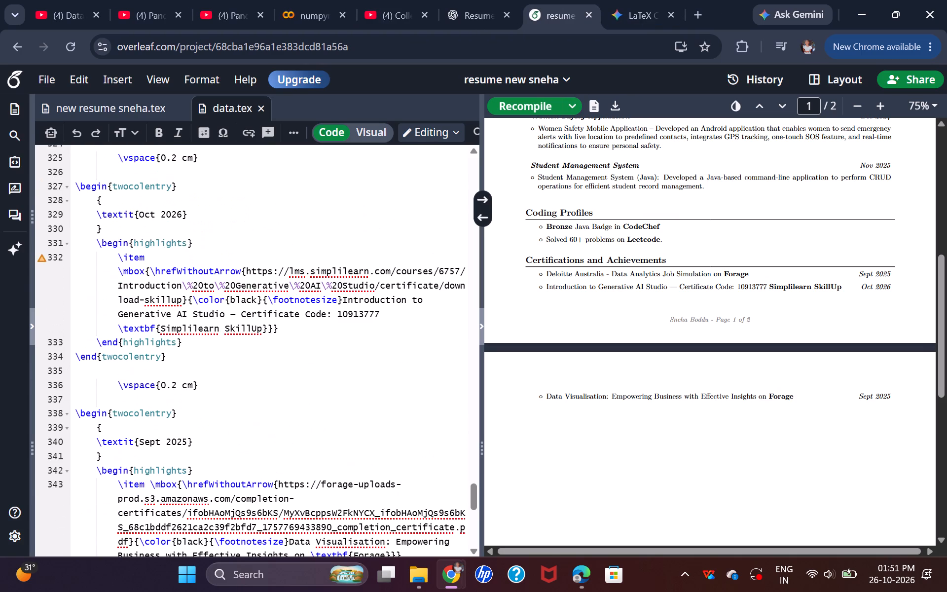
left_click_drag(75, 184, 89, 220)
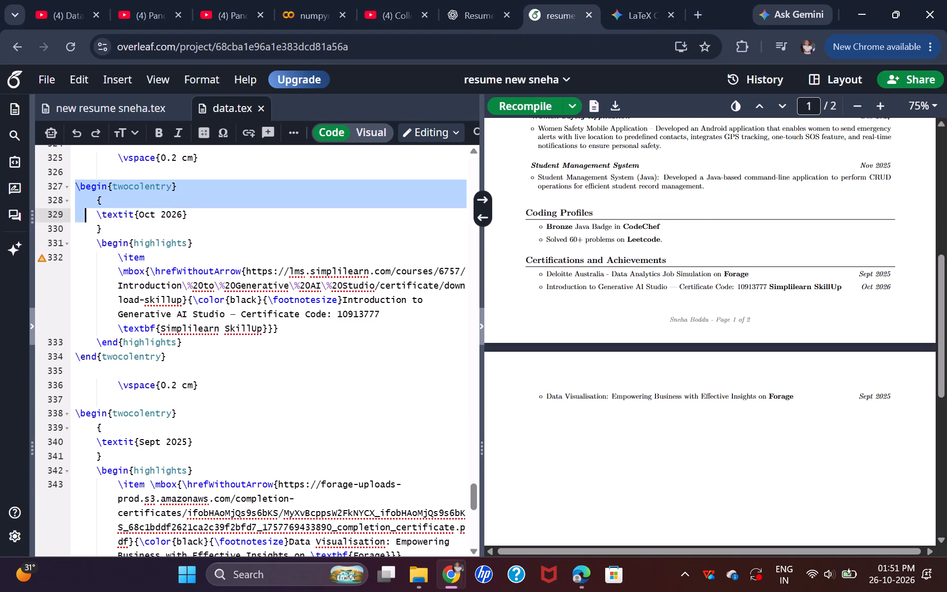
left_click_drag(89, 220, 202, 384)
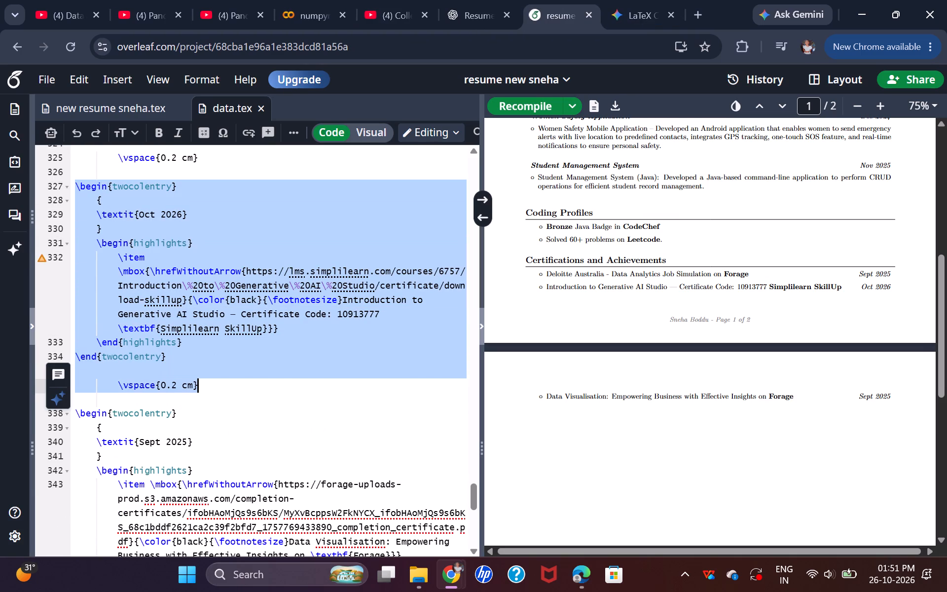
key("ctrl+x")
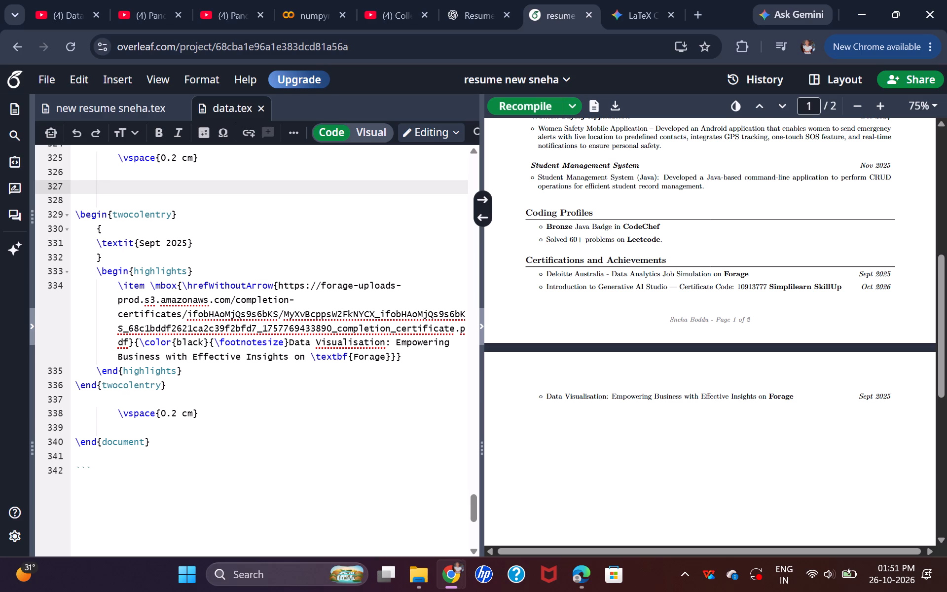
left_click(144, 425)
key("Return")
key("ctrl+v")
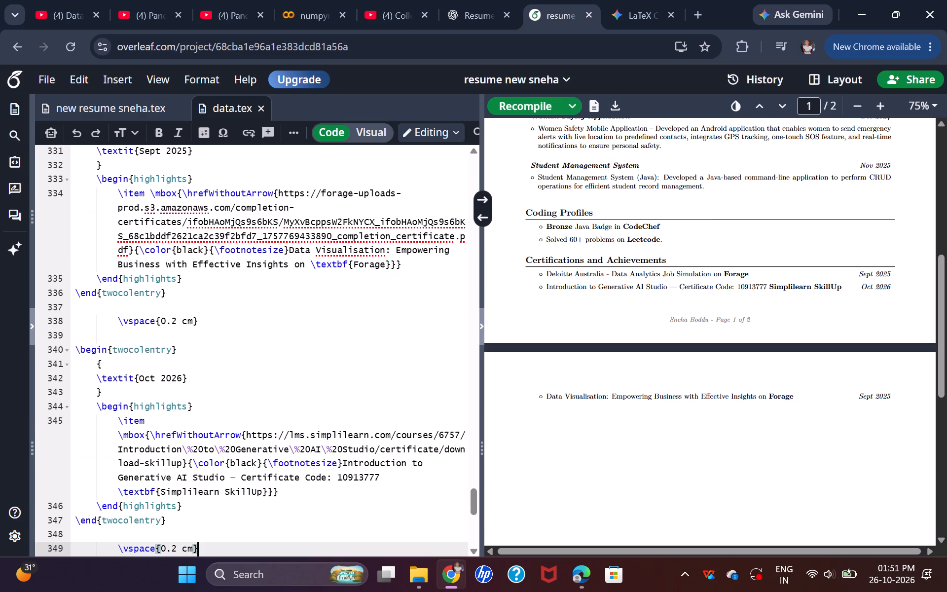
left_click(534, 102)
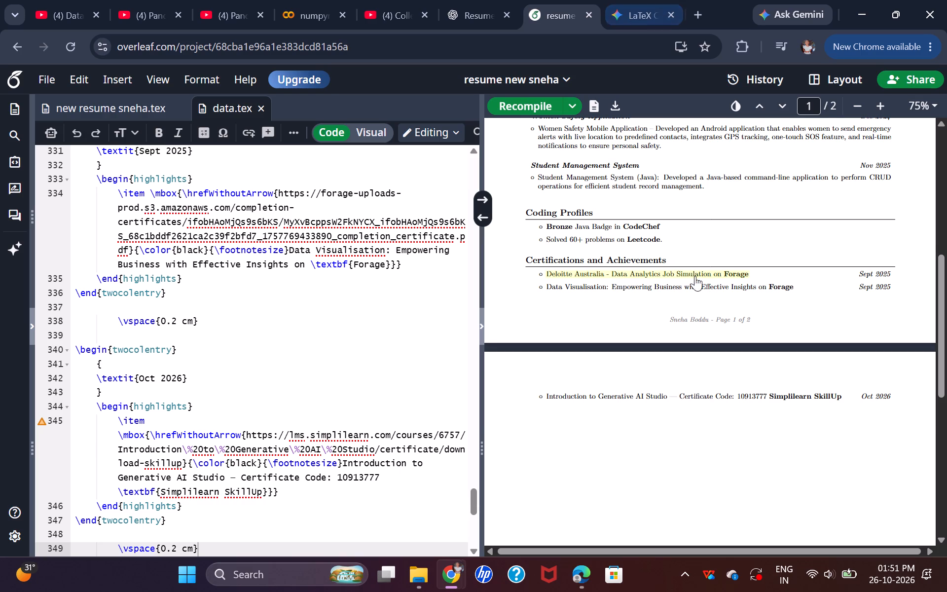
Examine the recompiled resume's projects and certifications, and the data.tex source from the certification entries back to the preamble.
scroll(701, 289, "up", 1)
scroll(272, 336, "up", 2)
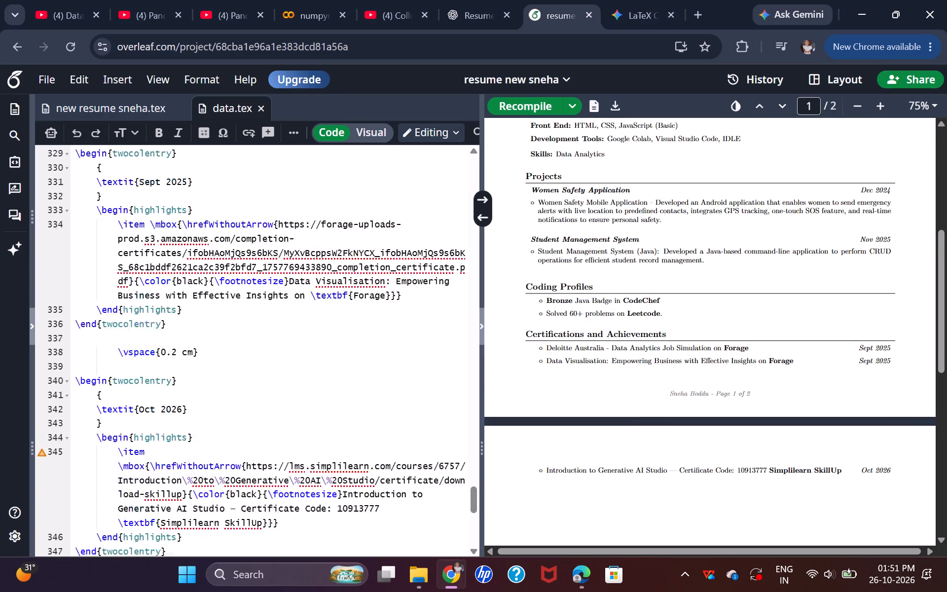
scroll(283, 345, "up", 1)
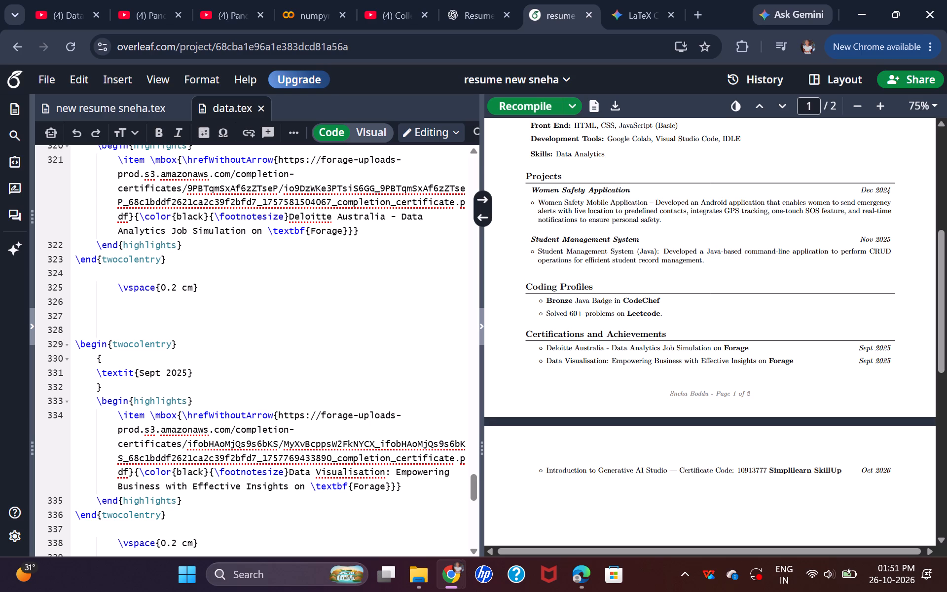
scroll(209, 440, "down", 3)
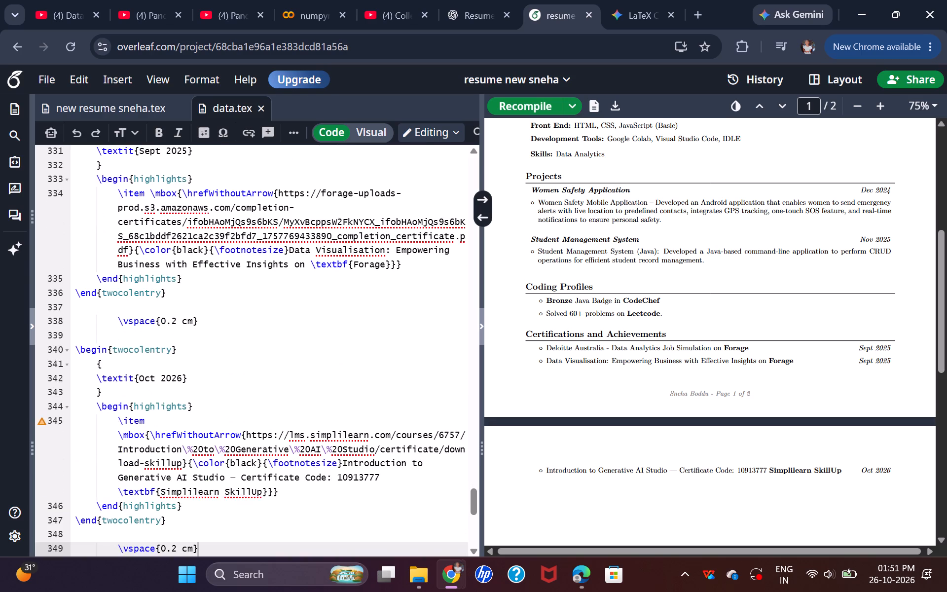
scroll(208, 430, "up", 18)
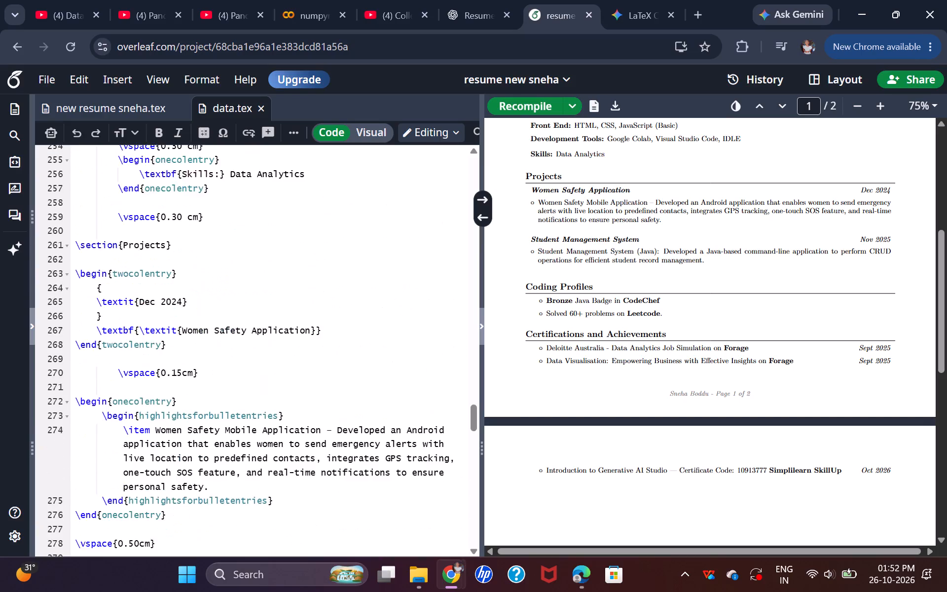
scroll(210, 428, "up", 11)
scroll(213, 424, "up", 10)
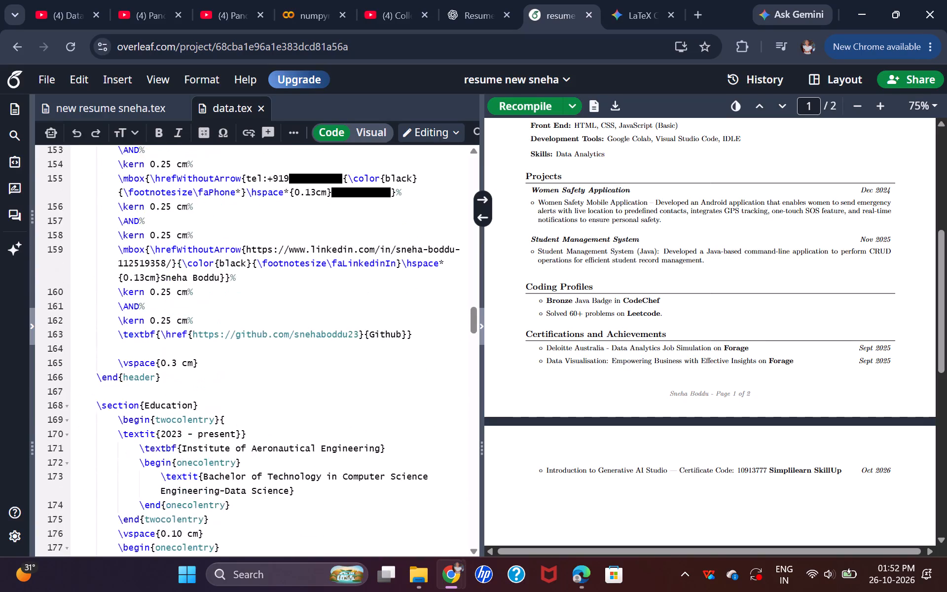
scroll(214, 424, "up", 18)
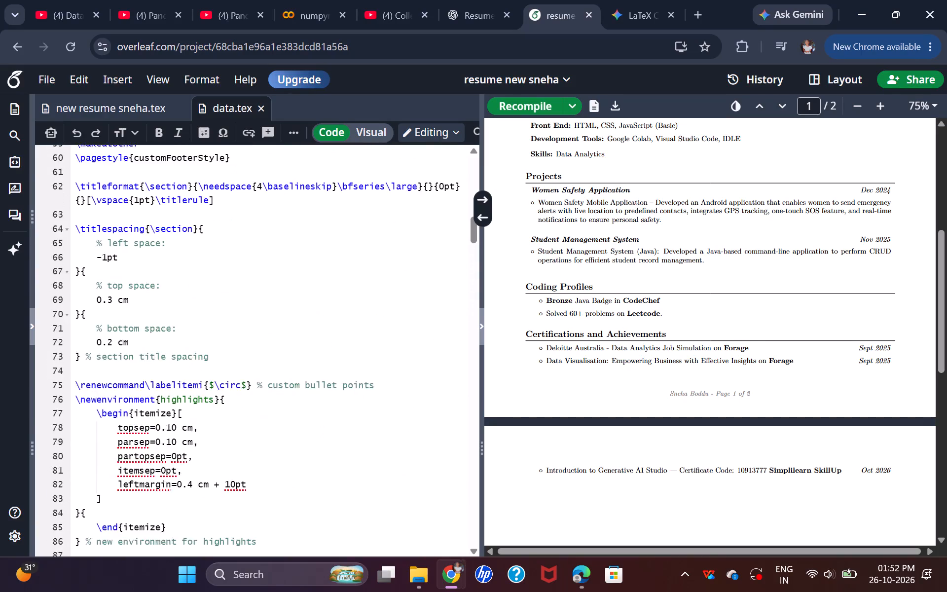
scroll(224, 418, "up", 15)
scroll(233, 412, "up", 10)
scroll(271, 295, "up", 1)
Set the Women Safety Application project's date to Dec 2025 in the Projects section of data.tex.
scroll(266, 315, "down", 6)
scroll(250, 385, "down", 6)
scroll(185, 412, "down", 9)
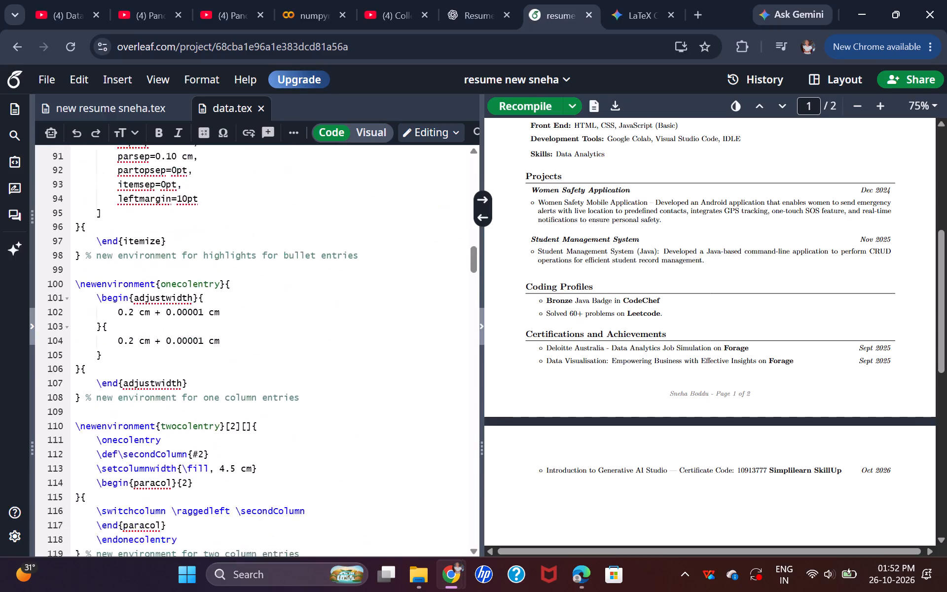
scroll(199, 402, "down", 16)
scroll(215, 388, "down", 13)
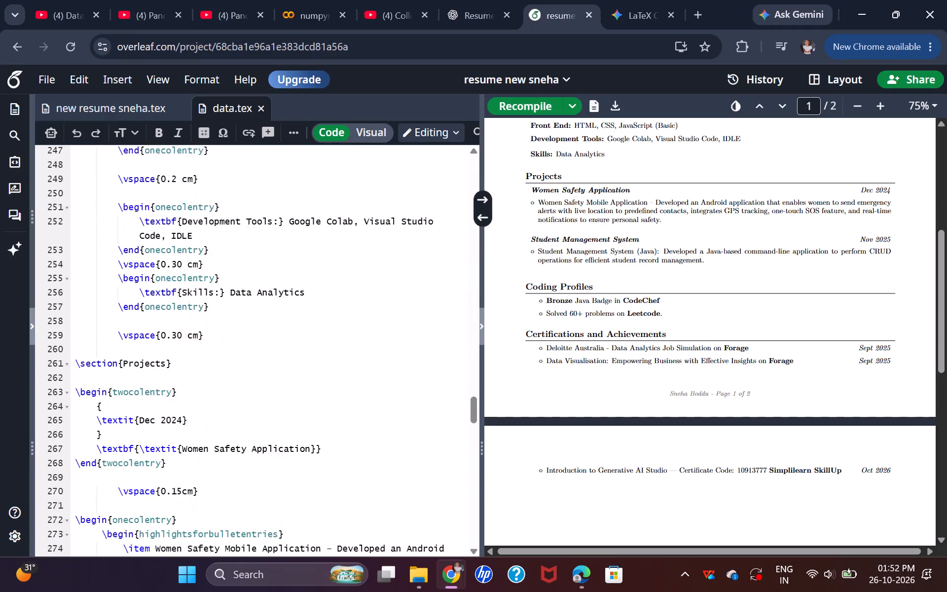
scroll(218, 383, "down", 6)
scroll(225, 366, "up", 4)
scroll(232, 364, "down", 3)
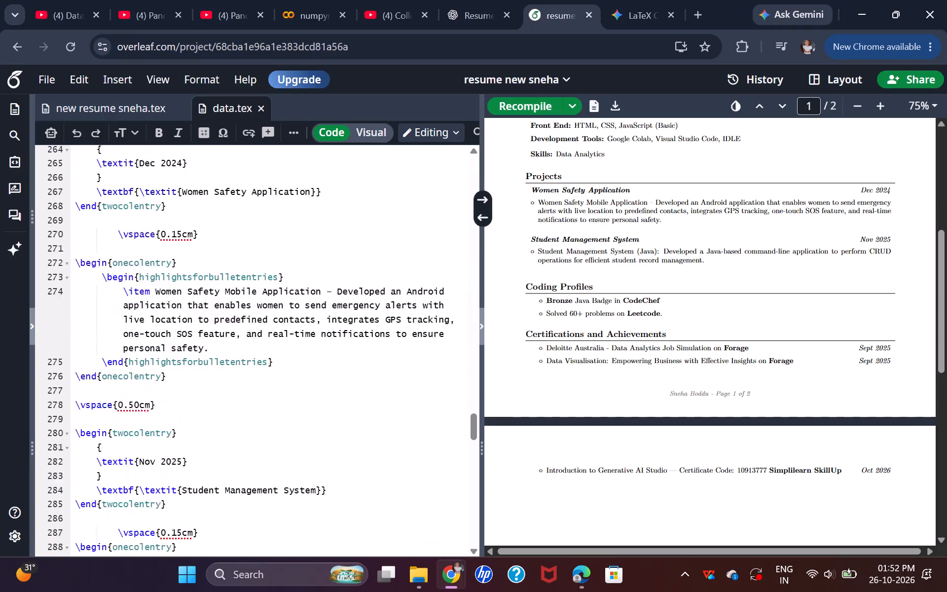
scroll(231, 236, "up", 2)
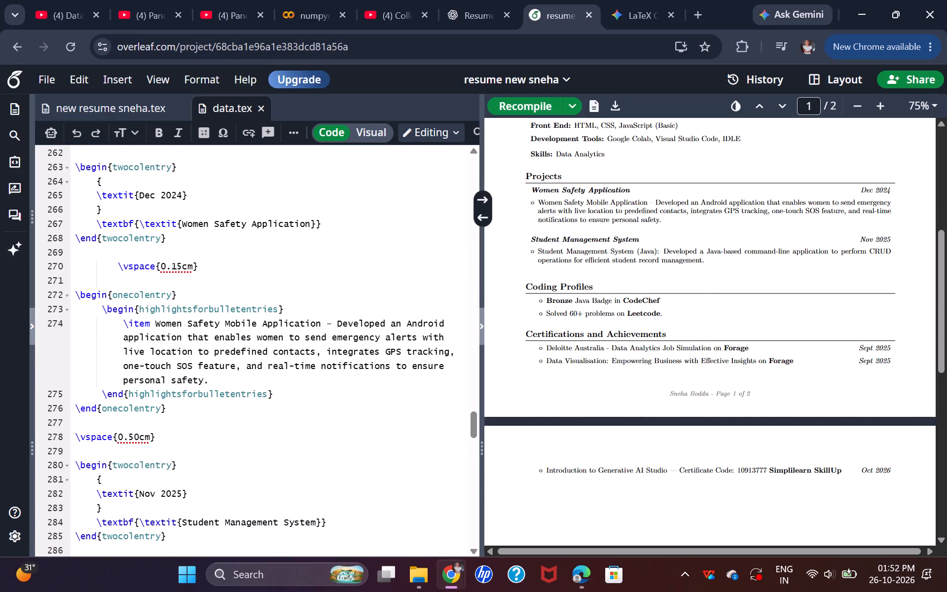
left_click(182, 195)
key("BackSpace")
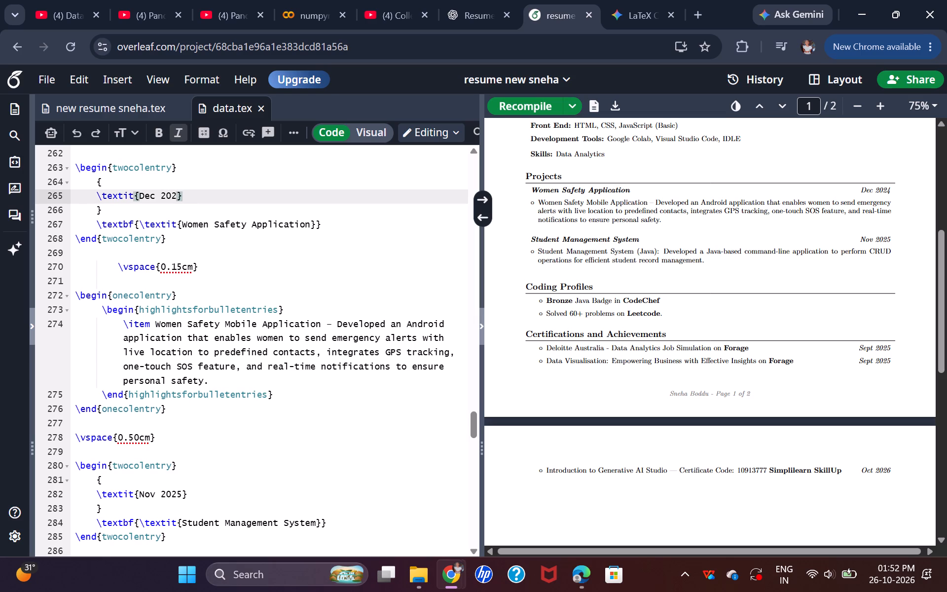
key("5")
Set the Student Management System project's date to May 2026 in the Projects section of data.tex.
scroll(294, 347, "down", 4)
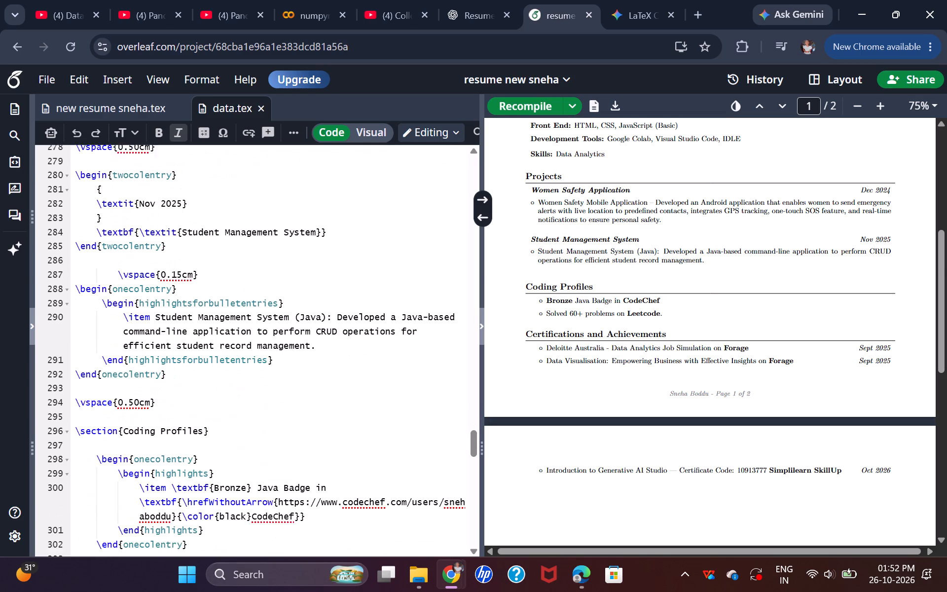
left_click(183, 199)
key("BackSpace")
key("6")
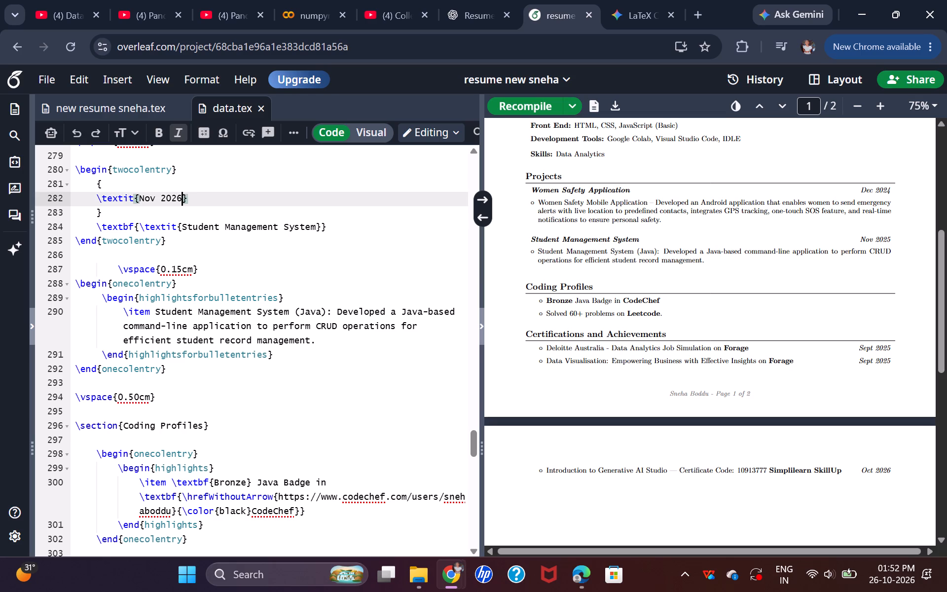
left_click(153, 200)
key("BackSpace")
key("BackSpace")
key("BackSpace")
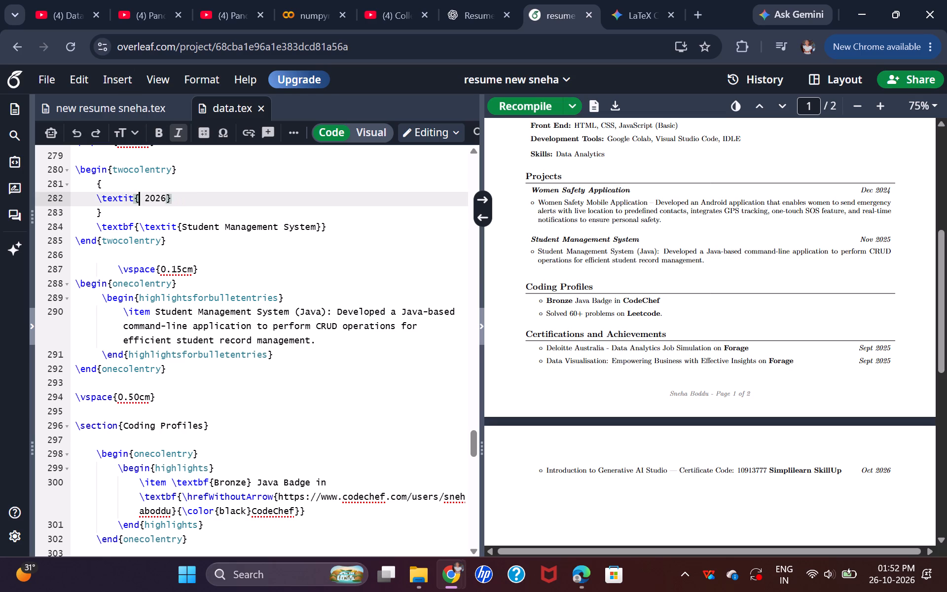
type("May")
Recompile the resume to apply the new project dates.
left_click(523, 107)
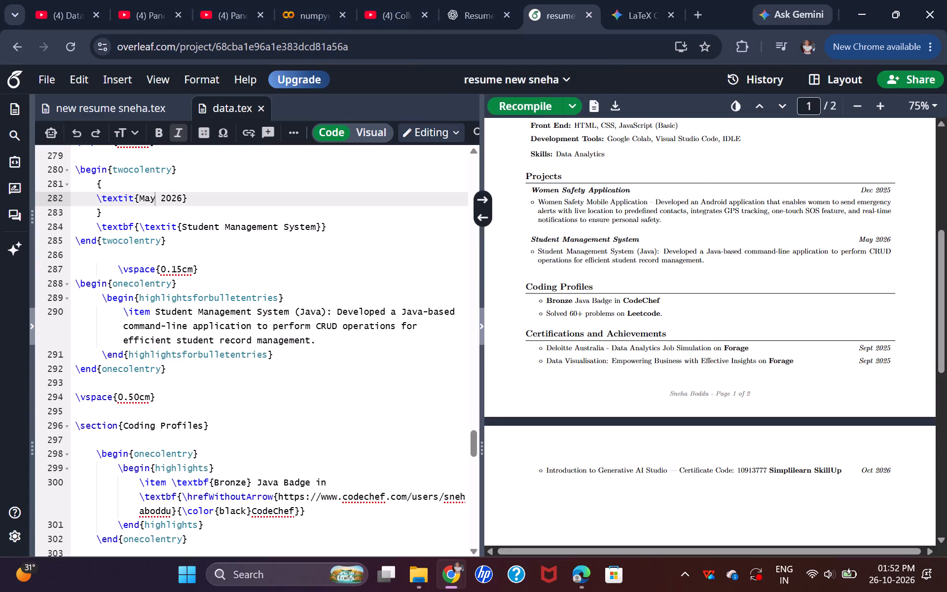
Examine the recompiled resume from the heading and education through projects, coding profiles and the certifications running onto page 2.
scroll(784, 320, "up", 3)
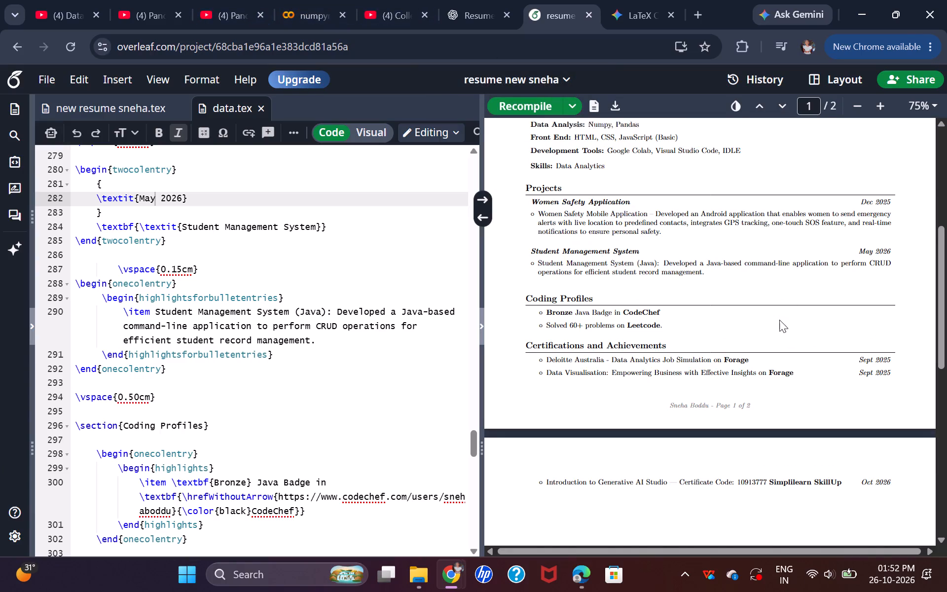
scroll(779, 320, "up", 4)
scroll(771, 331, "down", 1)
scroll(746, 344, "up", 2)
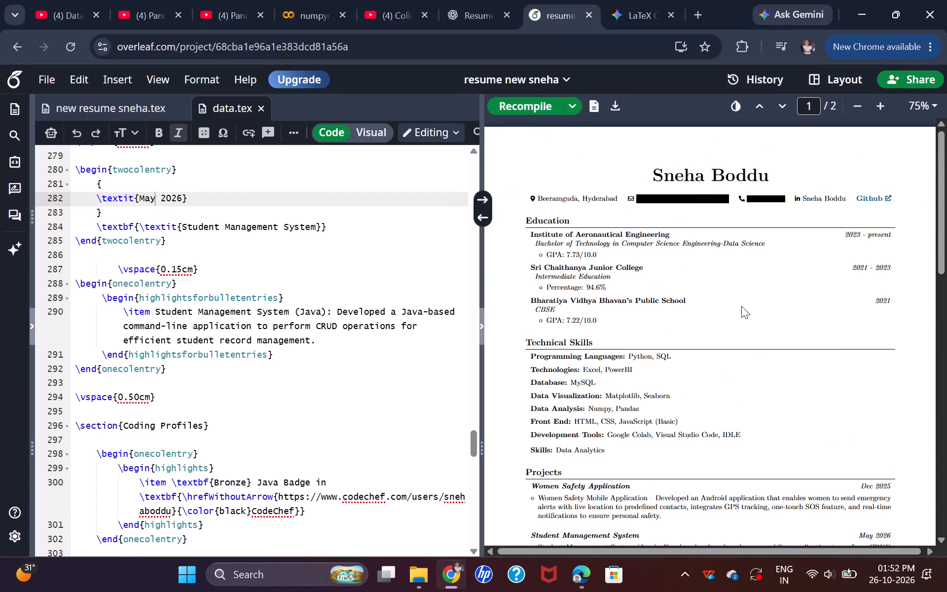
scroll(741, 308, "down", 1)
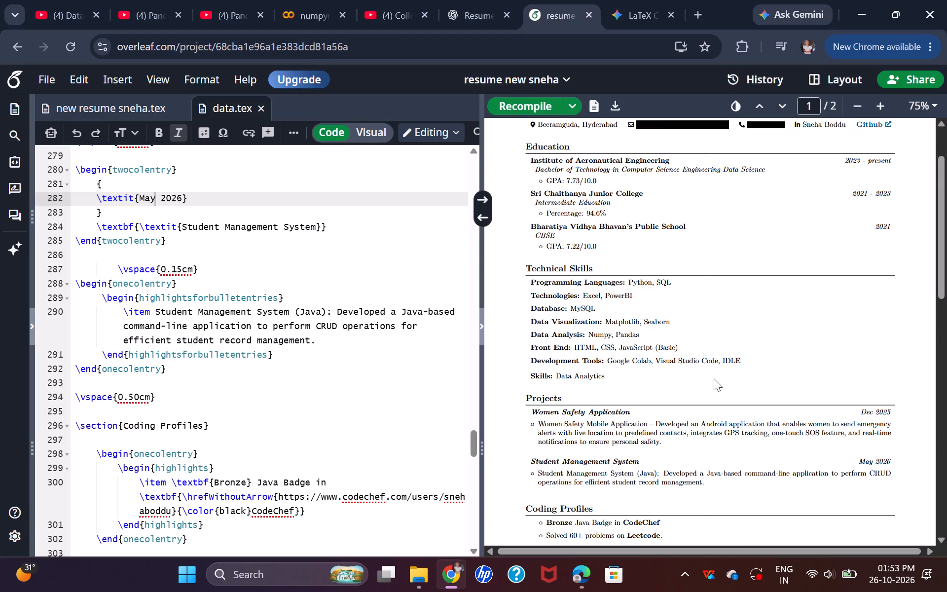
scroll(718, 383, "down", 1)
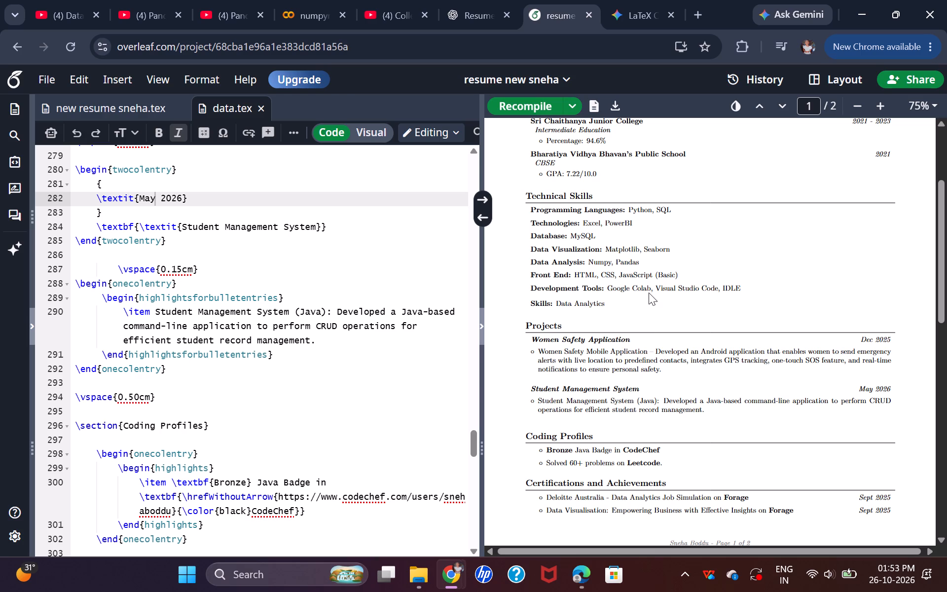
scroll(716, 342, "down", 1)
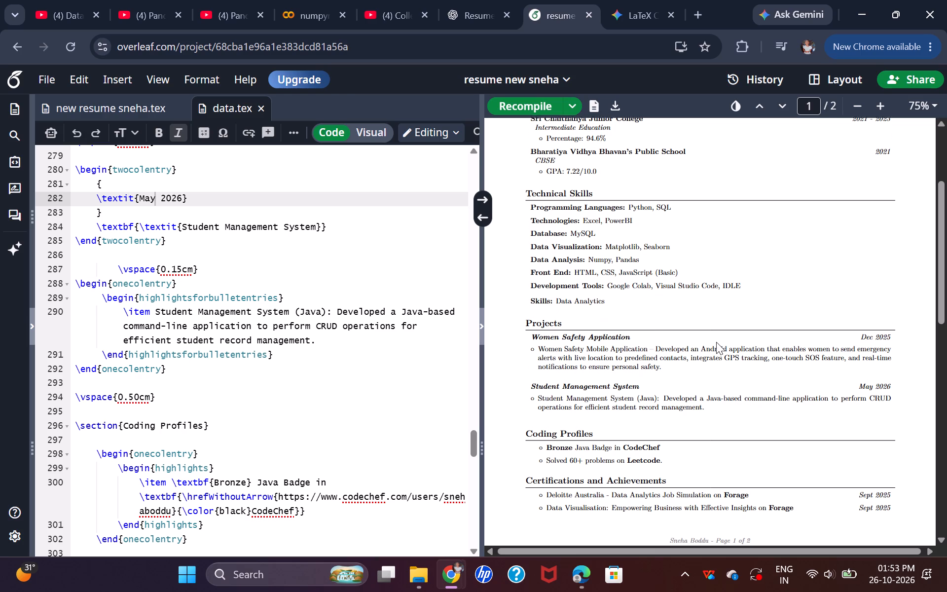
scroll(716, 342, "down", 2)
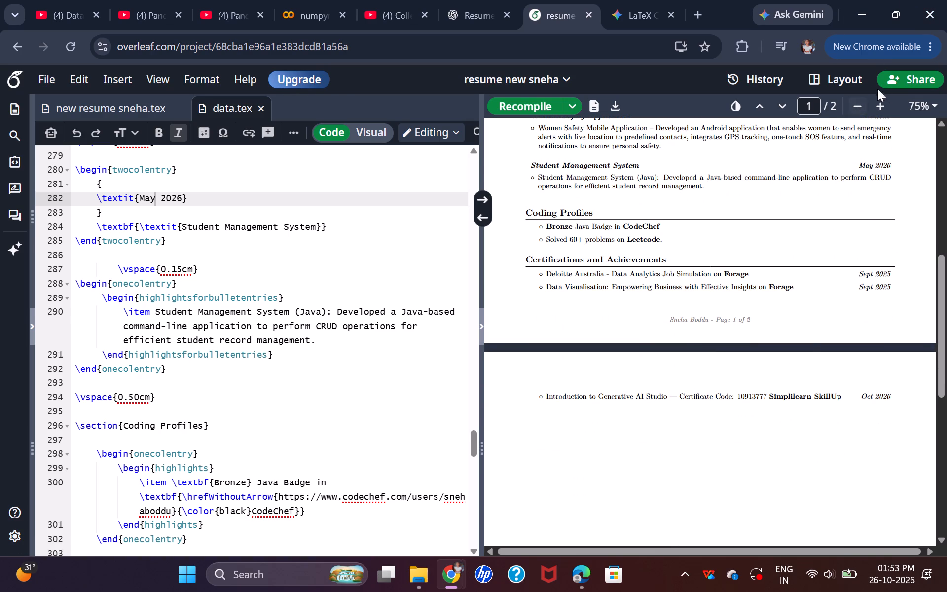
Download the compiled resume as a PDF and open the downloaded file to check its pages.
left_click(619, 104)
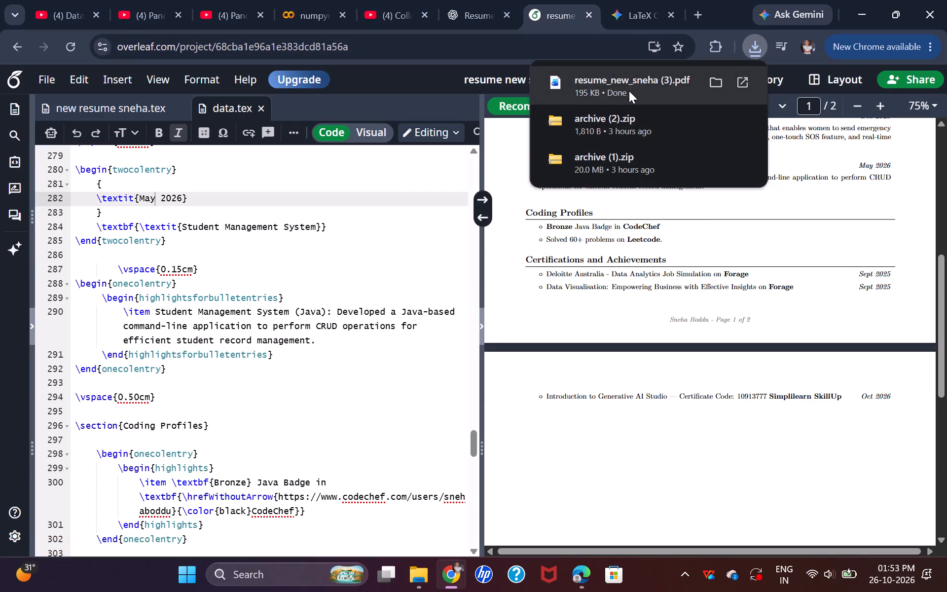
left_click(629, 91)
scroll(559, 326, "down", 4)
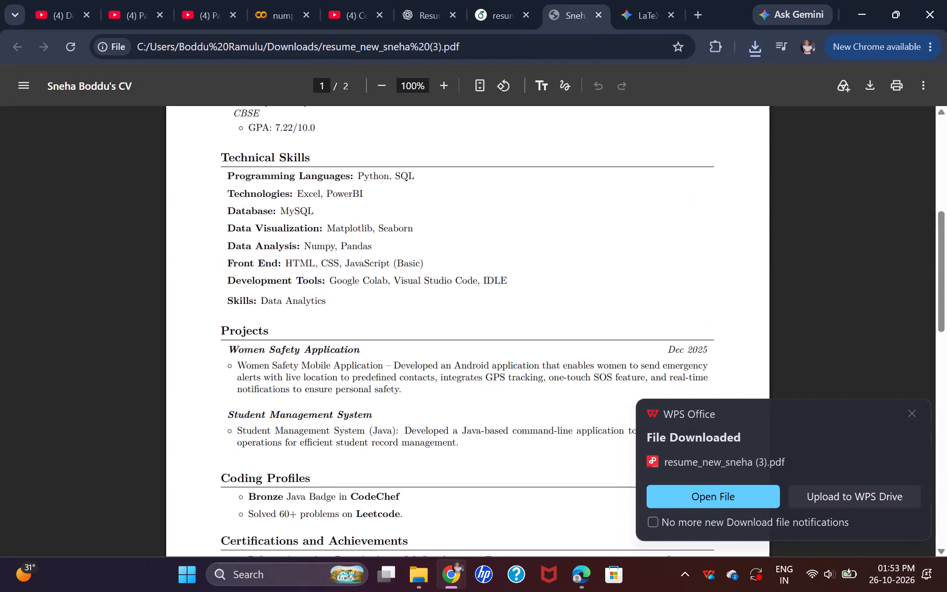
scroll(553, 333, "down", 6)
scroll(536, 370, "down", 1)
scroll(537, 372, "up", 10)
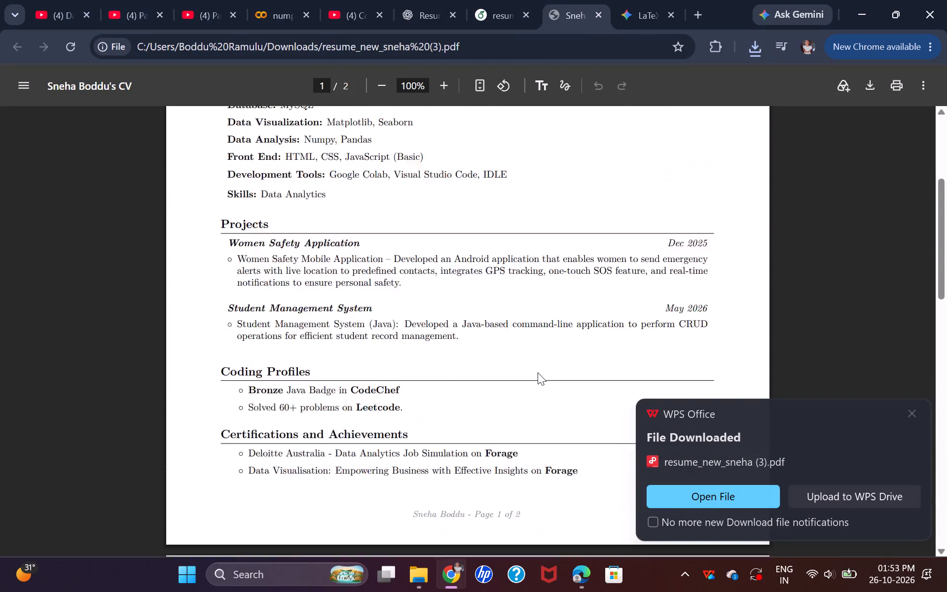
scroll(538, 372, "up", 5)
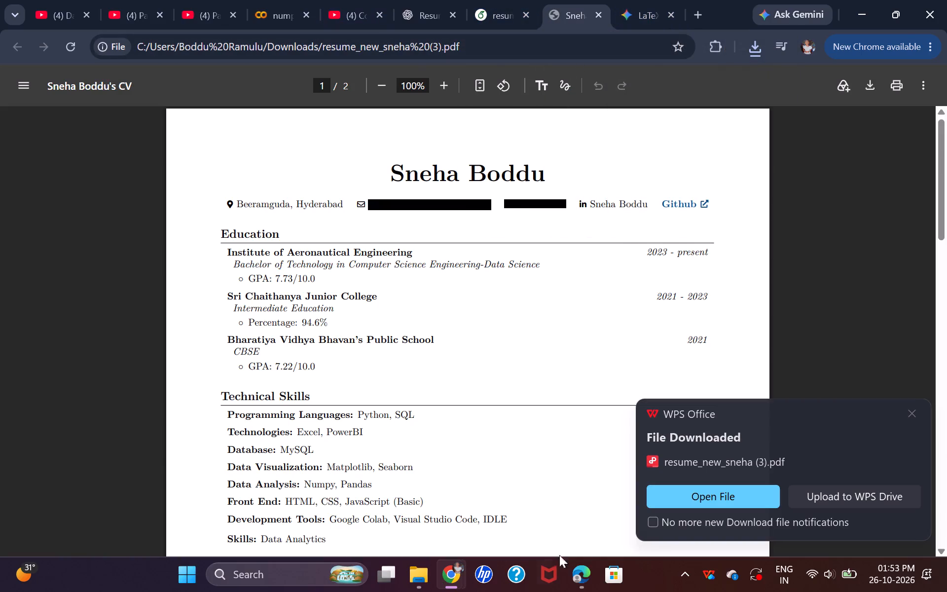
Search Windows for "wha" to find the WhatsApp app.
left_click(312, 582)
key("w")
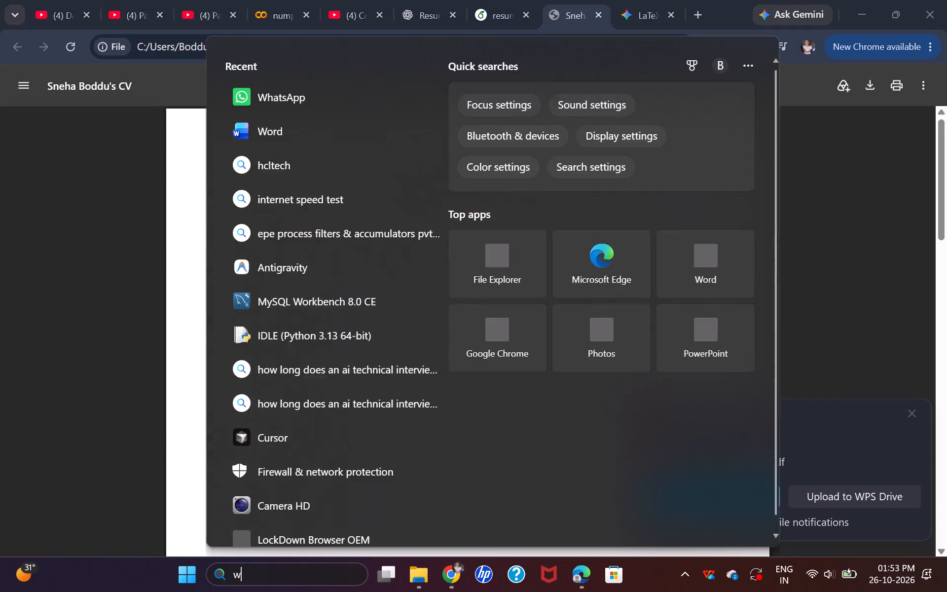
type("ha")
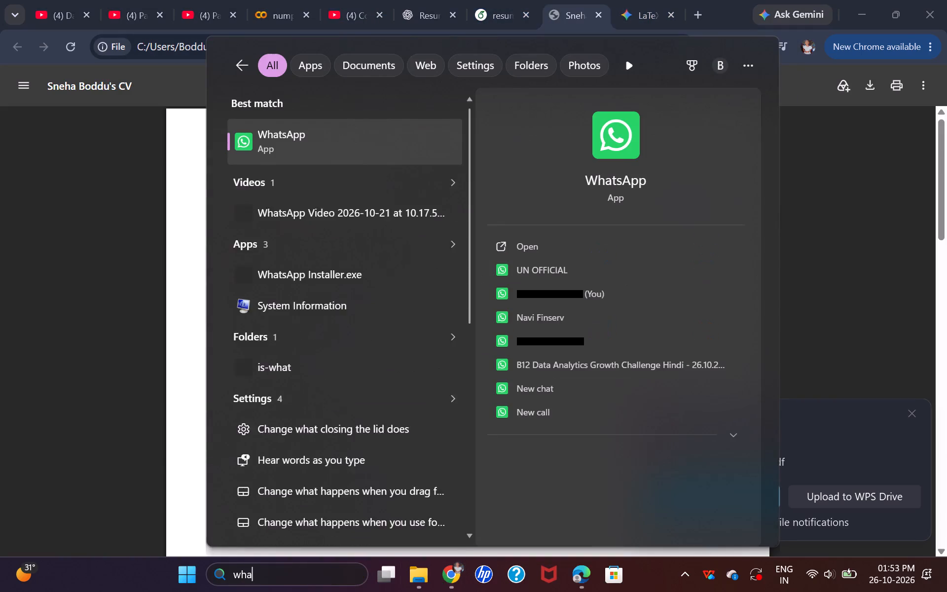
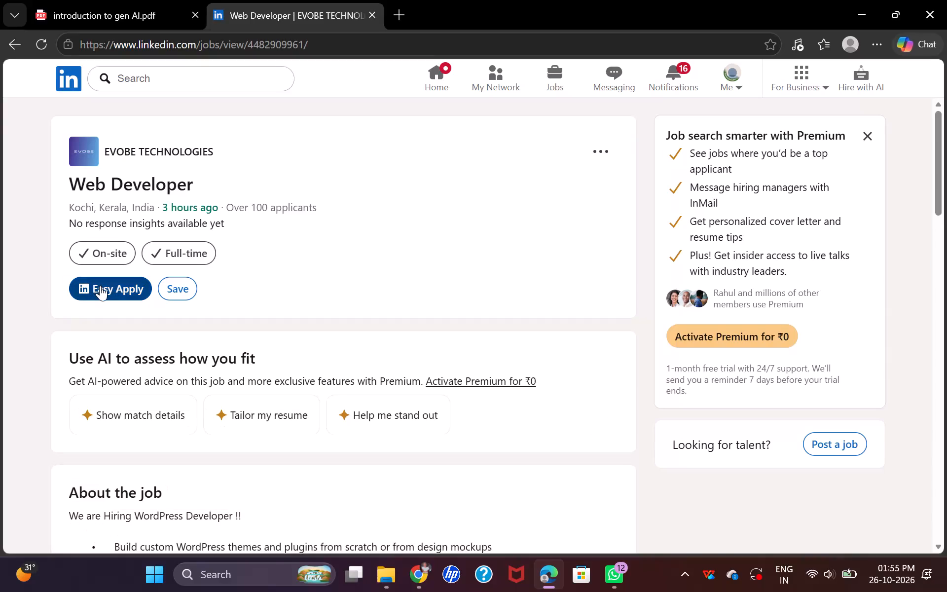
Start the Easy Apply application for the EVOBE TECHNOLOGIES Web Developer job and open the phone country code choices in the contact info.
left_click(121, 292)
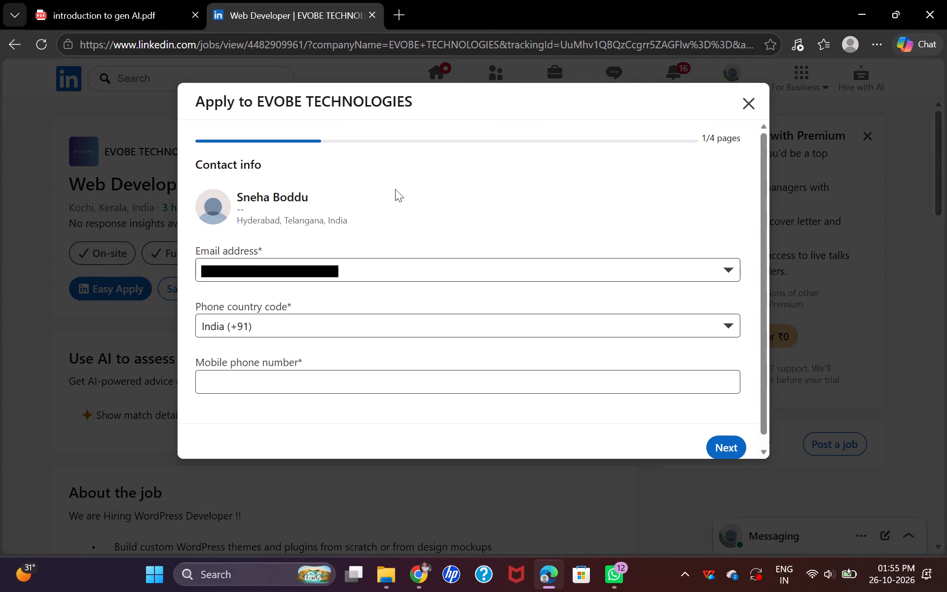
scroll(319, 272, "down", 1)
left_click(300, 311)
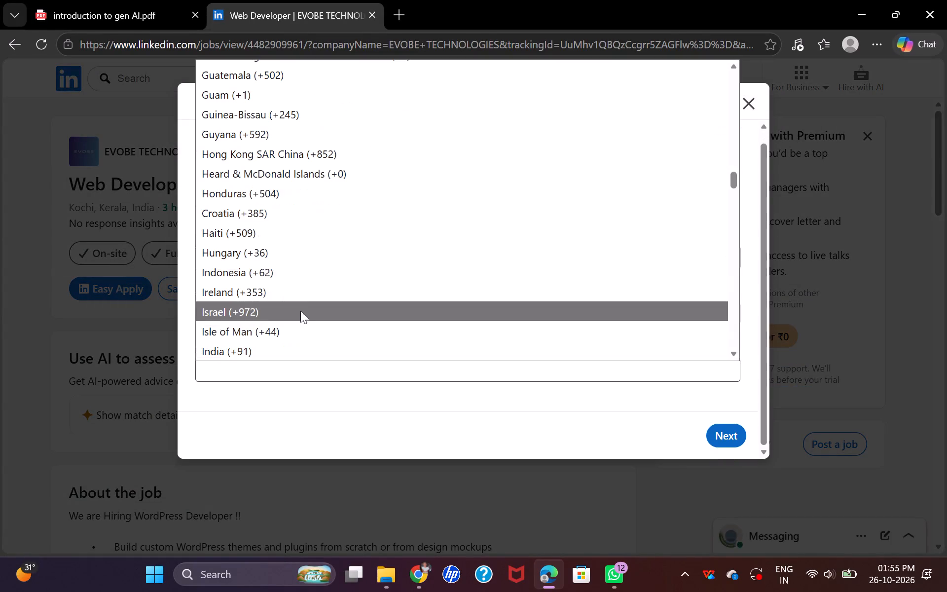
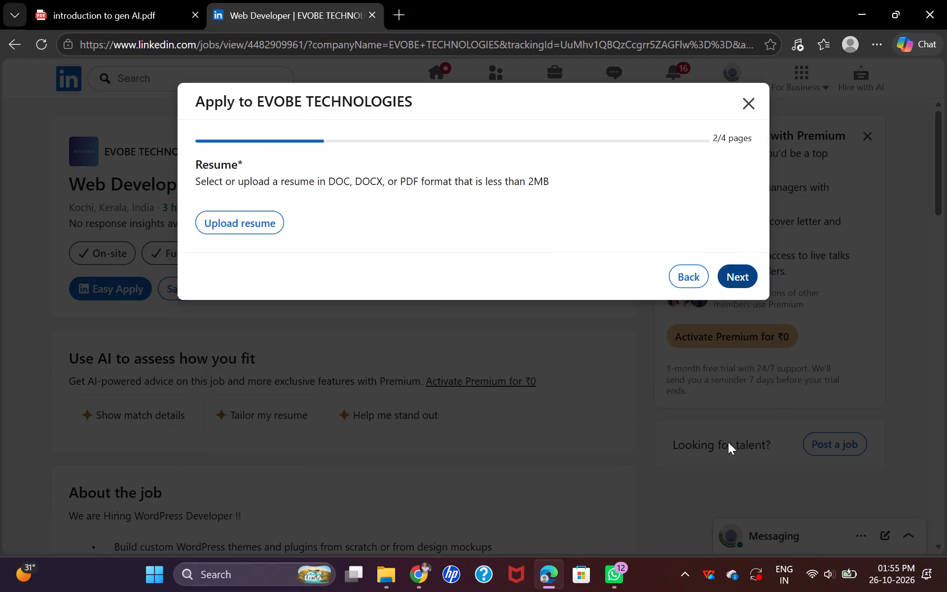
Upload the newest resume PDF from Downloads to the EVOBE TECHNOLOGIES application and continue to the additional questions.
left_click(228, 228)
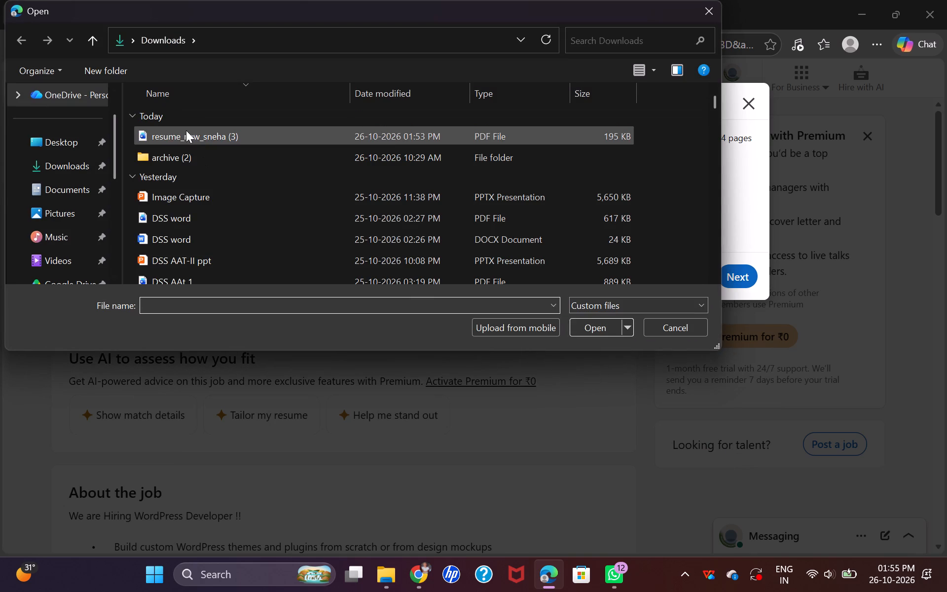
left_click(186, 130)
left_click(581, 323)
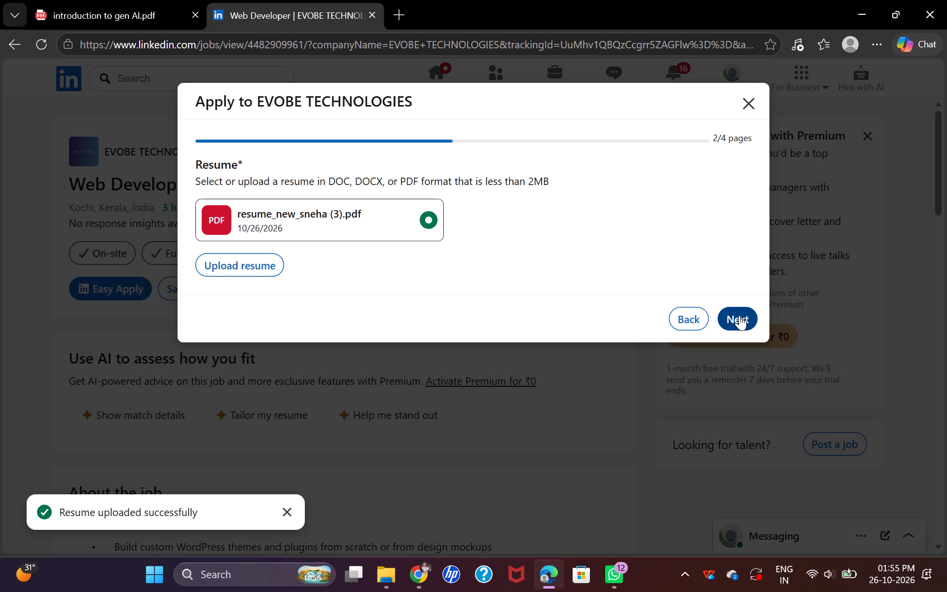
left_click(739, 315)
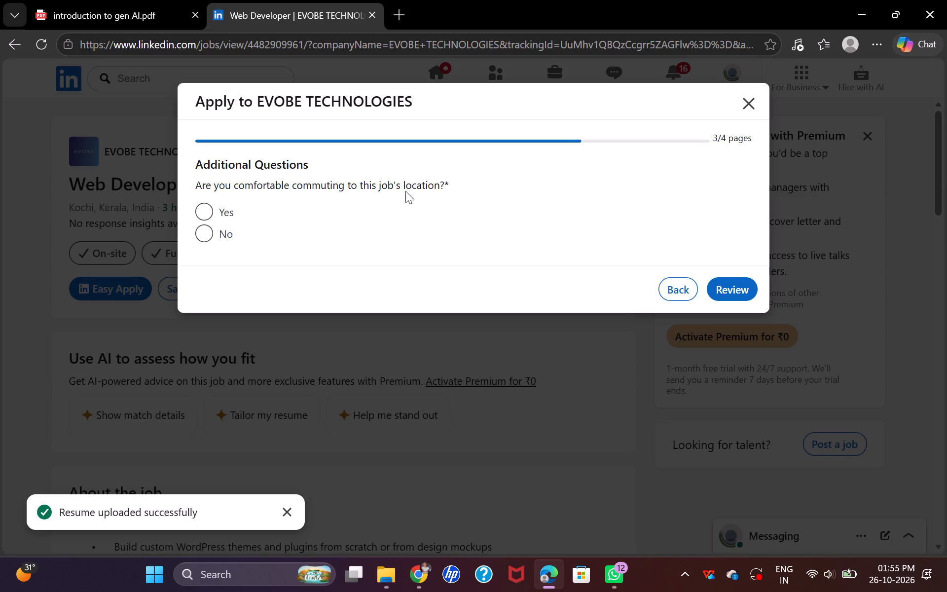
Answer Yes to the question about commuting to the job's location and proceed to the application review.
left_click(214, 209)
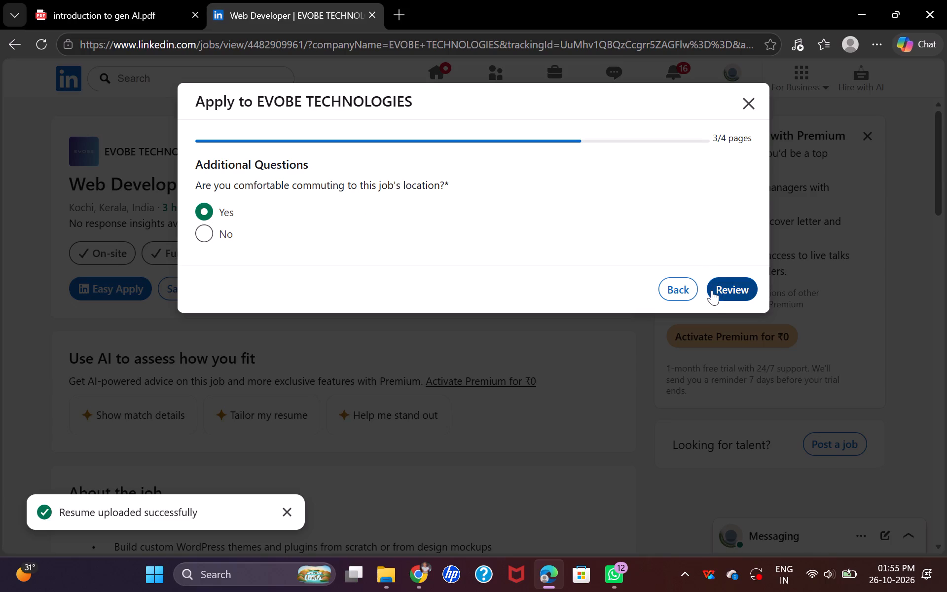
left_click(728, 285)
Review the contact info, resume and answers, submit the application to EVOBE TECHNOLOGIES, and dismiss the profile update offer.
scroll(472, 279, "down", 3)
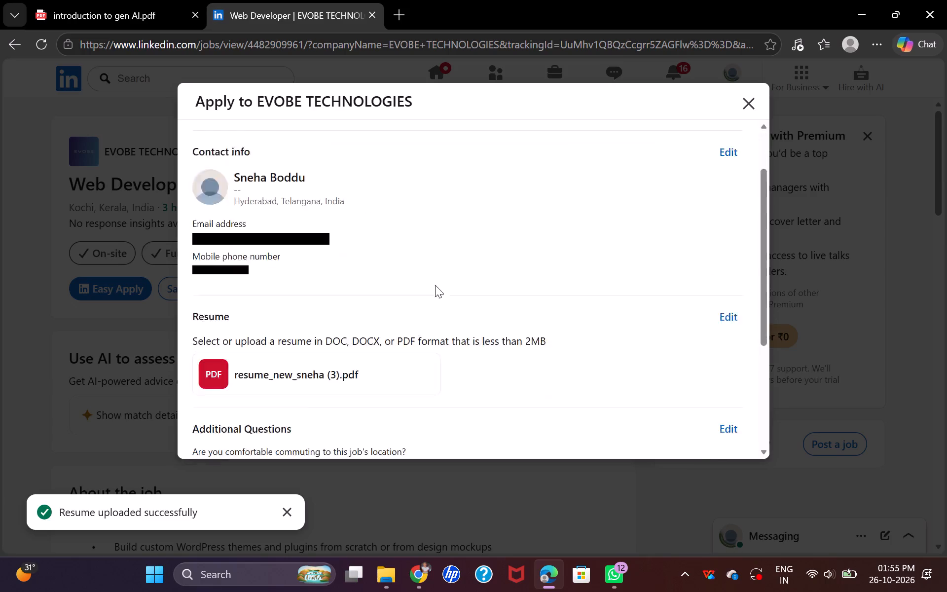
scroll(435, 285, "down", 3)
scroll(464, 296, "up", 5)
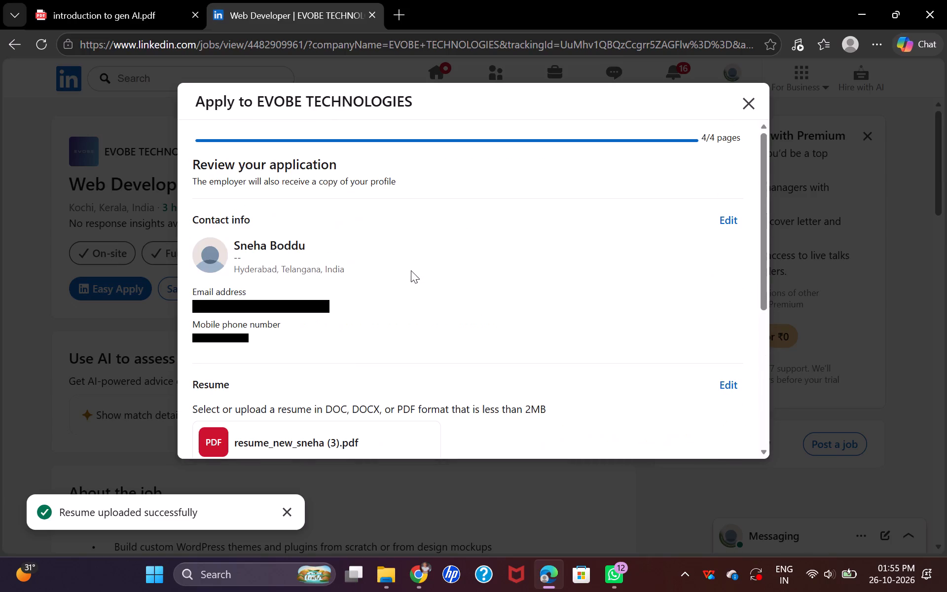
scroll(407, 269, "down", 7)
left_click(704, 438)
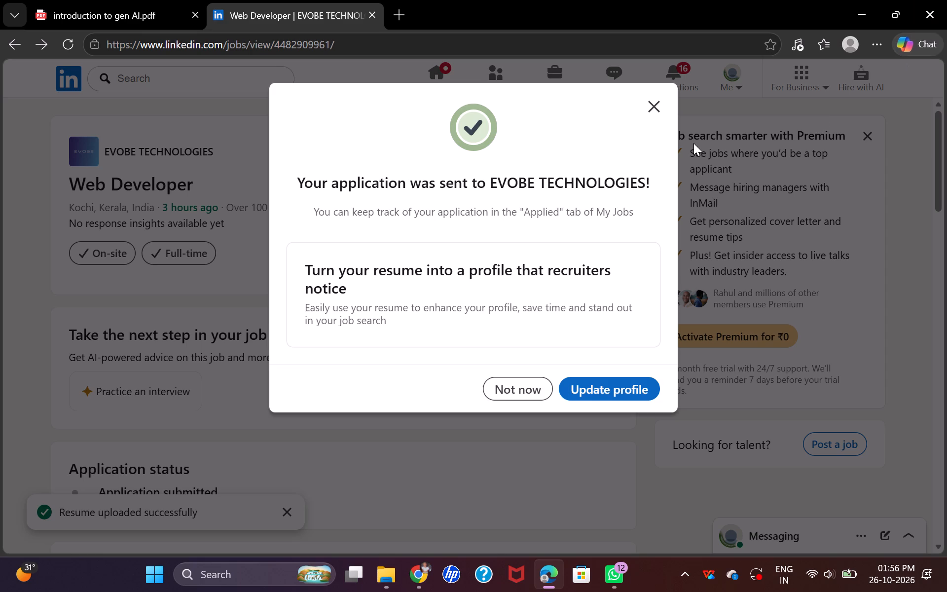
left_click(656, 102)
Open Accenture in India's Web Developer job in Hyderabad from the suggested jobs and examine its details and description.
scroll(191, 413, "down", 3)
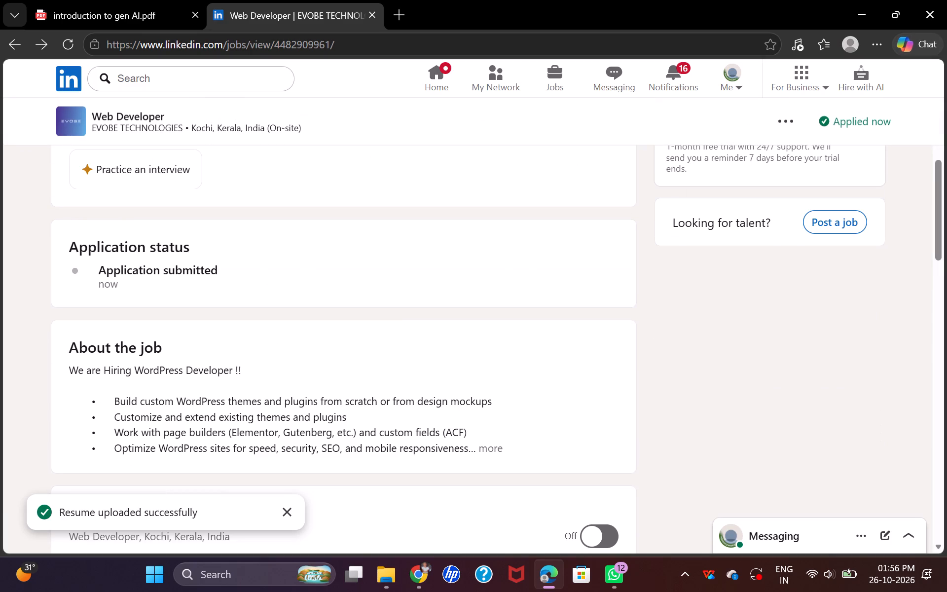
scroll(211, 421, "down", 3)
scroll(222, 410, "up", 2)
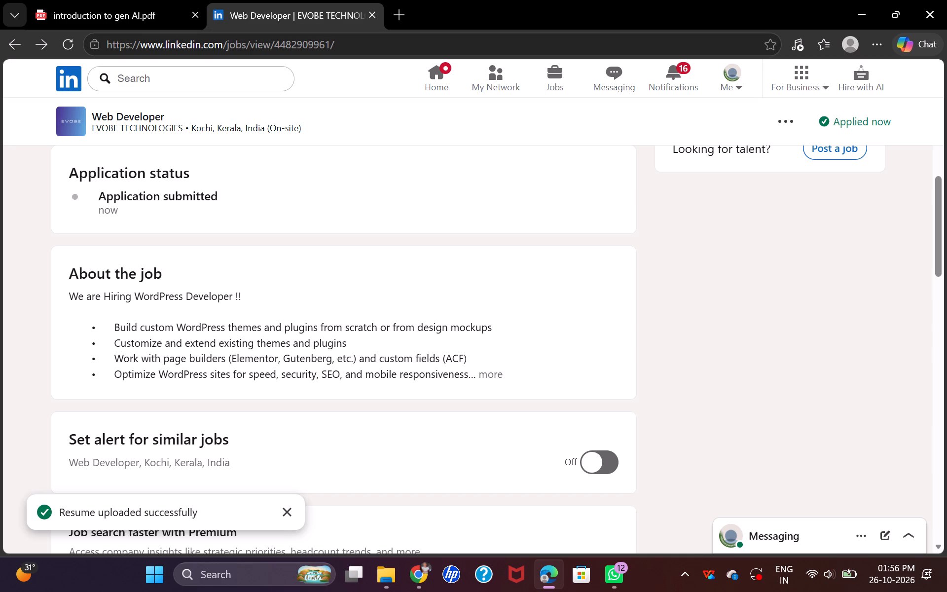
scroll(336, 362, "down", 3)
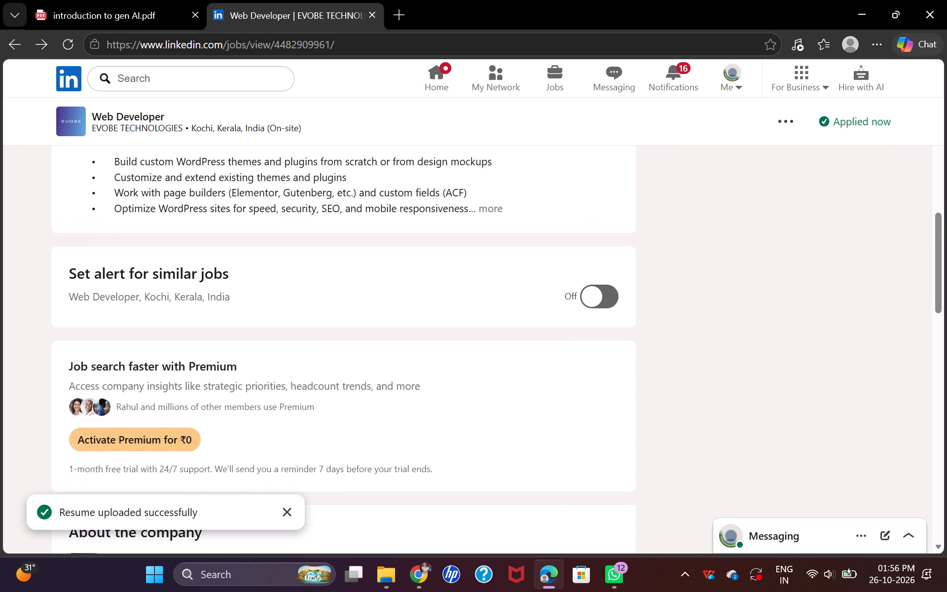
scroll(343, 369, "down", 5)
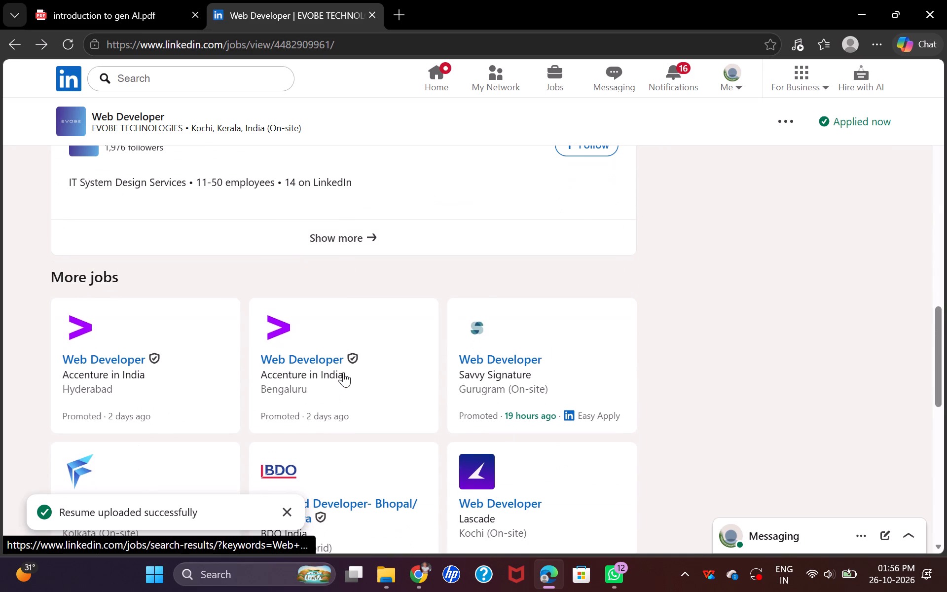
scroll(343, 372, "down", 1)
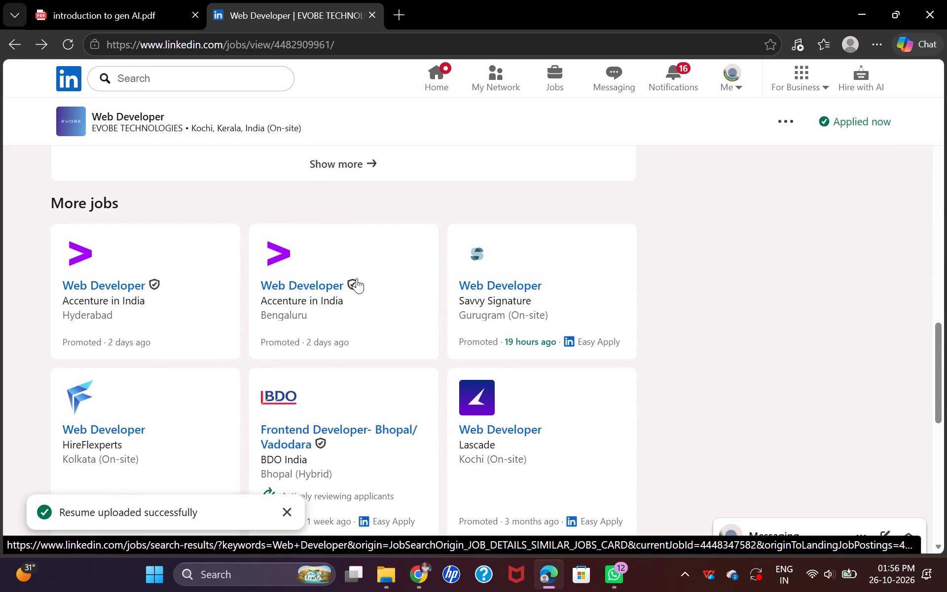
scroll(369, 296, "down", 1)
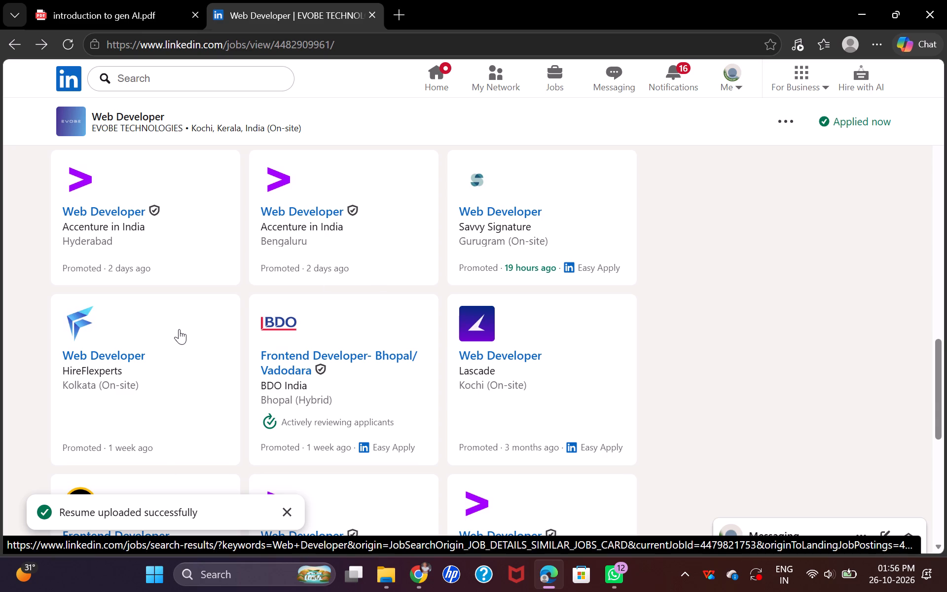
left_click(145, 177)
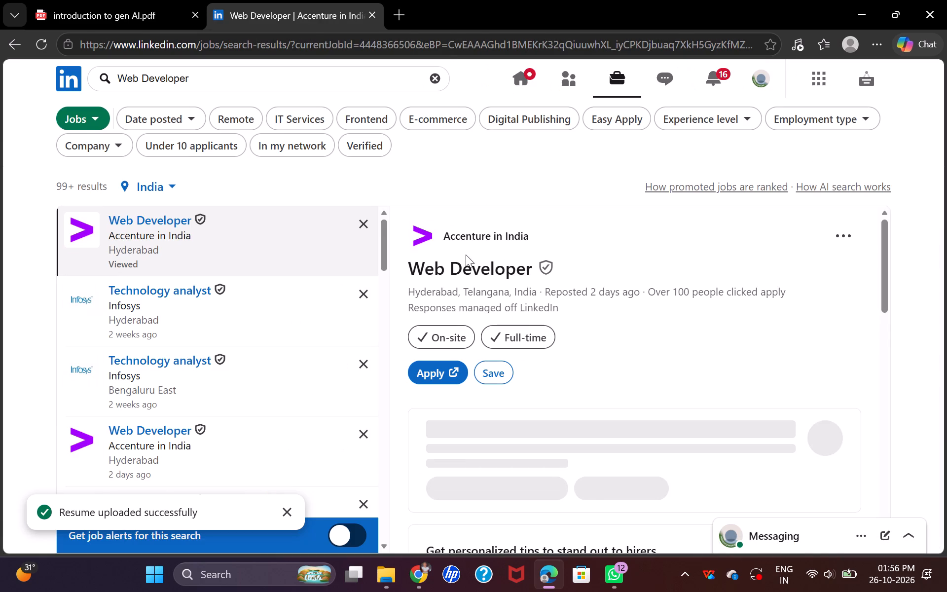
scroll(489, 283, "down", 1)
scroll(560, 274, "up", 1)
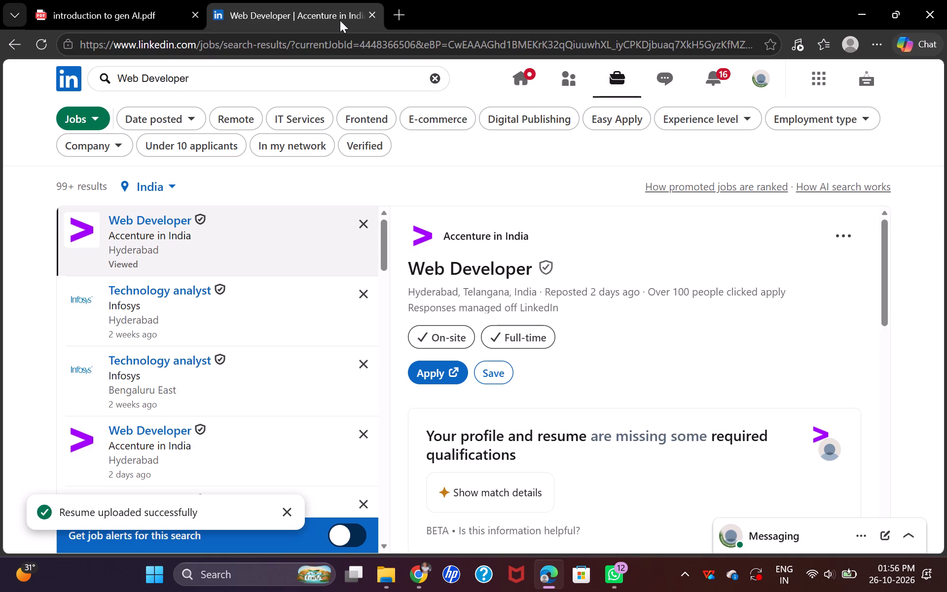
scroll(688, 289, "down", 3)
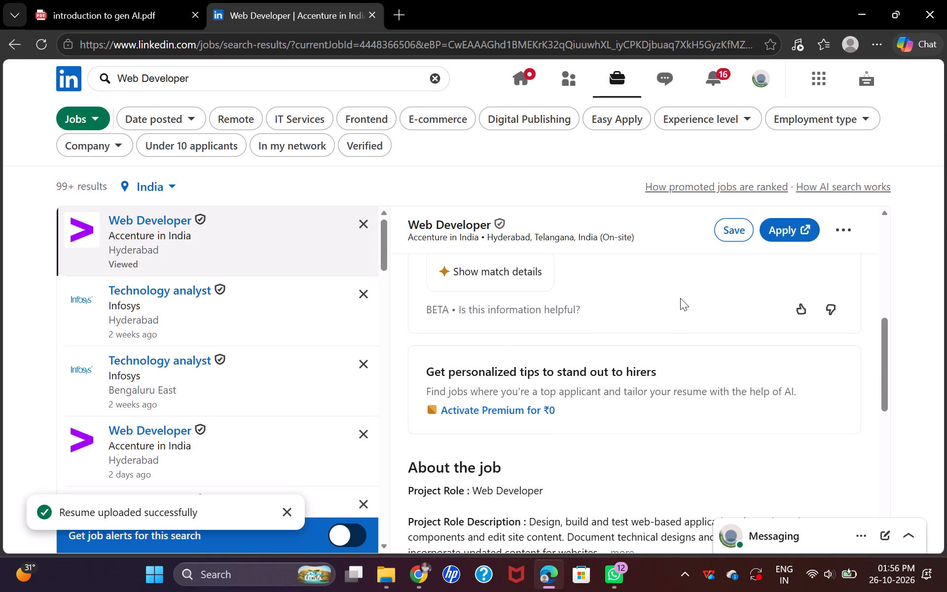
scroll(691, 291, "down", 4)
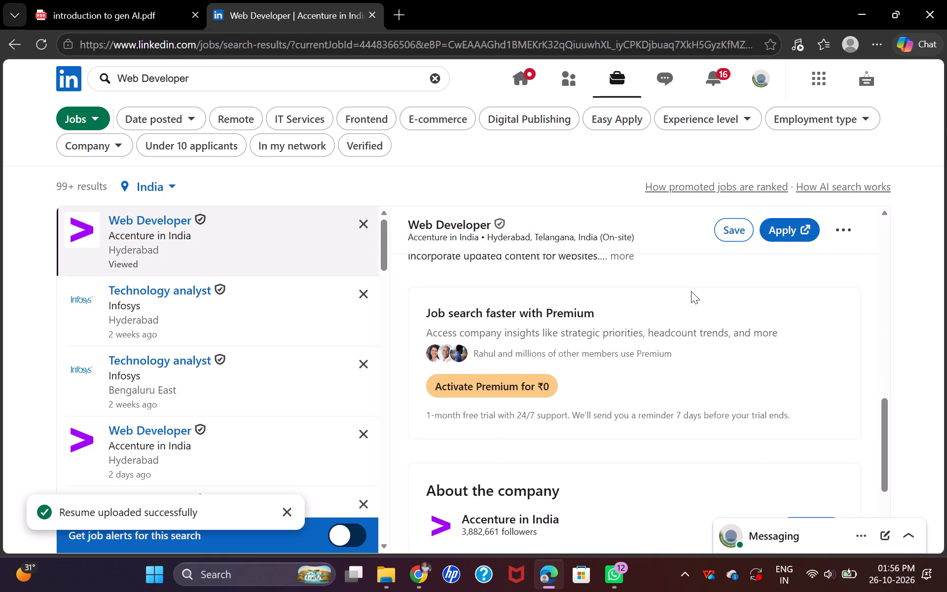
scroll(691, 291, "up", 2)
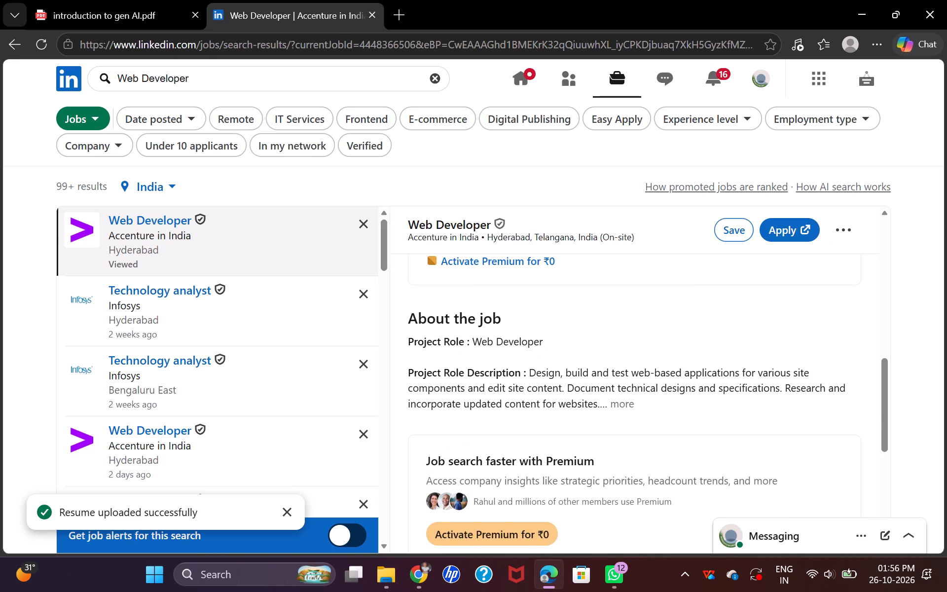
Expand the full Accenture Web Developer job description and read through its required skills, responsibilities and additional information.
left_click(626, 406)
scroll(687, 378, "down", 2)
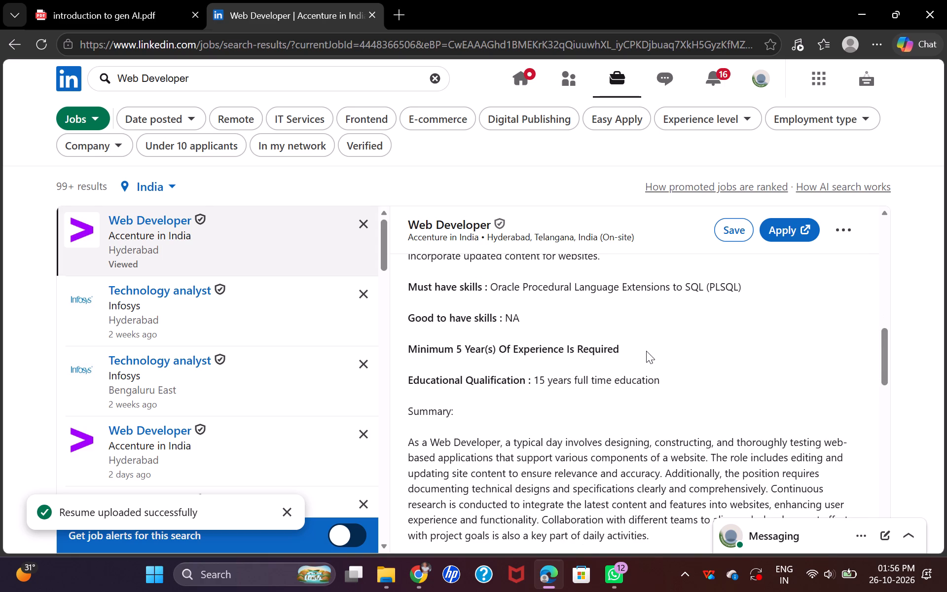
scroll(647, 350, "down", 4)
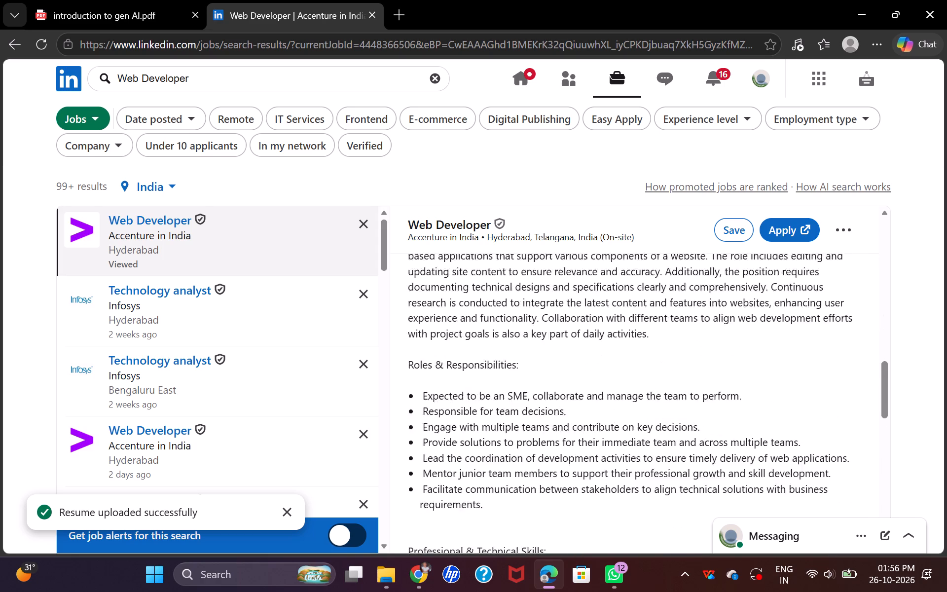
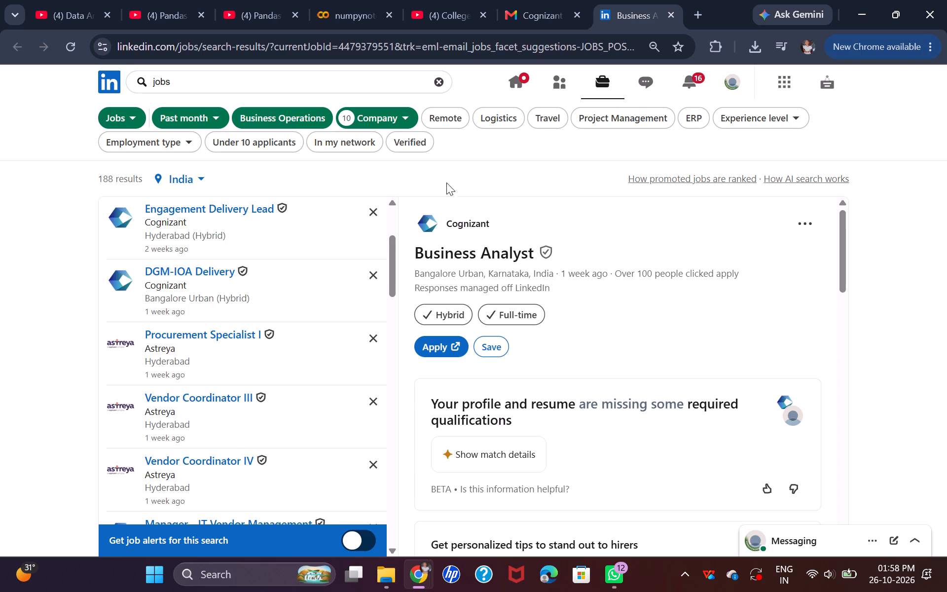
Browse the India job results filtered by past month, Business Operations and ten companies for suitable Cognizant and Astreya openings.
scroll(335, 255, "up", 4)
scroll(305, 318, "up", 5)
scroll(189, 272, "down", 2)
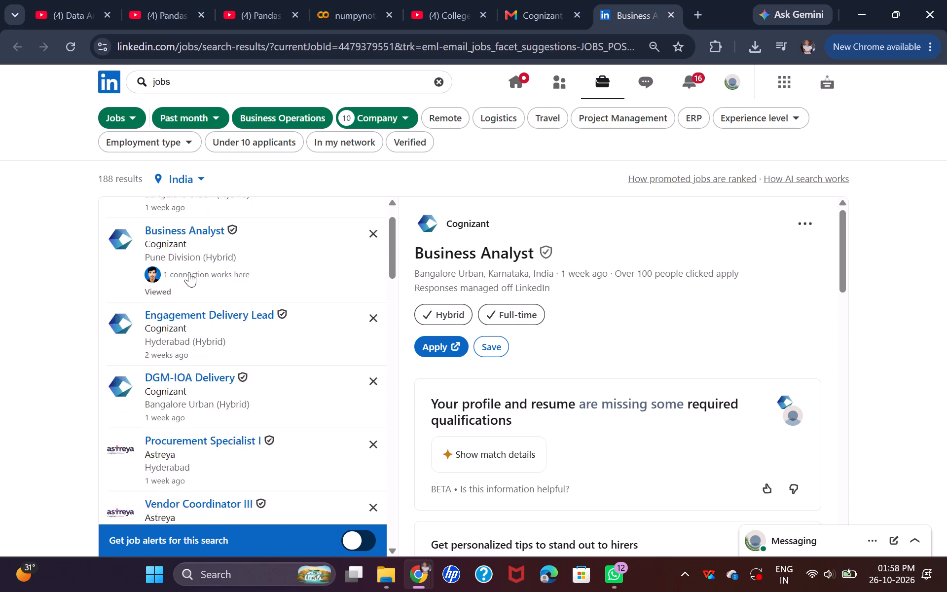
scroll(178, 271, "down", 6)
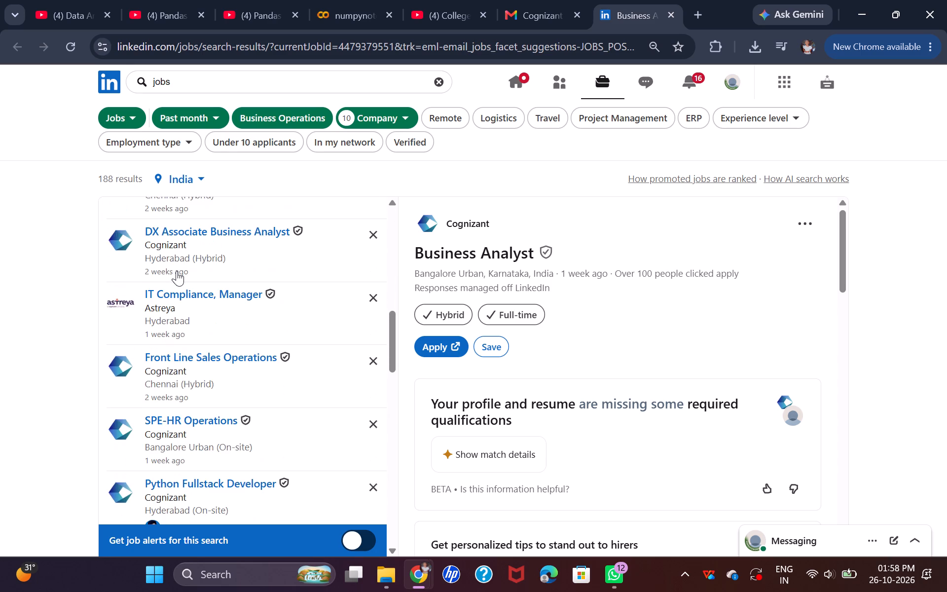
scroll(177, 271, "down", 4)
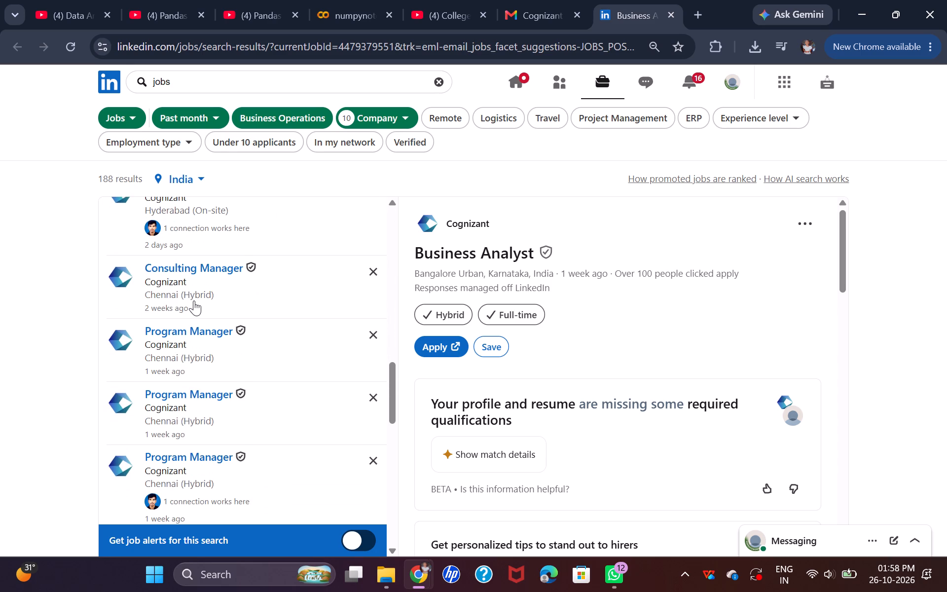
Examine the job results and the overview of Cognizant's Business Analyst job in Bangalore Urban.
scroll(189, 311, "up", 18)
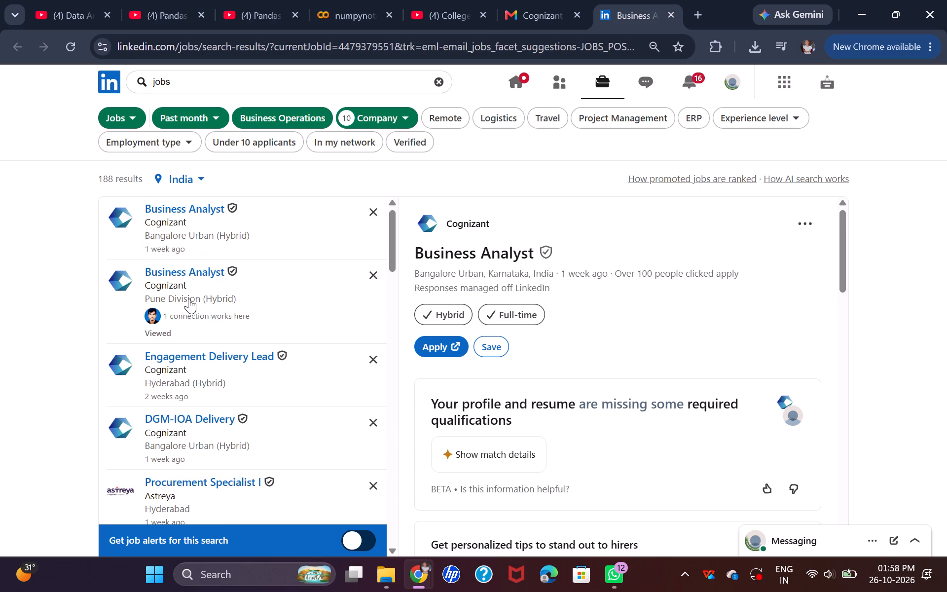
scroll(189, 298, "up", 5)
scroll(499, 301, "down", 1)
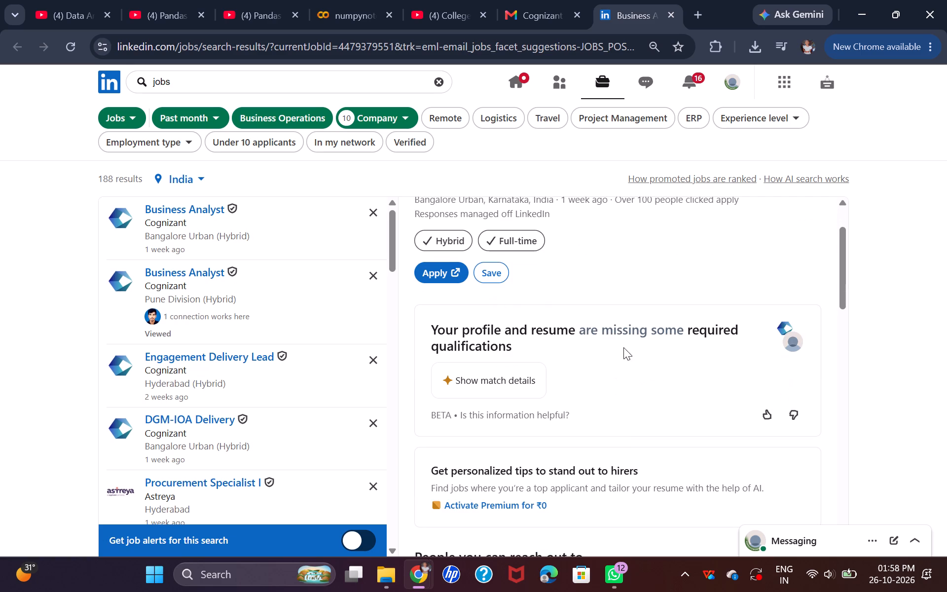
scroll(530, 279, "up", 2)
scroll(538, 307, "down", 2)
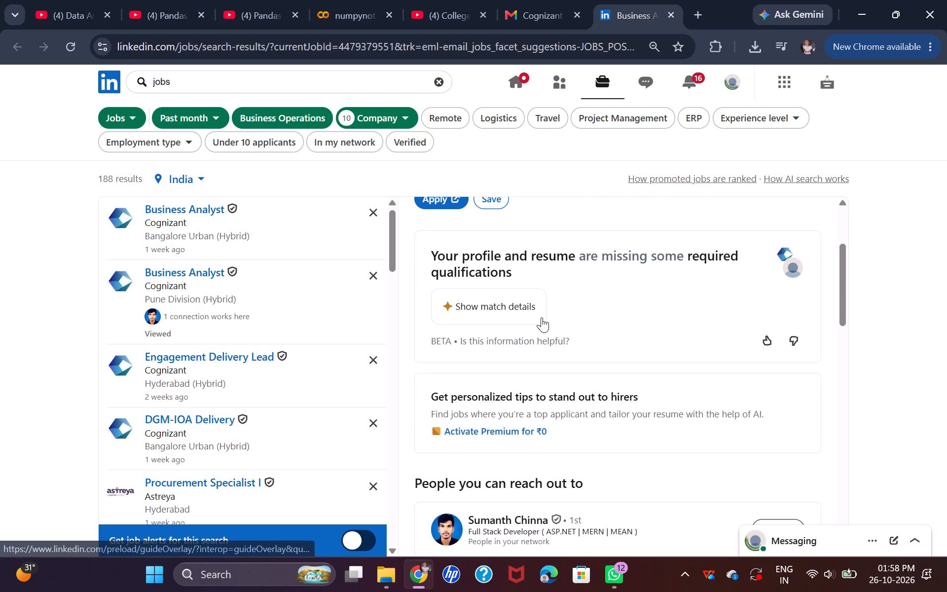
scroll(552, 334, "down", 4)
scroll(555, 295, "down", 4)
scroll(552, 346, "up", 4)
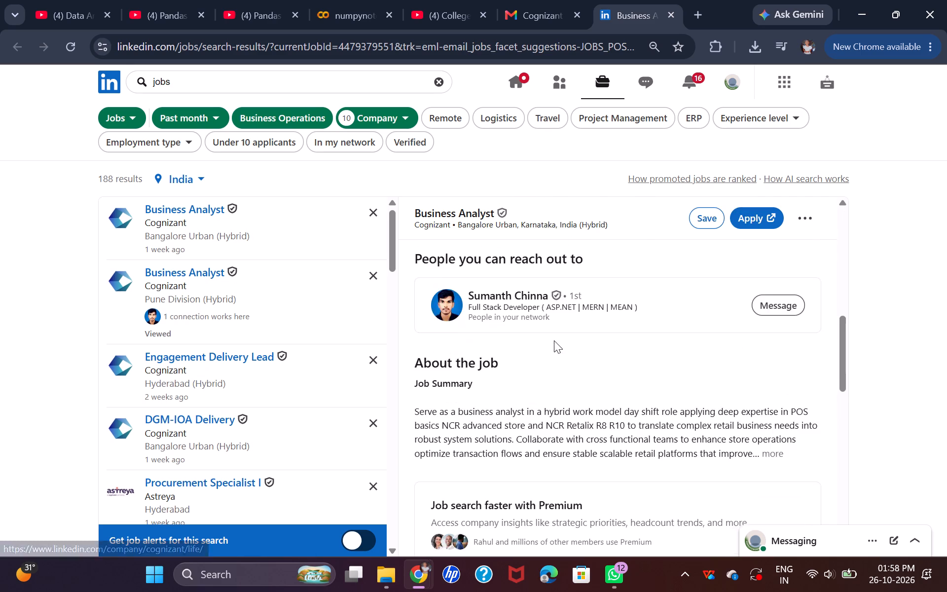
scroll(554, 340, "up", 11)
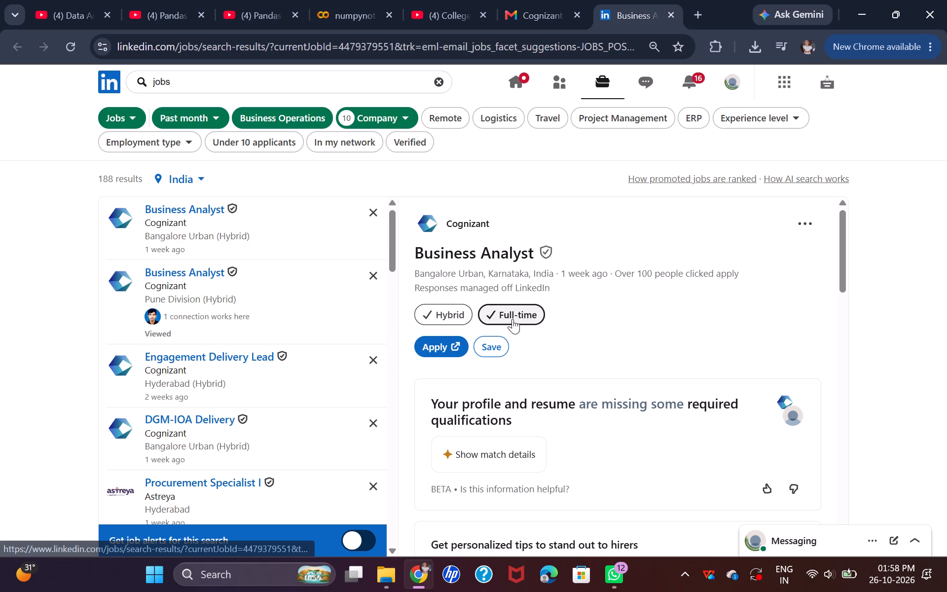
scroll(677, 321, "down", 2)
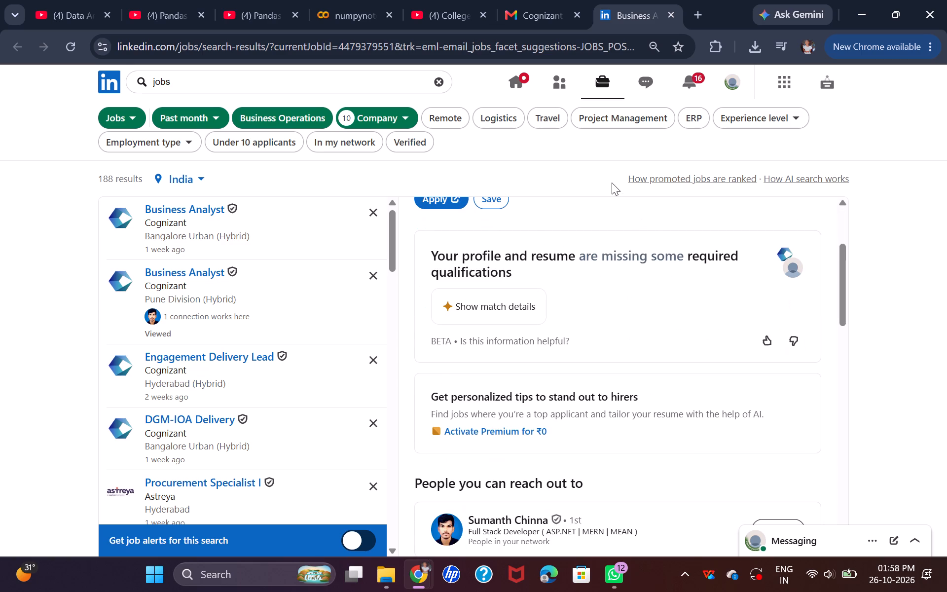
scroll(681, 336, "down", 2)
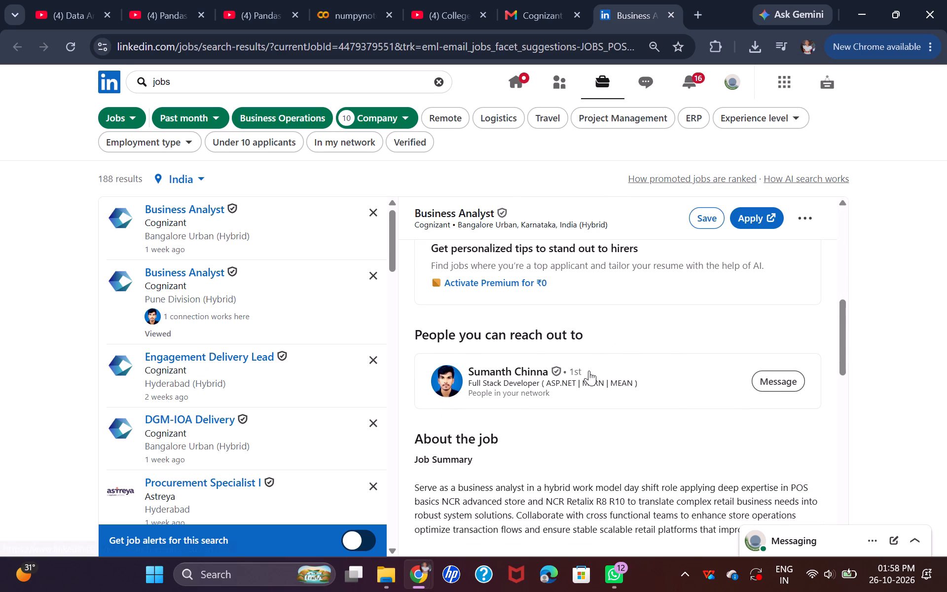
scroll(589, 370, "down", 2)
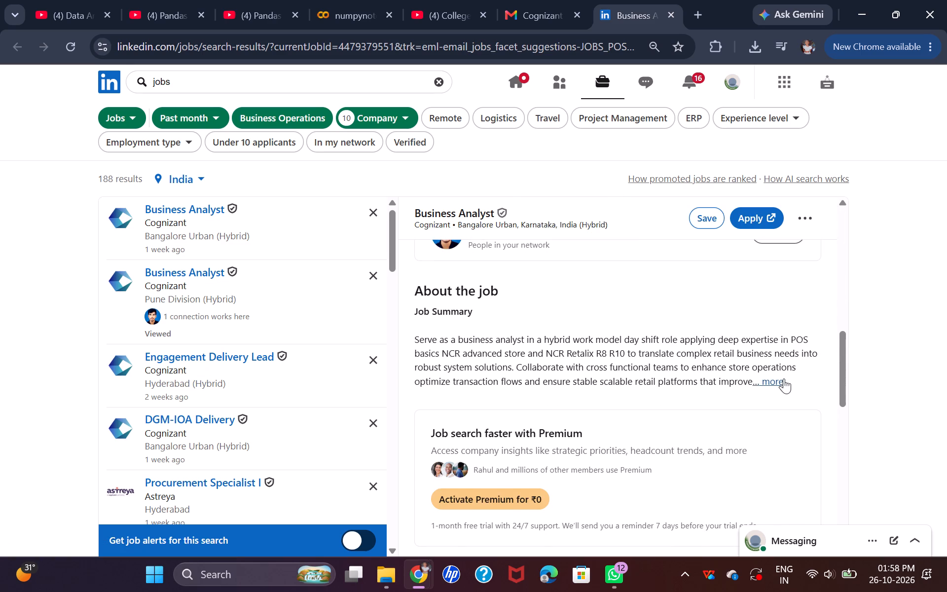
Expand the Business Analyst job description and read its responsibilities, qualifications and company information.
left_click(784, 378)
scroll(693, 380, "down", 1)
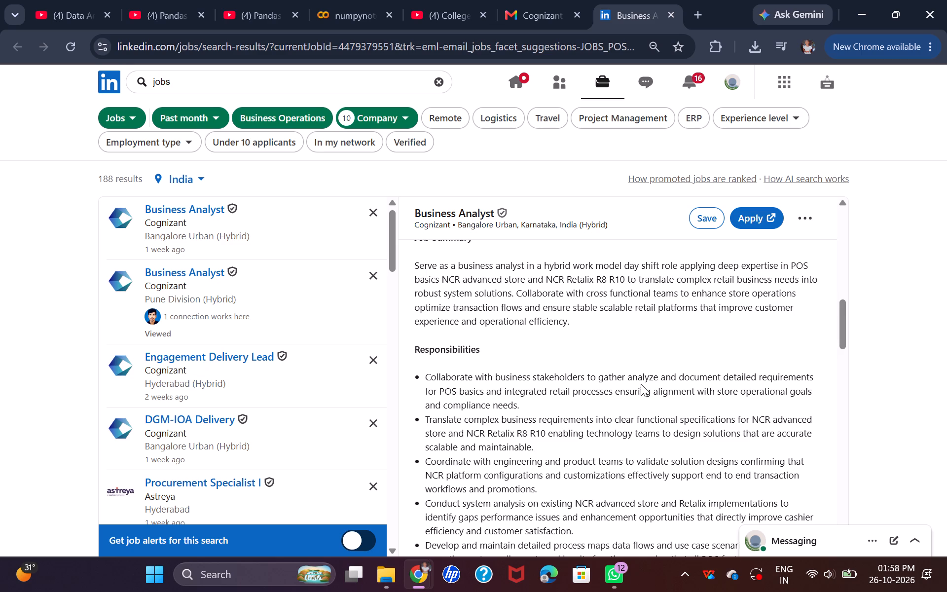
scroll(641, 384, "down", 2)
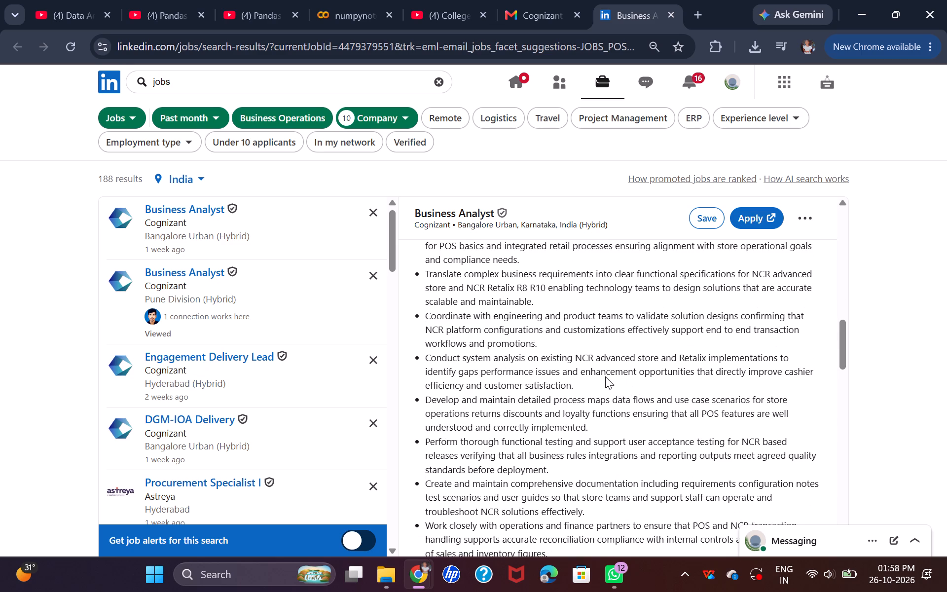
scroll(605, 376, "up", 2)
scroll(605, 376, "down", 4)
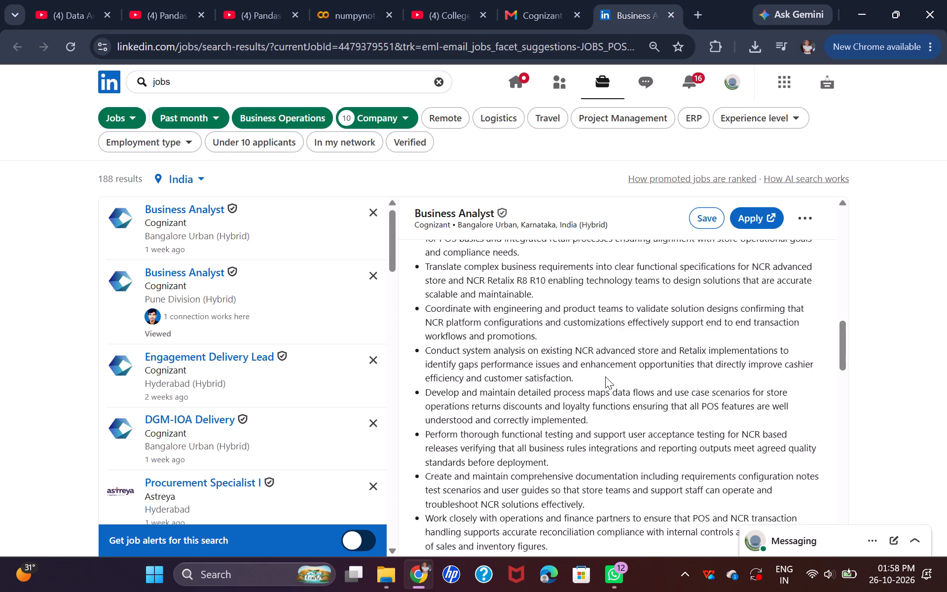
scroll(605, 376, "down", 7)
scroll(605, 376, "up", 3)
scroll(656, 363, "down", 1)
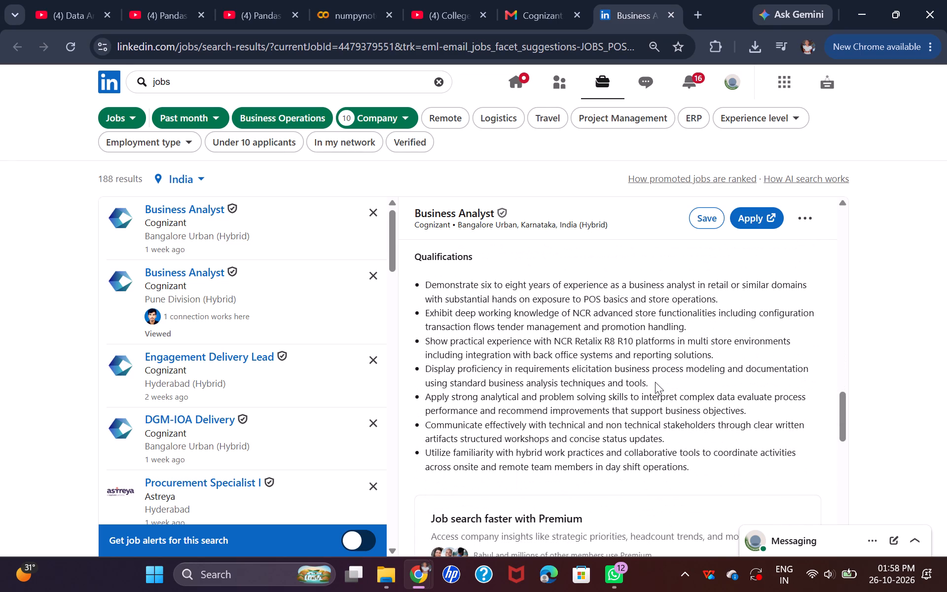
scroll(655, 382, "down", 6)
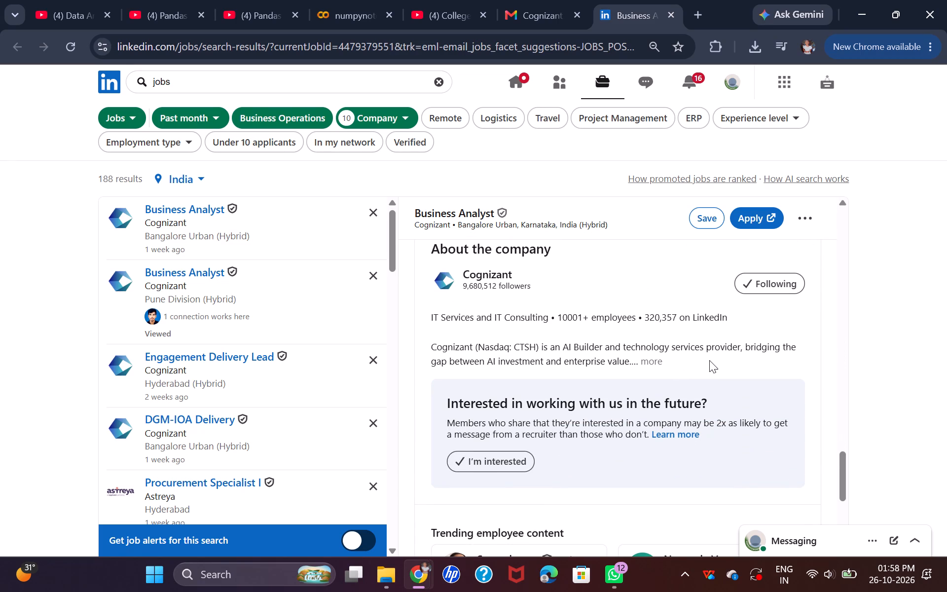
scroll(713, 360, "up", 20)
scroll(713, 360, "up", 3)
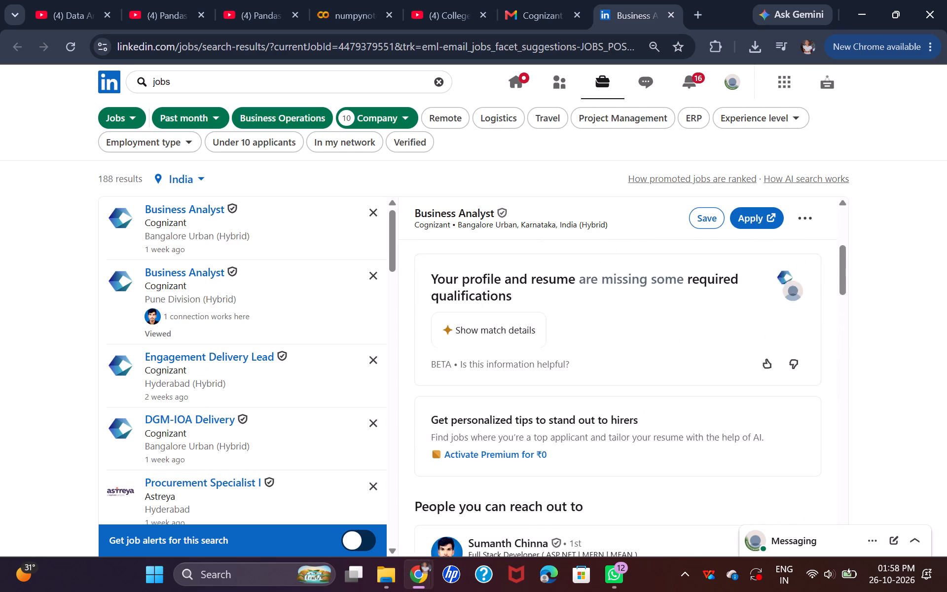
scroll(716, 357, "up", 3)
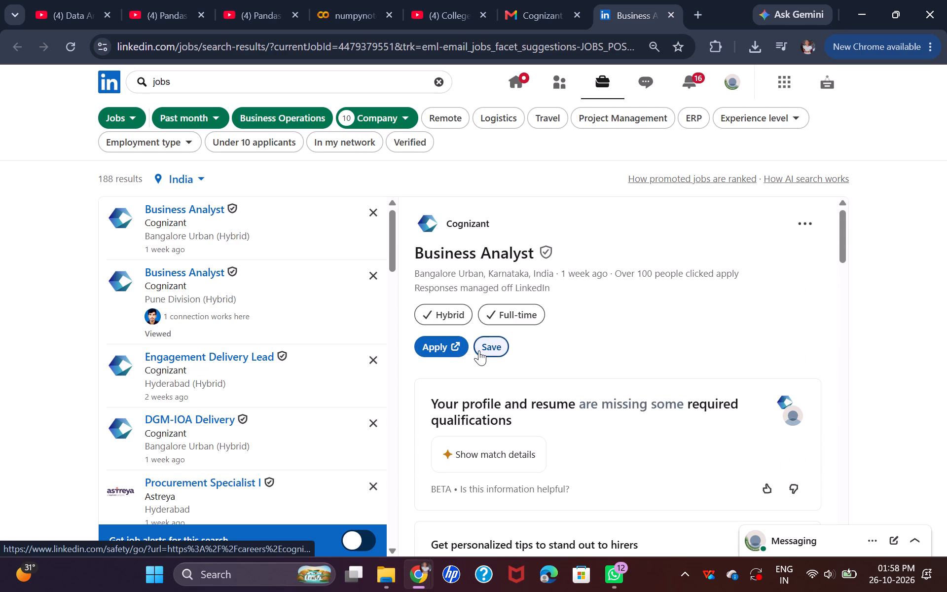
Save Cognizant's Bangalore Business Analyst job and proceed to its application listing on the Cognizant careers site.
left_click(485, 348)
left_click(454, 345)
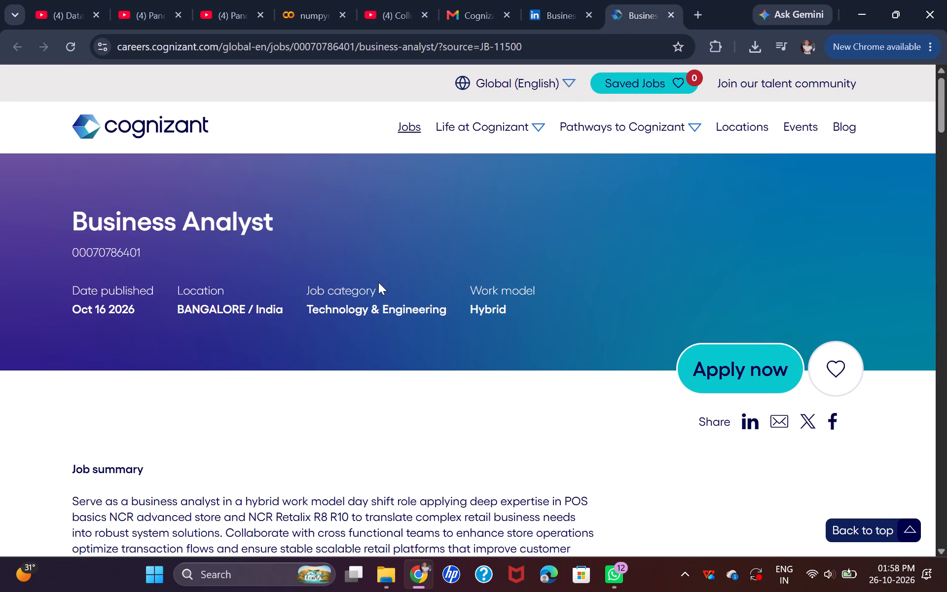
Read the Business Analyst posting on the Cognizant careers site, from job summary through qualifications to additional employment information.
scroll(388, 290, "down", 2)
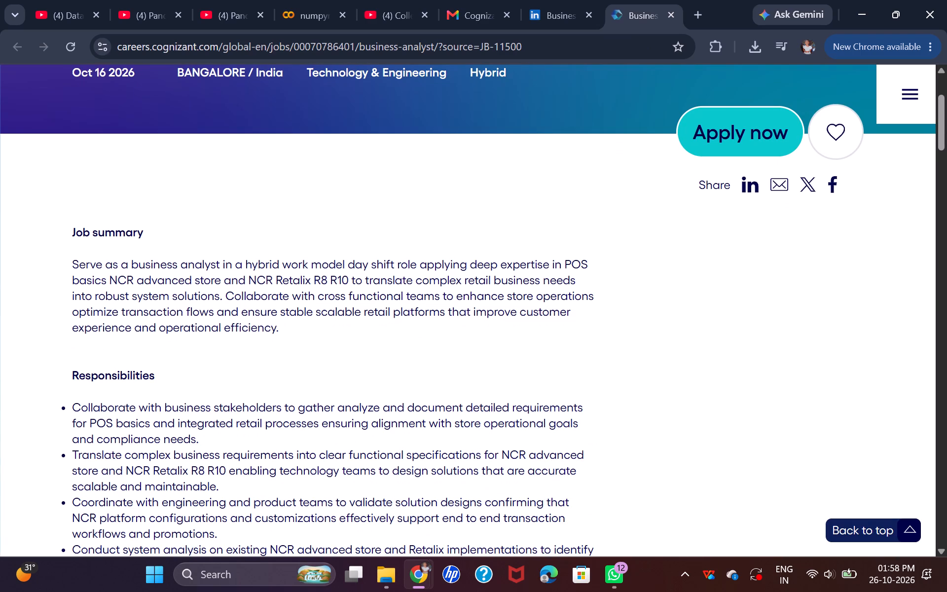
scroll(389, 293, "down", 1)
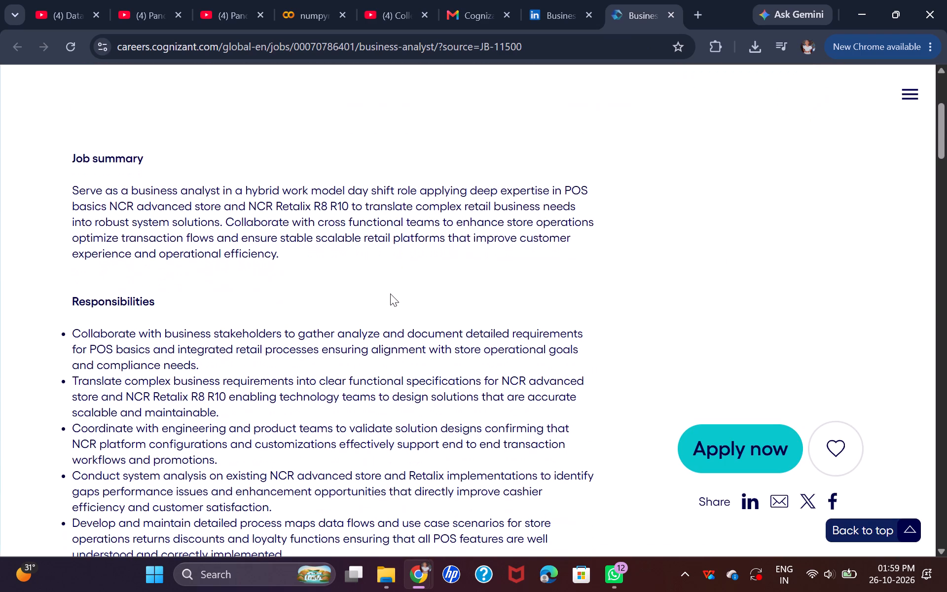
scroll(390, 294, "down", 5)
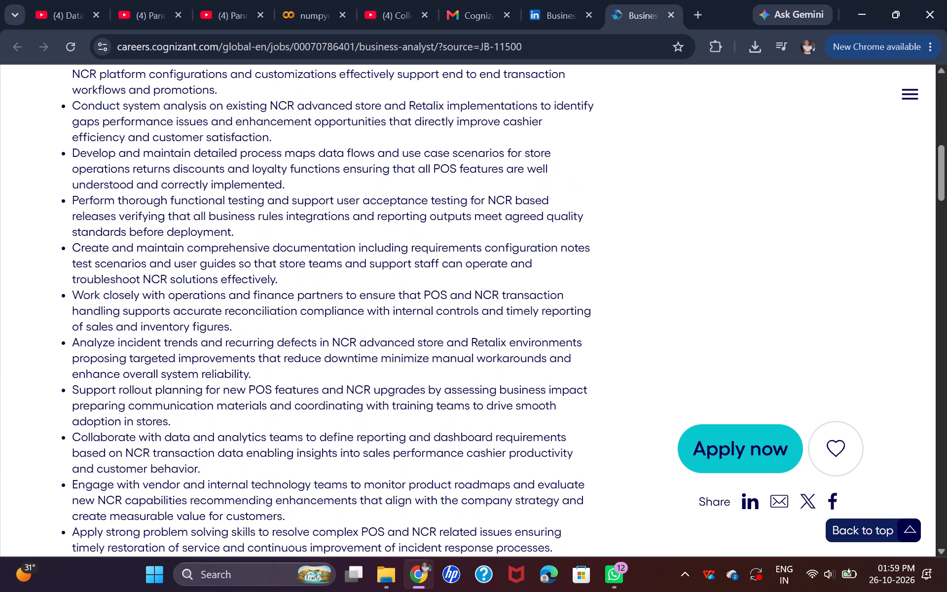
scroll(393, 290, "down", 9)
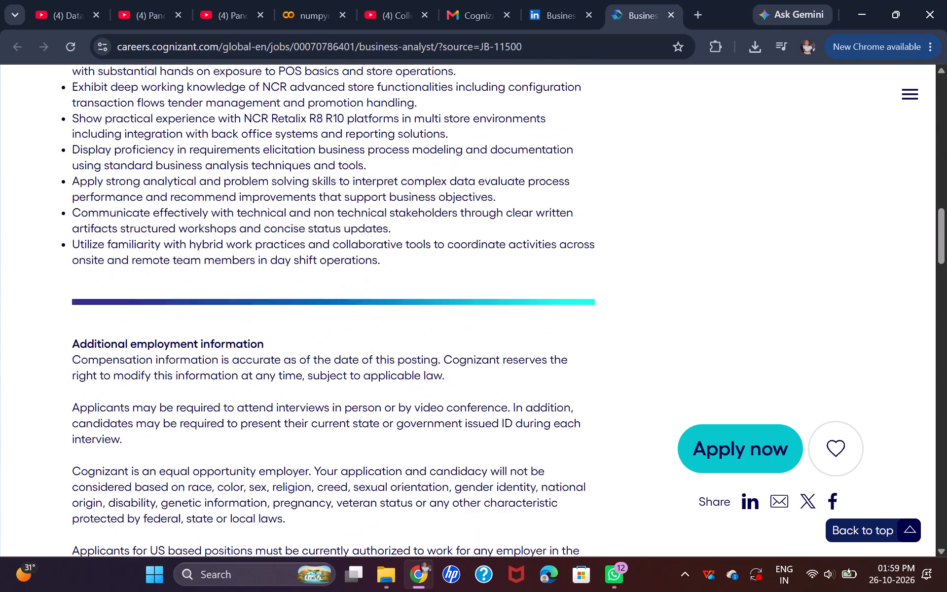
scroll(393, 290, "down", 4)
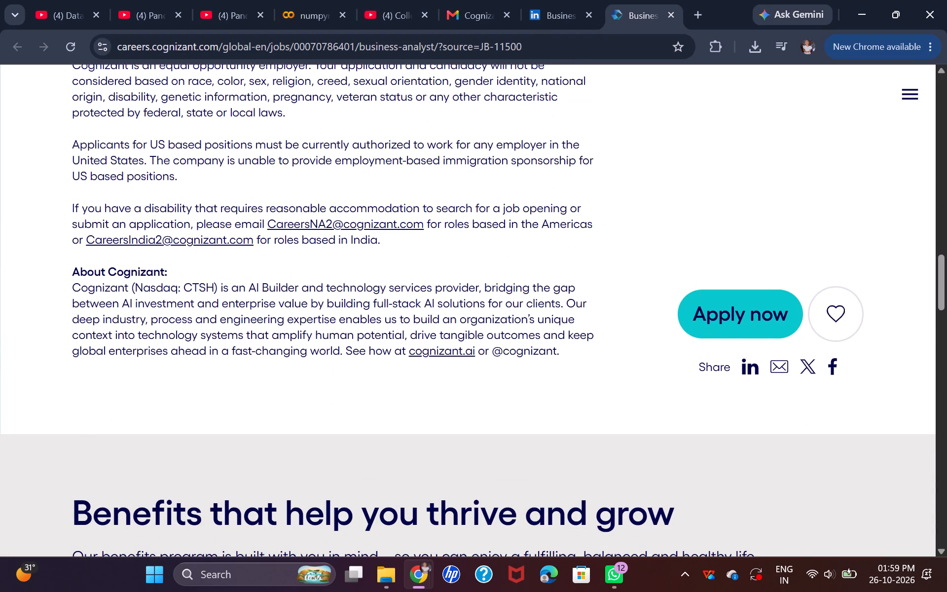
scroll(393, 293, "up", 17)
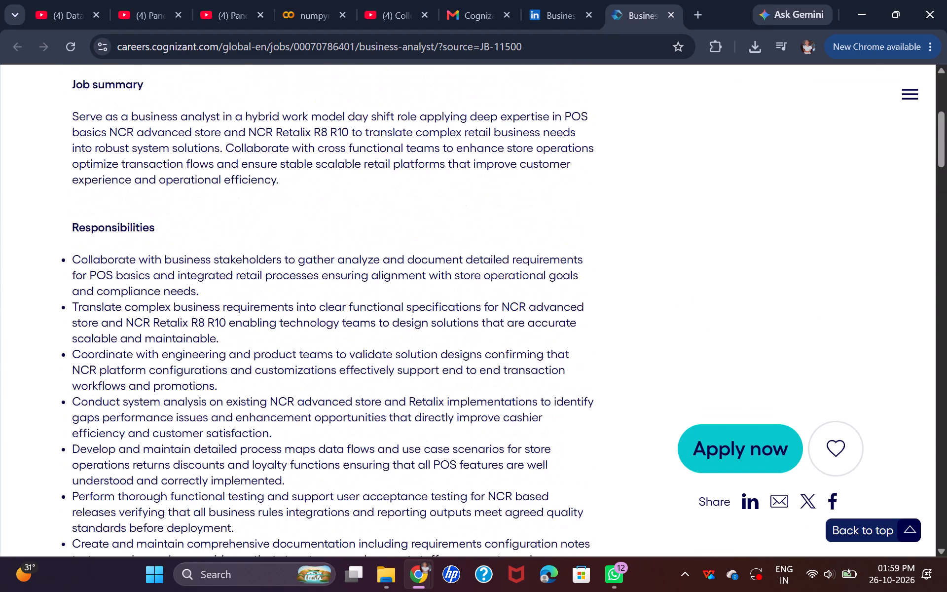
scroll(409, 289, "up", 7)
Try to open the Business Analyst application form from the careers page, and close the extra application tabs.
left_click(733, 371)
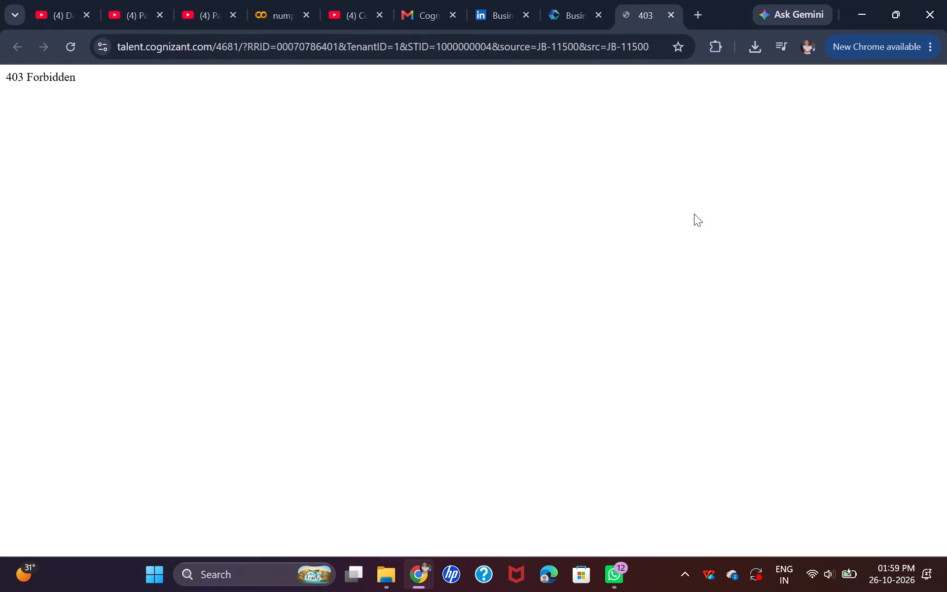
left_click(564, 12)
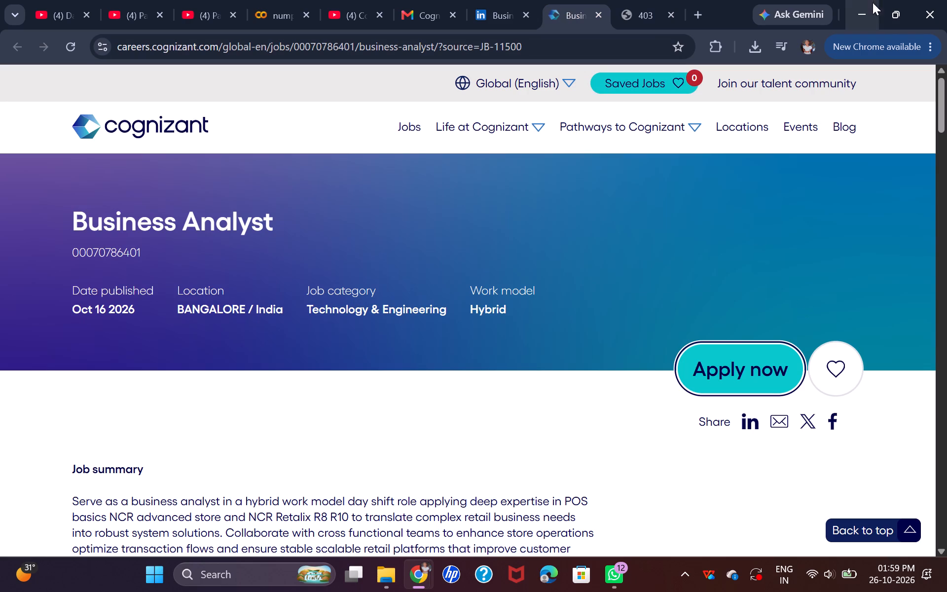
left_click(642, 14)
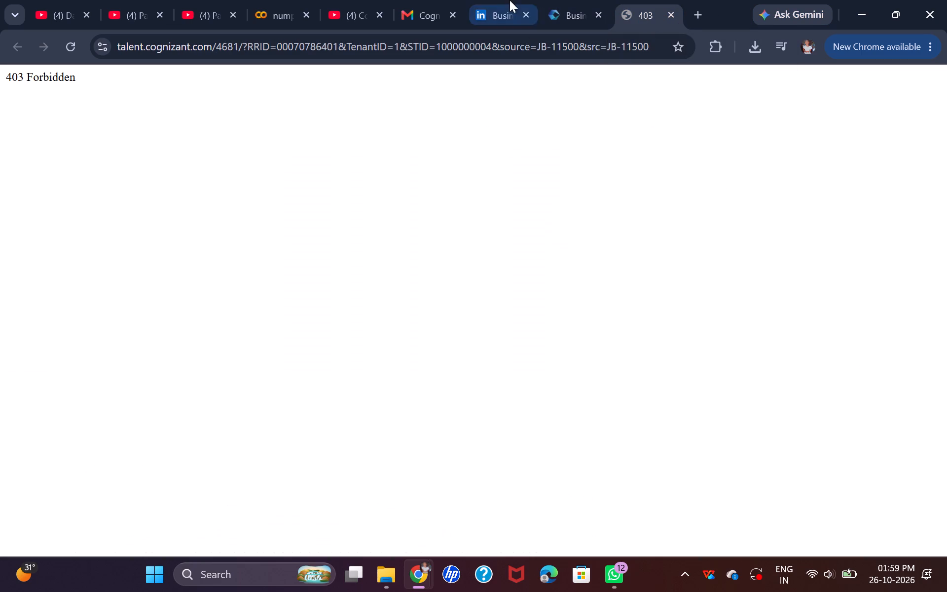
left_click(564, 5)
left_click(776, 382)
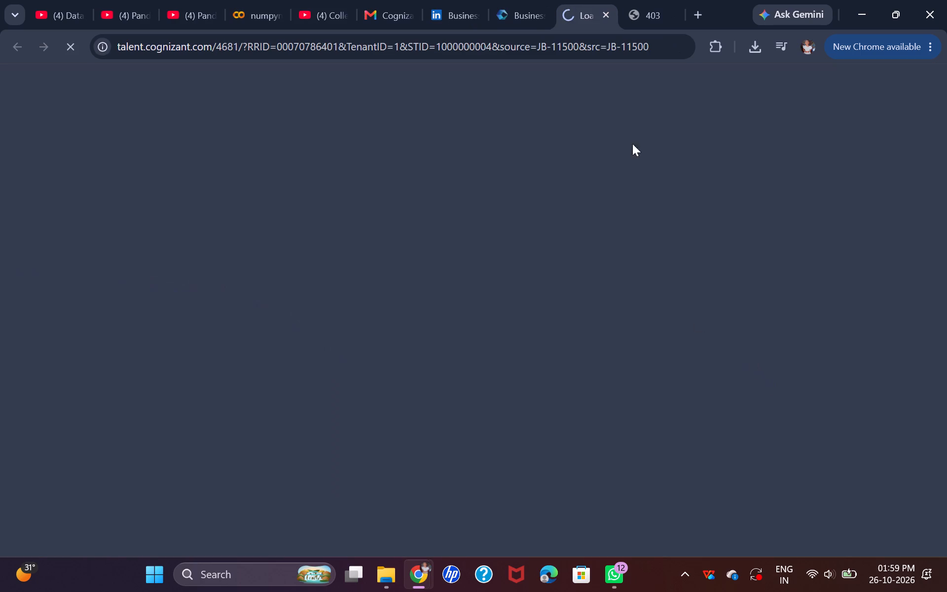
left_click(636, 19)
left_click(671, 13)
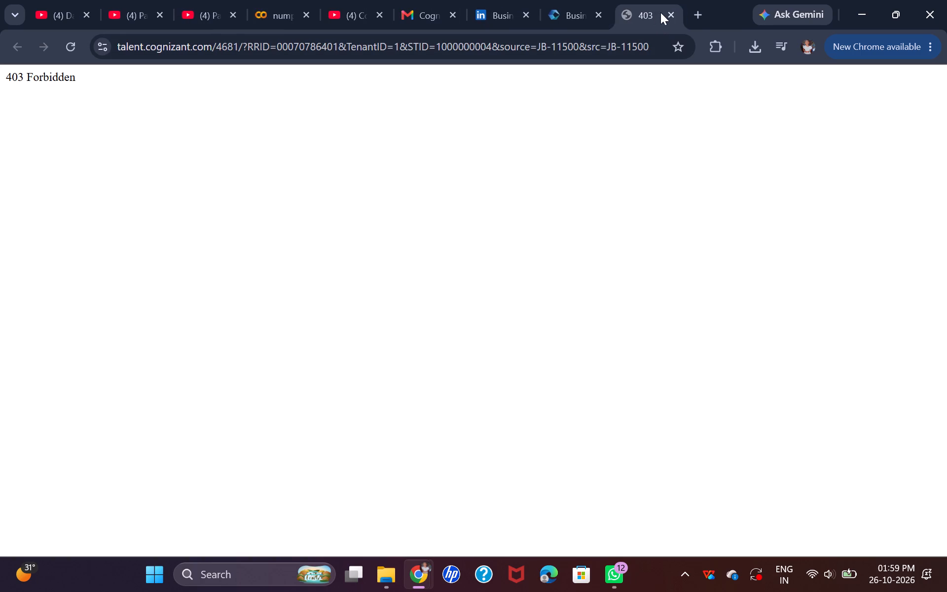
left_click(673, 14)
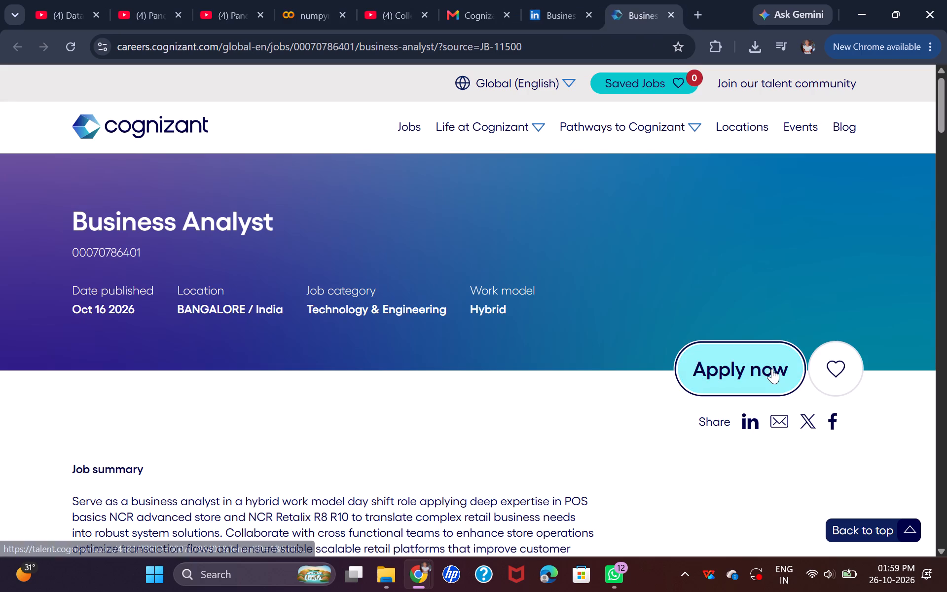
Start the application for the Business Analyst job again from the Cognizant careers page.
left_click(772, 368)
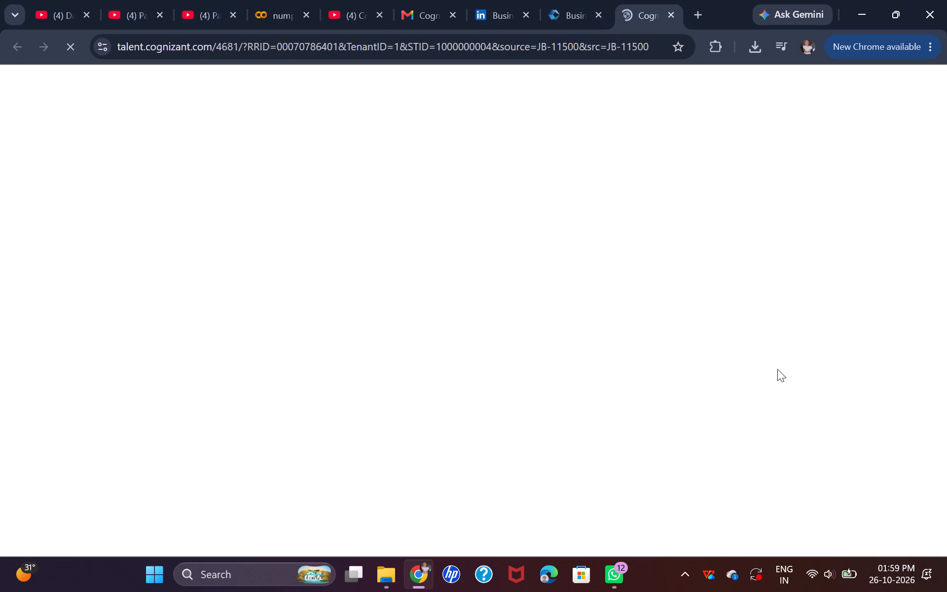
left_click(498, 185)
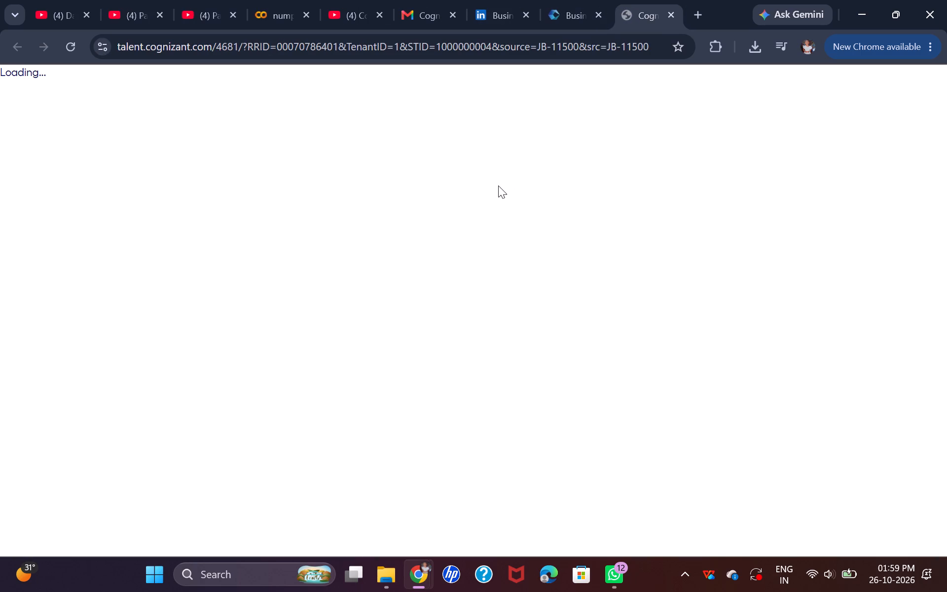
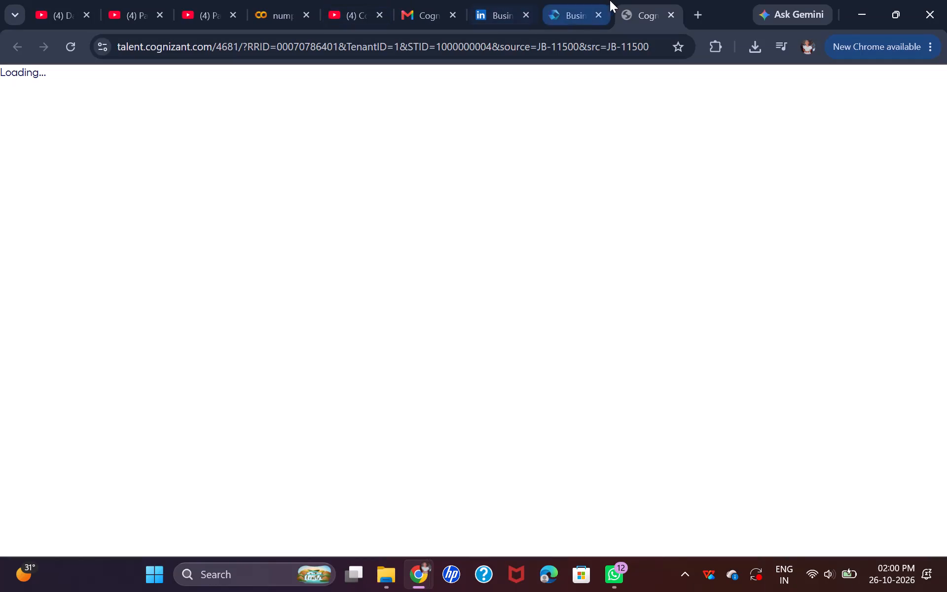
Review the Business Analyst posting on the Cognizant careers page again, from job summary and qualifications through to the benefits section.
left_click(581, 13)
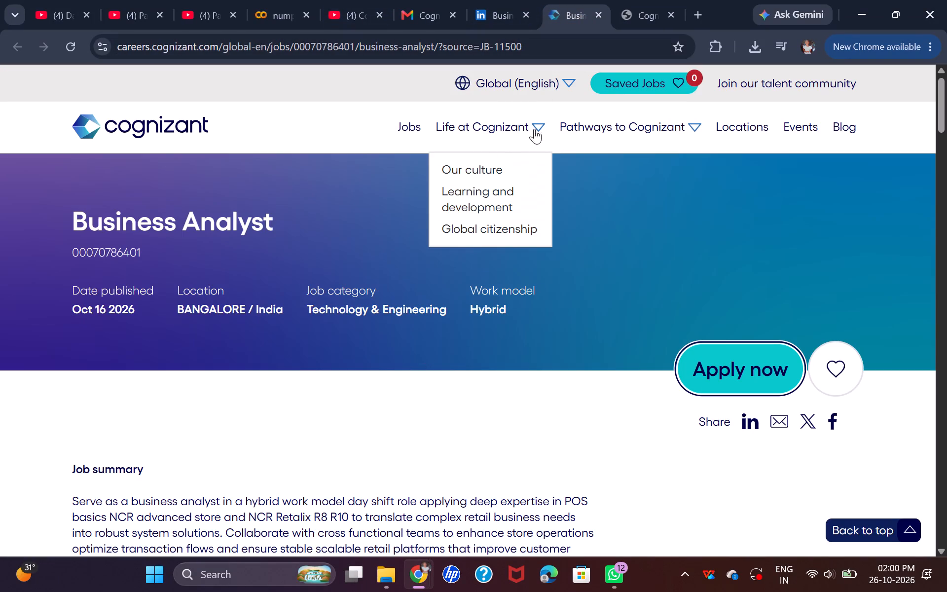
scroll(444, 304, "down", 1)
scroll(461, 310, "up", 3)
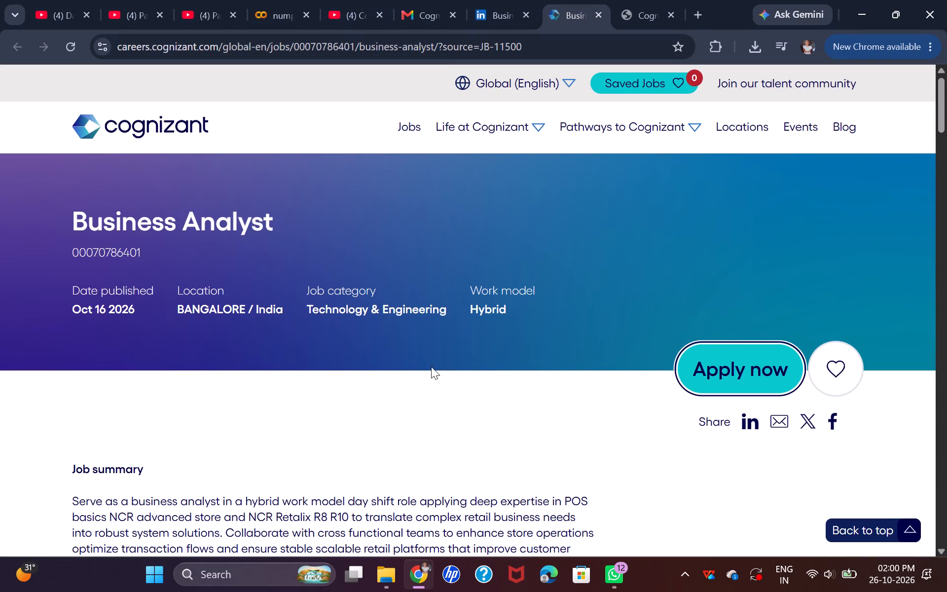
scroll(533, 343, "down", 1)
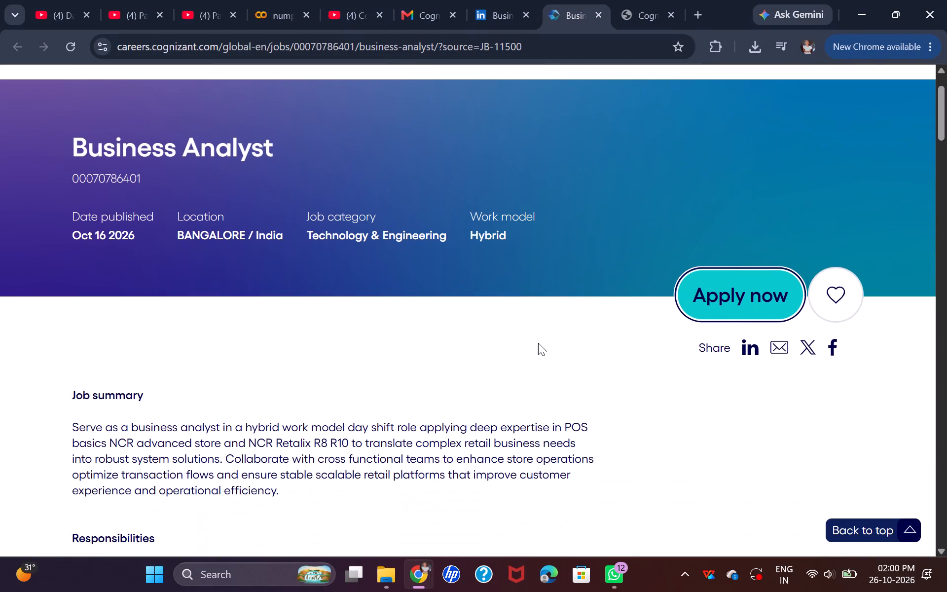
scroll(541, 343, "down", 3)
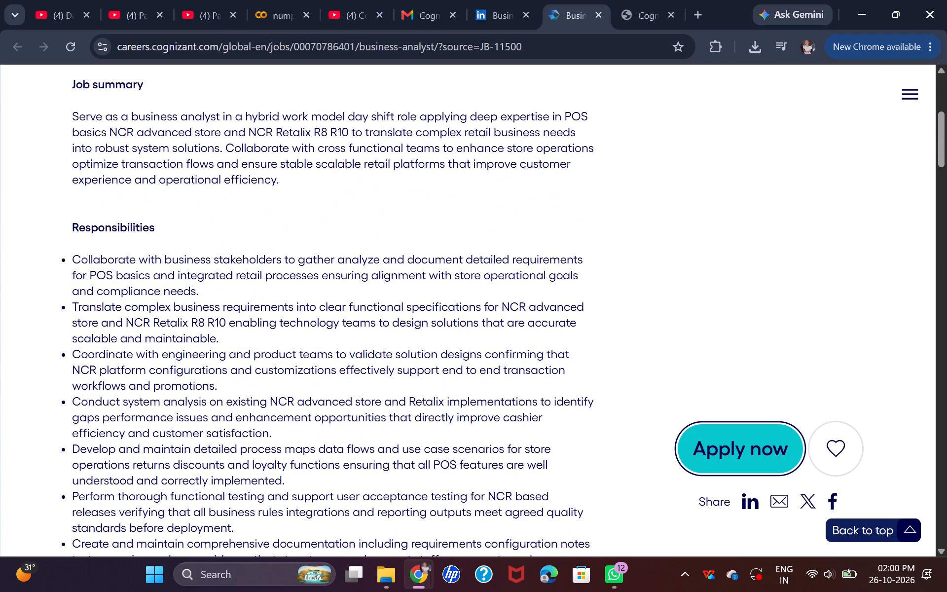
scroll(547, 351, "down", 2)
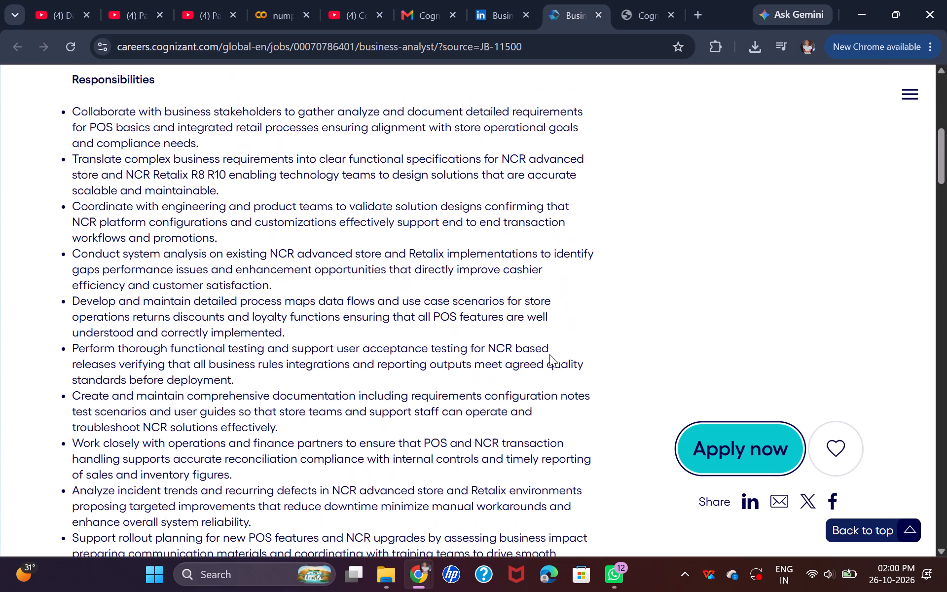
scroll(549, 354, "down", 9)
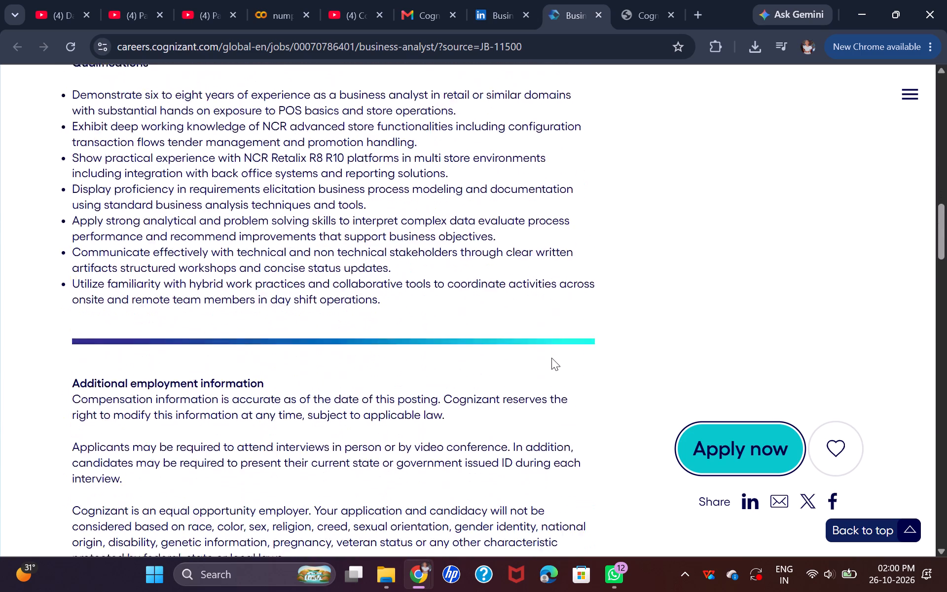
scroll(551, 358, "down", 8)
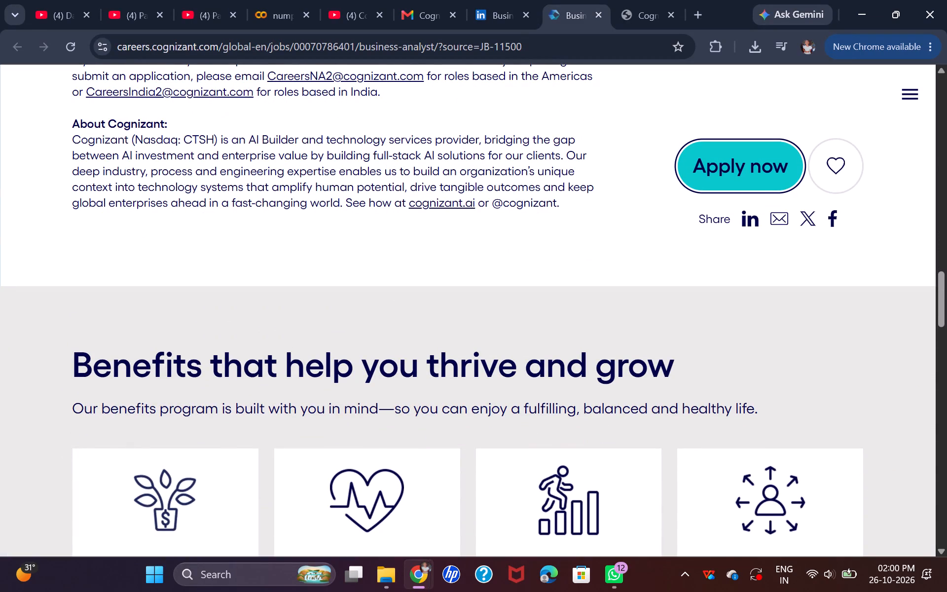
scroll(552, 316, "down", 3)
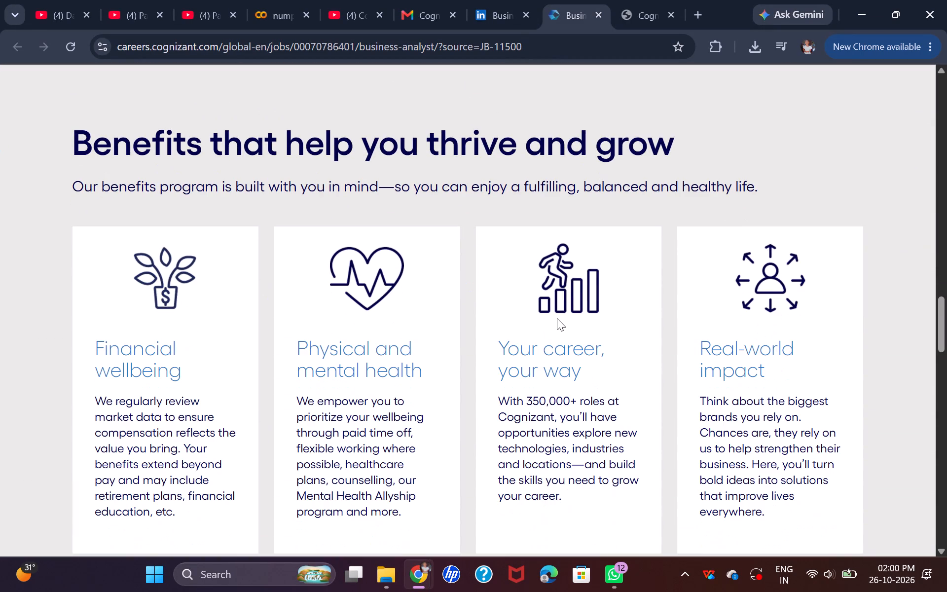
scroll(557, 317, "down", 5)
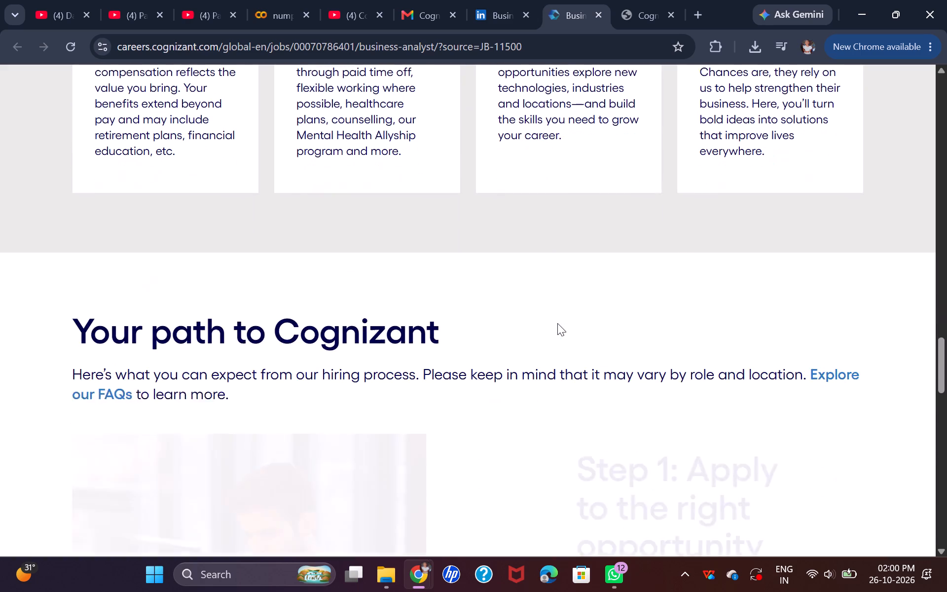
Read all four hiring-process steps under Your path to Cognizant, from applying through to decision time.
scroll(557, 323, "down", 9)
scroll(551, 197, "up", 4)
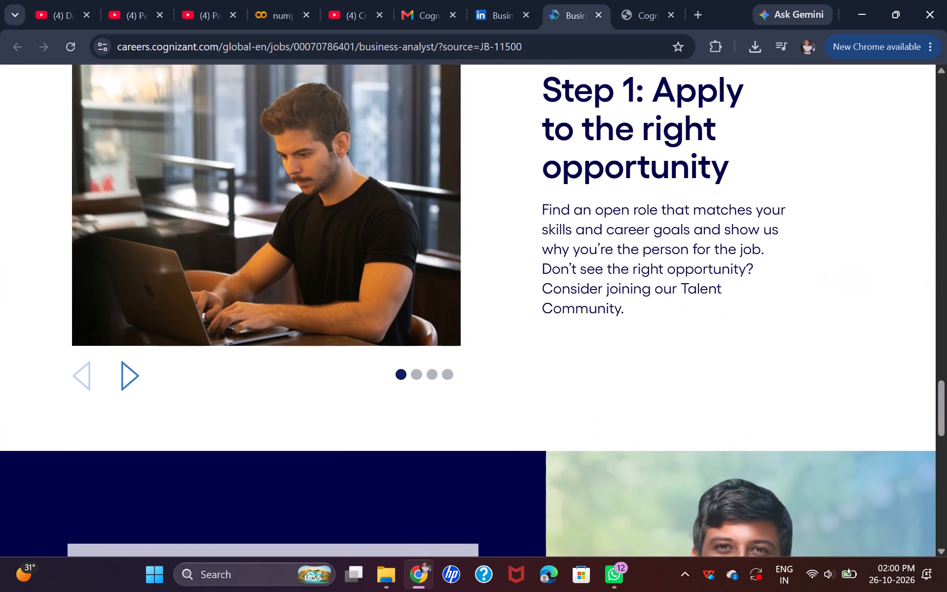
scroll(625, 129, "up", 1)
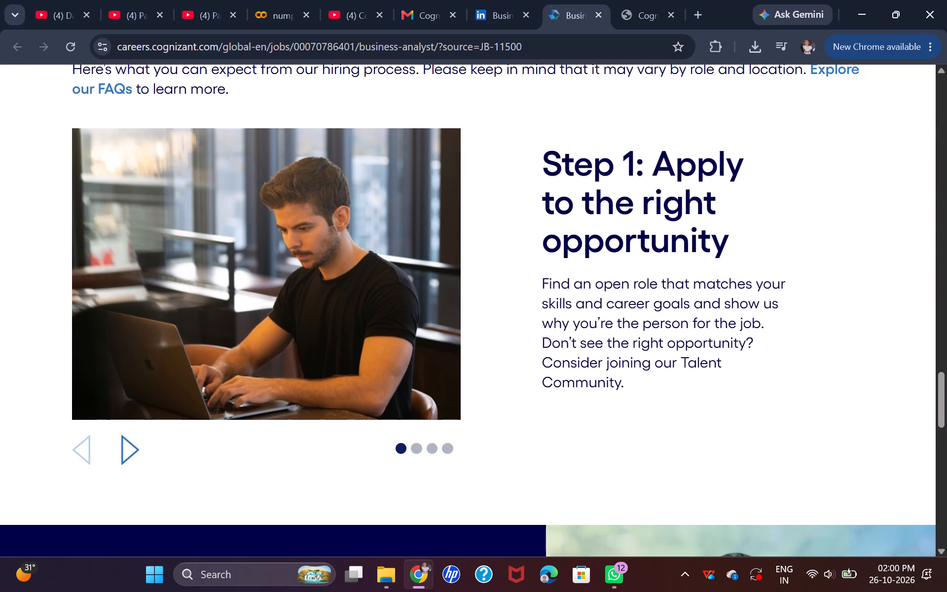
left_click(653, 223)
left_click(651, 198)
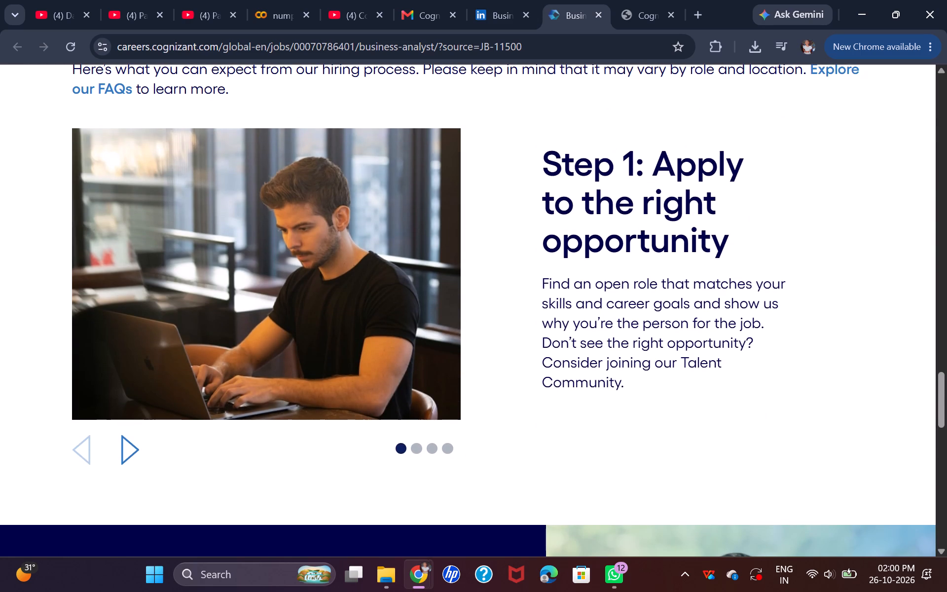
left_click(639, 248)
left_click(640, 315)
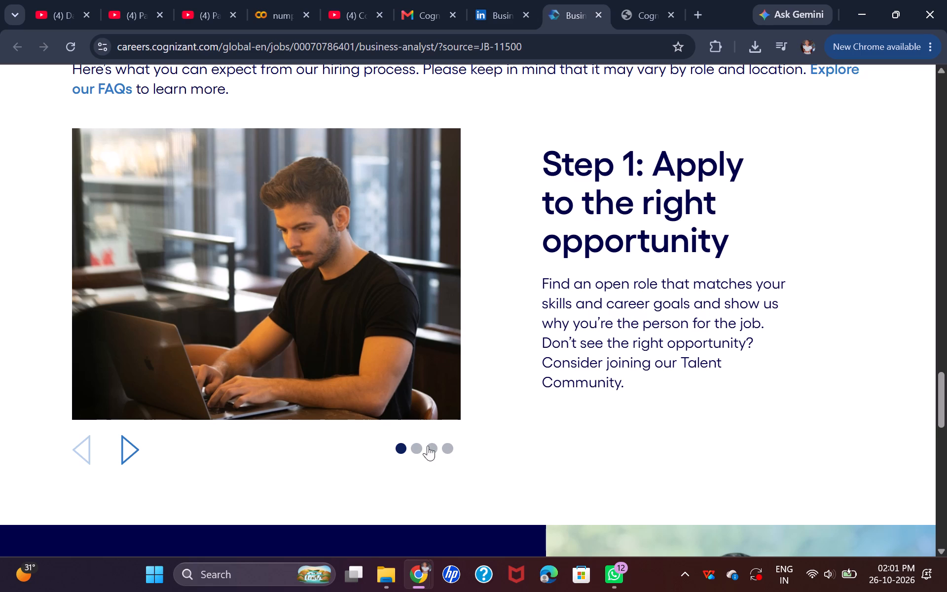
left_click(413, 450)
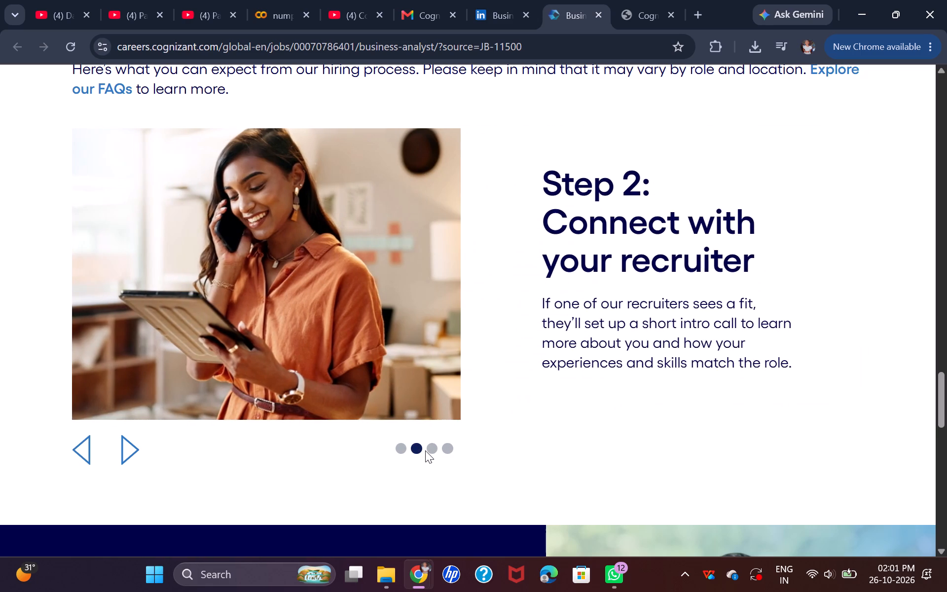
left_click(426, 450)
left_click(641, 284)
left_click(641, 284)
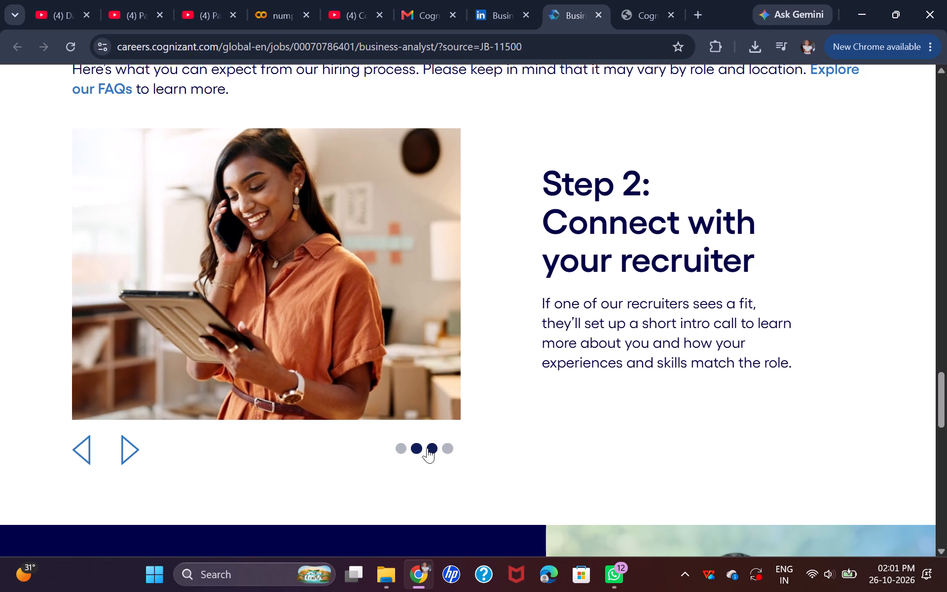
left_click(436, 448)
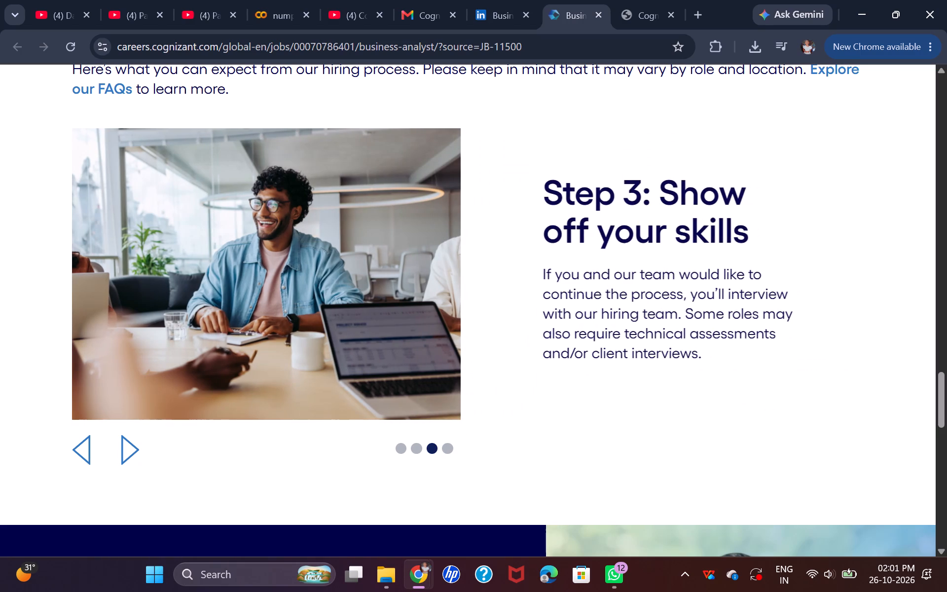
left_click(450, 449)
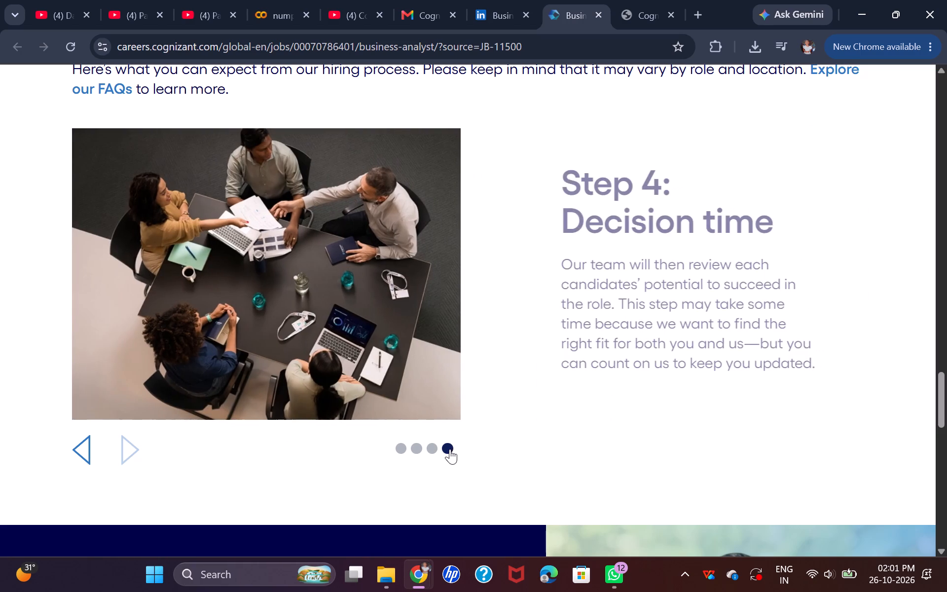
left_click(172, 346)
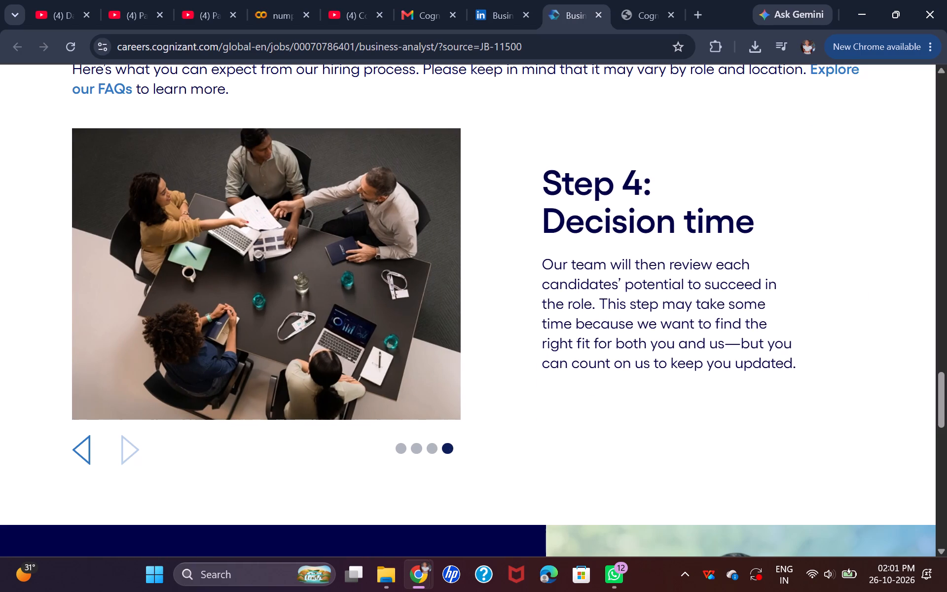
Open the Jobs search page of the Cognizant careers site.
scroll(352, 377, "up", 8)
scroll(364, 387, "down", 1)
scroll(364, 387, "up", 5)
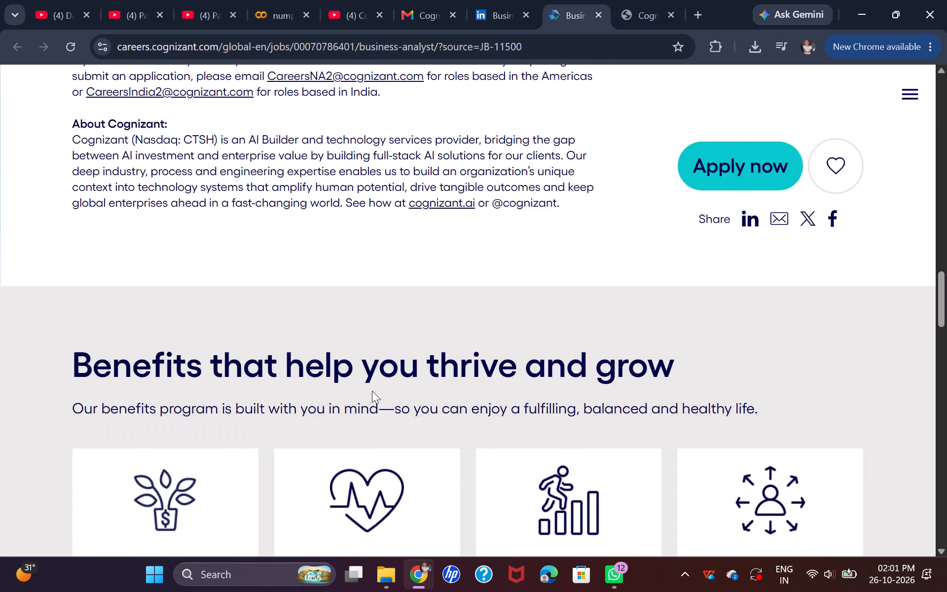
scroll(372, 391, "up", 19)
scroll(376, 392, "up", 3)
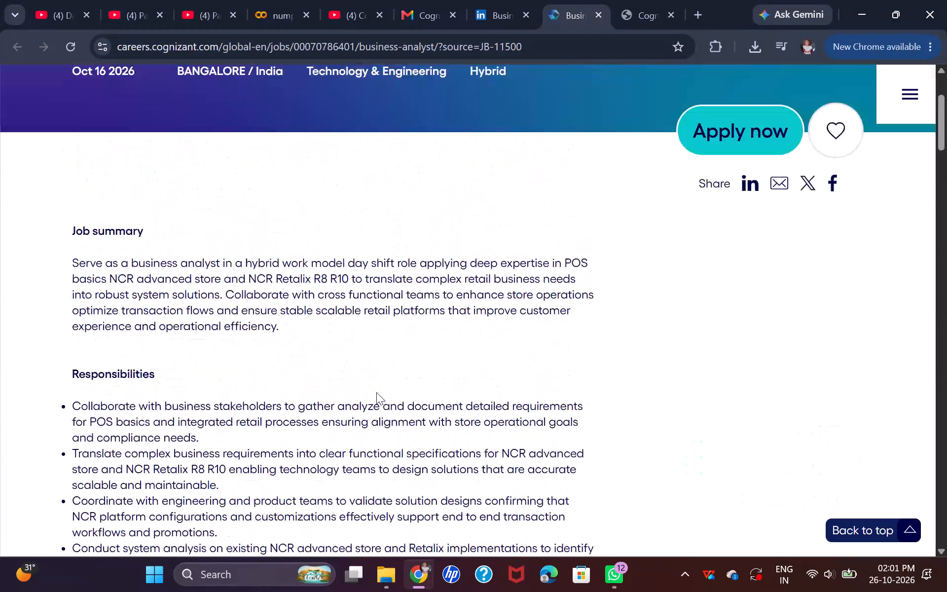
scroll(376, 392, "up", 5)
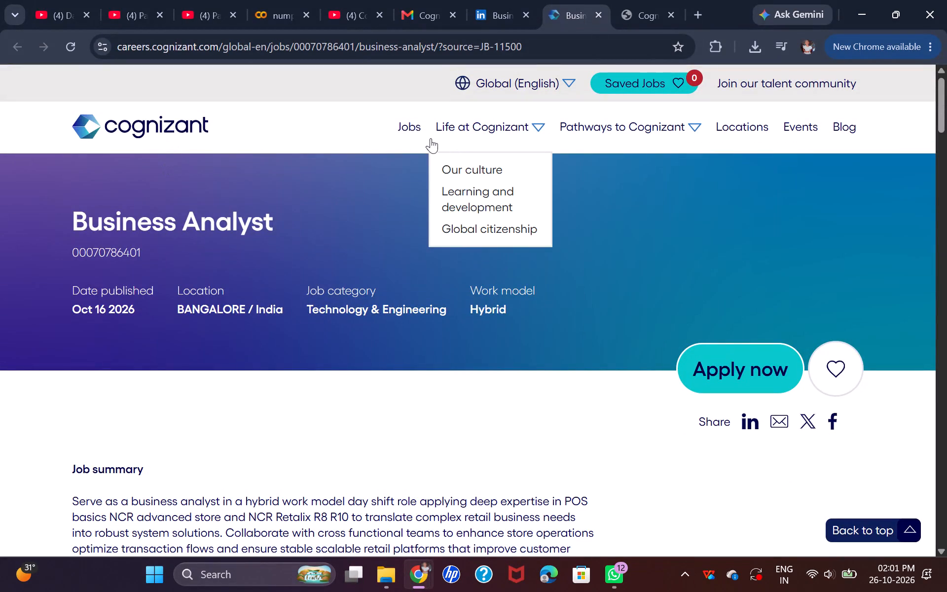
left_click(415, 126)
Examine the job search filters and the full range of Industry options, leaving the industry unselected.
scroll(434, 407, "down", 1)
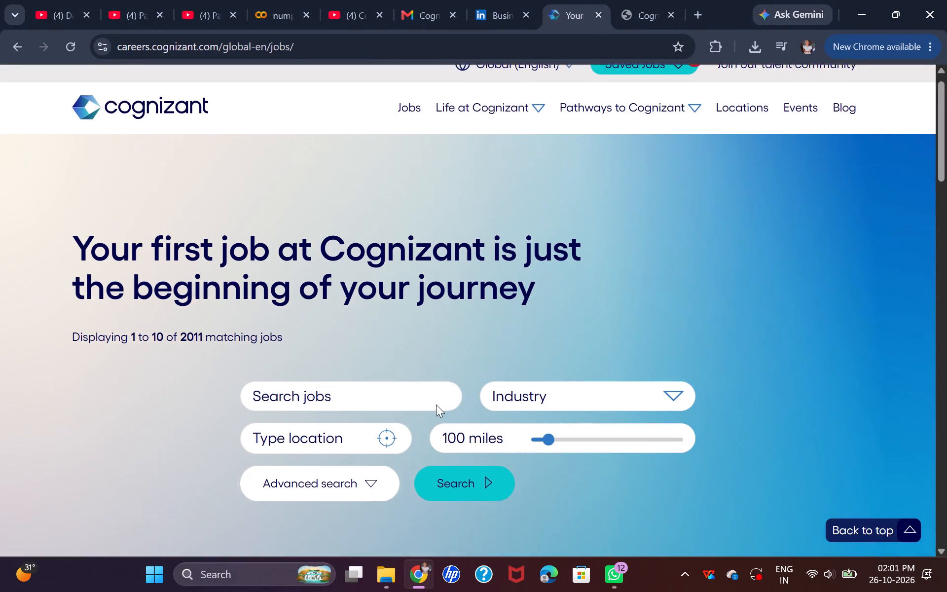
left_click(421, 342)
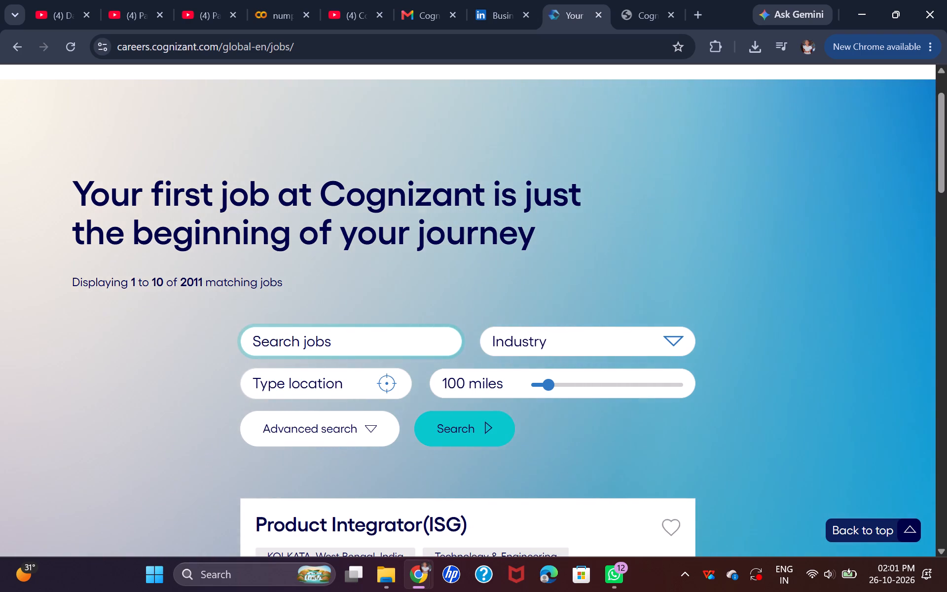
left_click(354, 388)
left_click(572, 343)
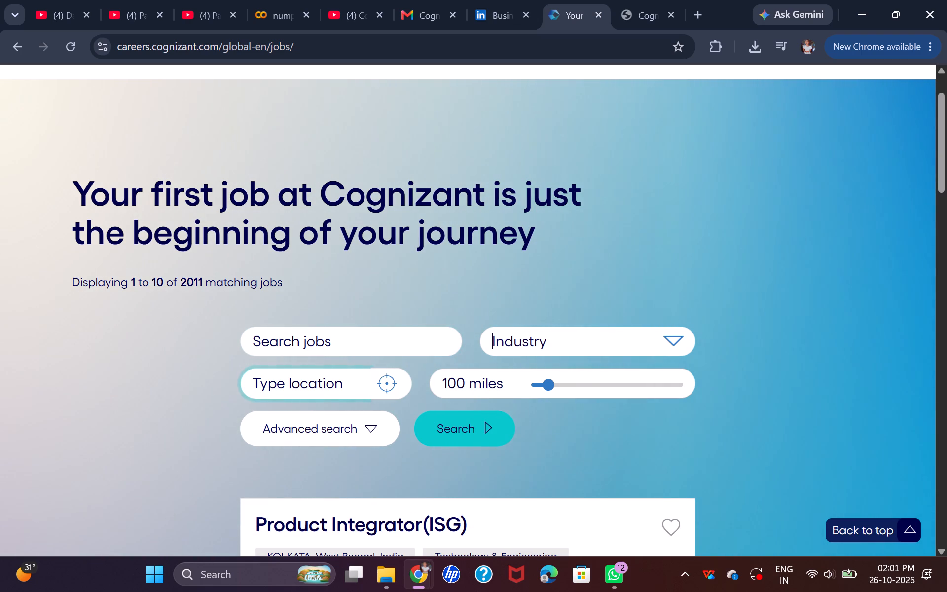
scroll(573, 431, "down", 1)
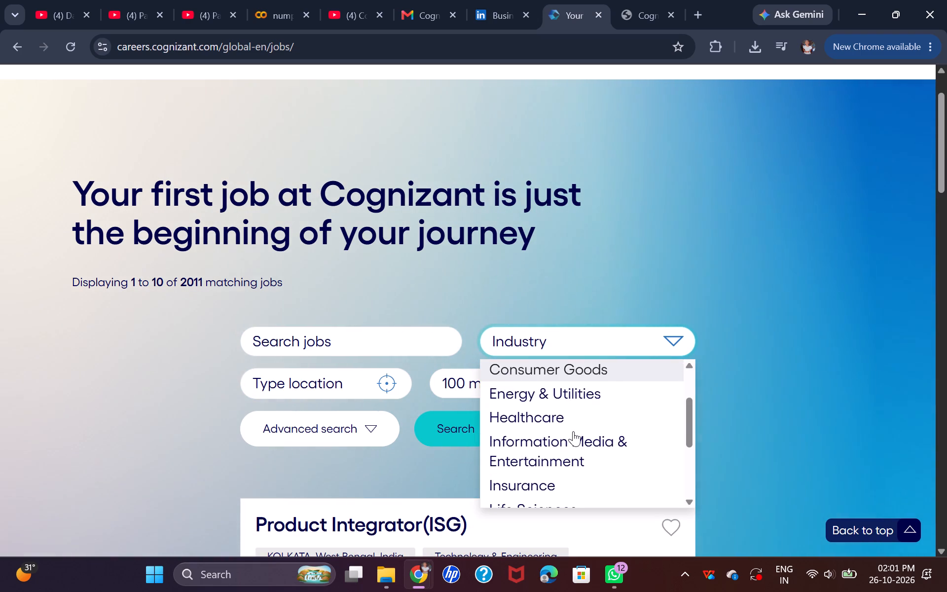
scroll(564, 459, "down", 4)
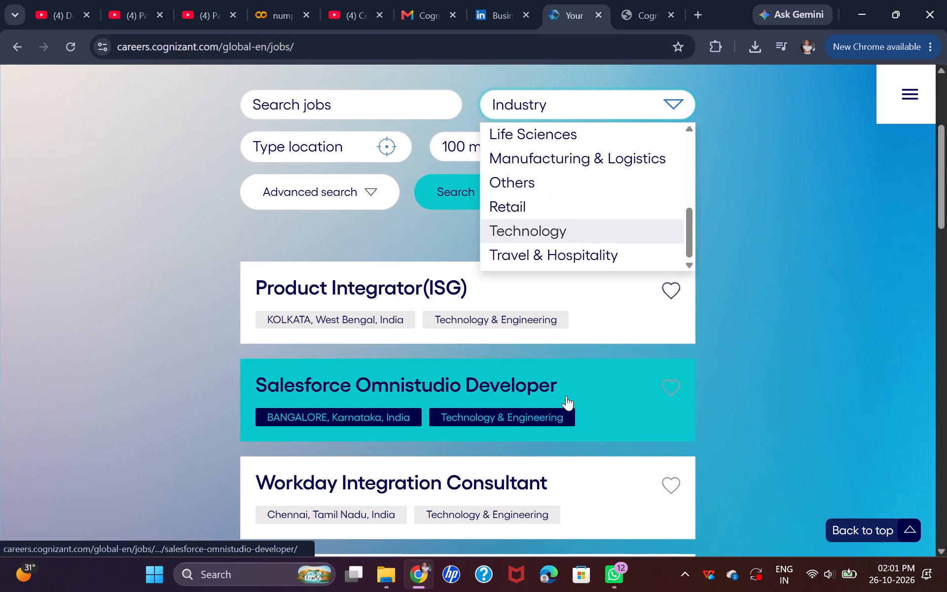
scroll(528, 217, "down", 1)
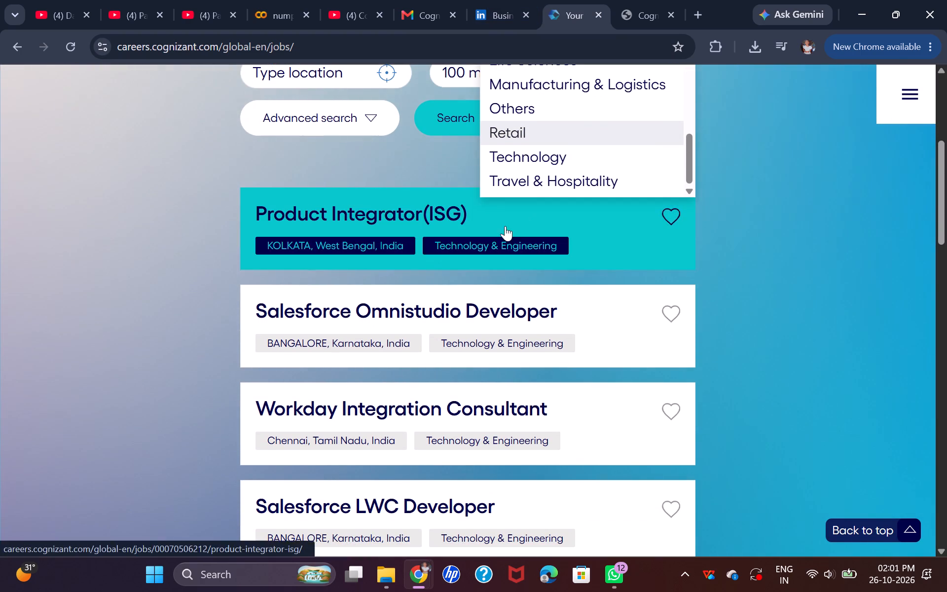
scroll(419, 168, "up", 2)
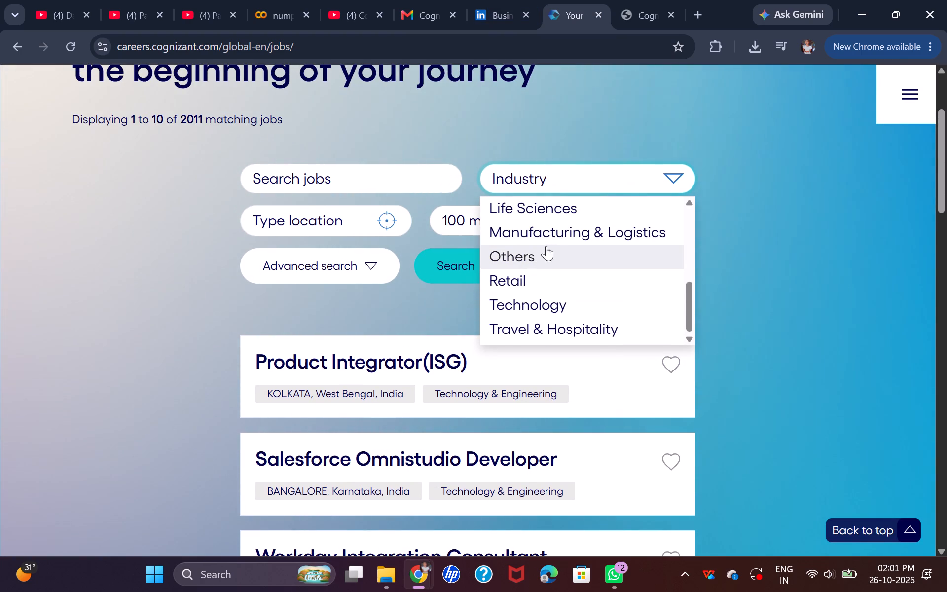
scroll(531, 292, "up", 2)
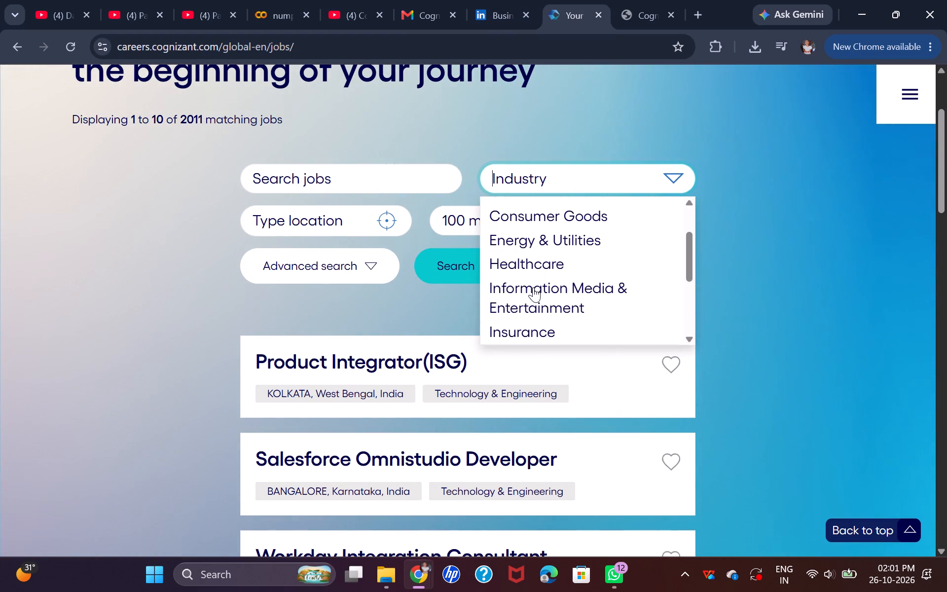
scroll(534, 284, "up", 3)
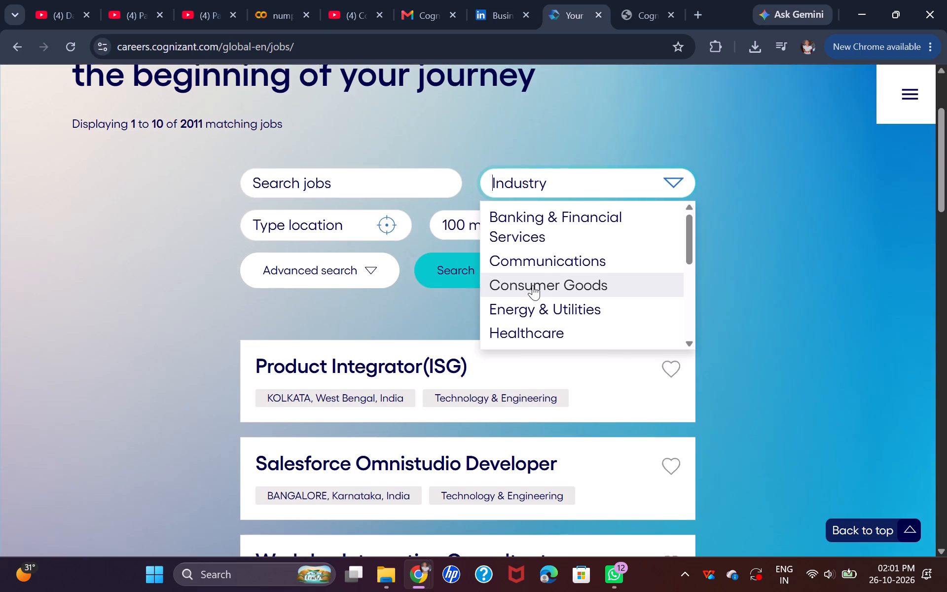
scroll(533, 285, "up", 1)
scroll(633, 277, "down", 3)
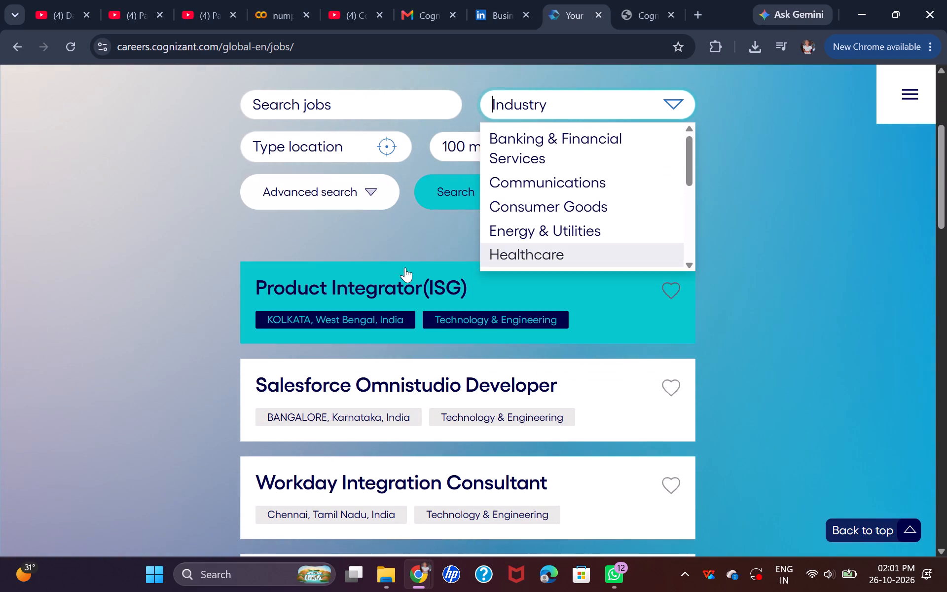
left_click(408, 243)
Set the job search radius to 160 miles.
left_click(557, 146)
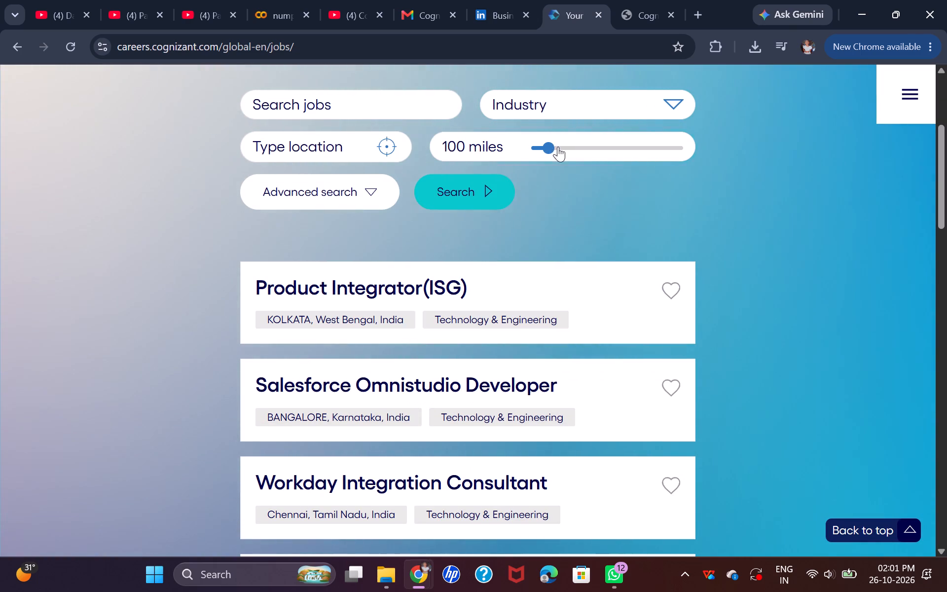
Expand the advanced filters of the Cognizant job search.
scroll(368, 186, "up", 1)
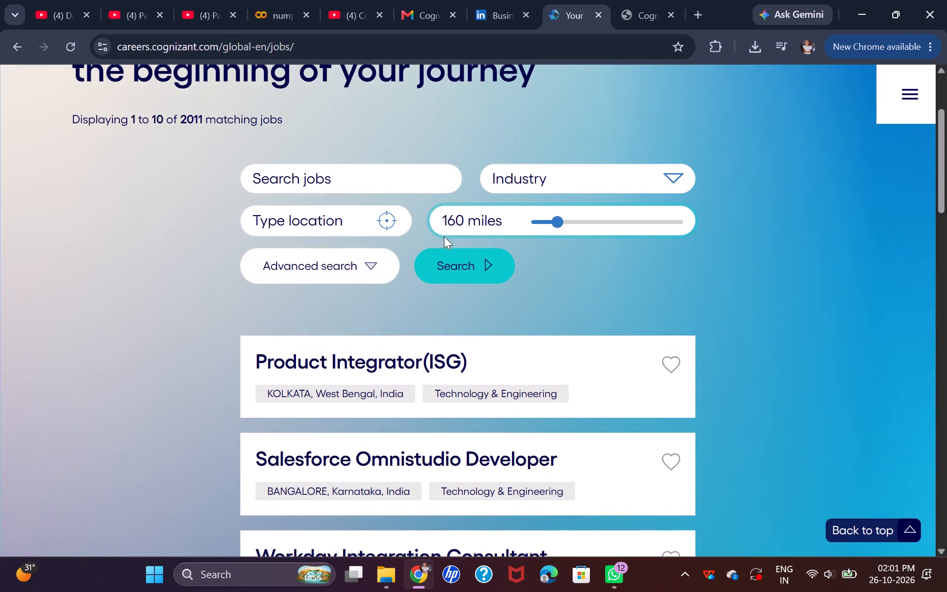
left_click(340, 220)
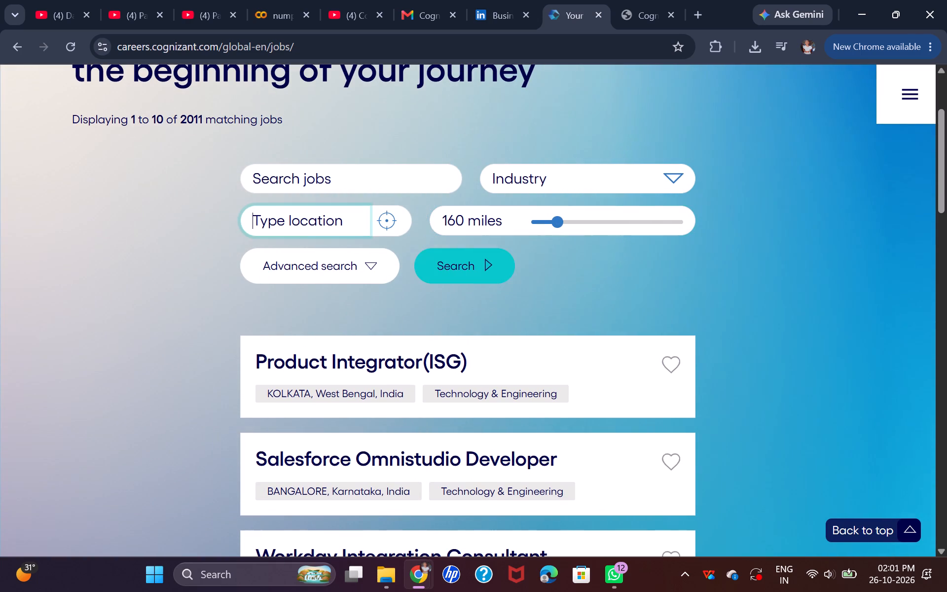
left_click(336, 257)
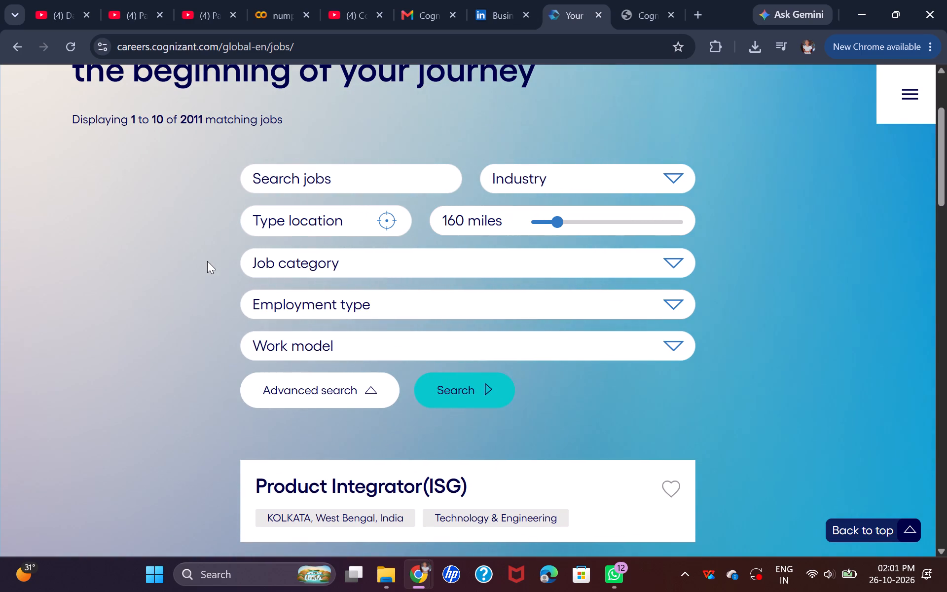
left_click(208, 260)
Look through the job openings on the first results page of the Cognizant job search.
scroll(213, 249, "down", 4)
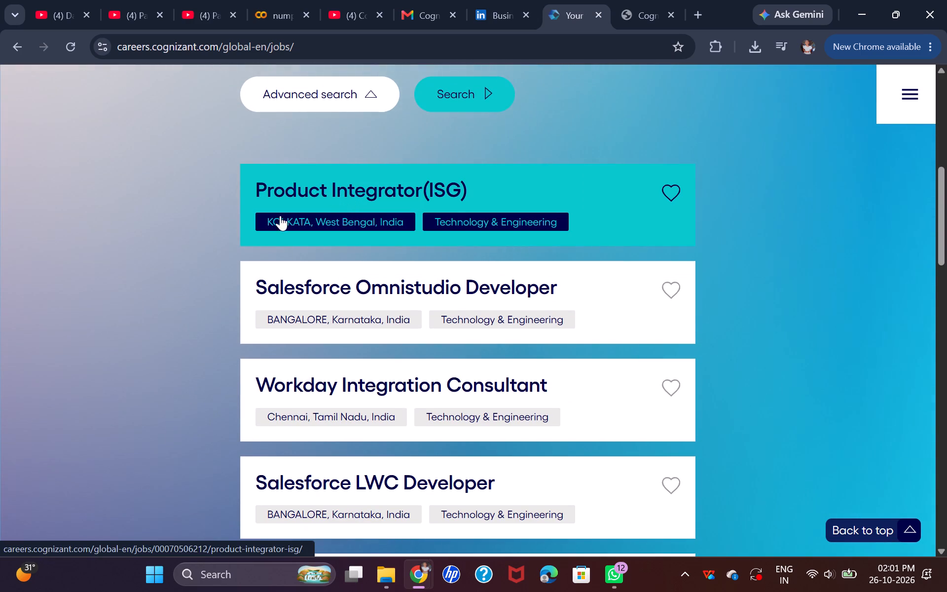
scroll(242, 222, "down", 2)
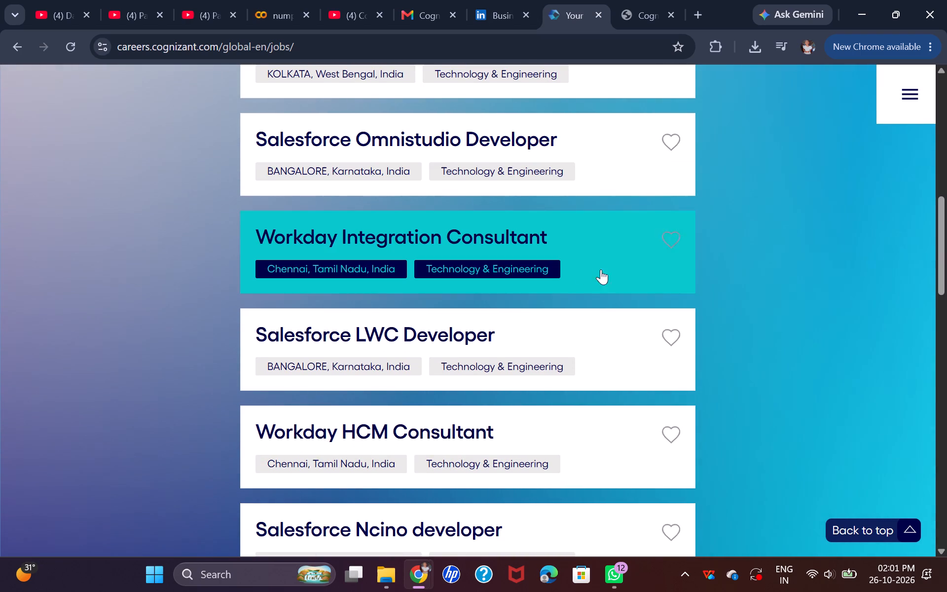
scroll(583, 251, "down", 1)
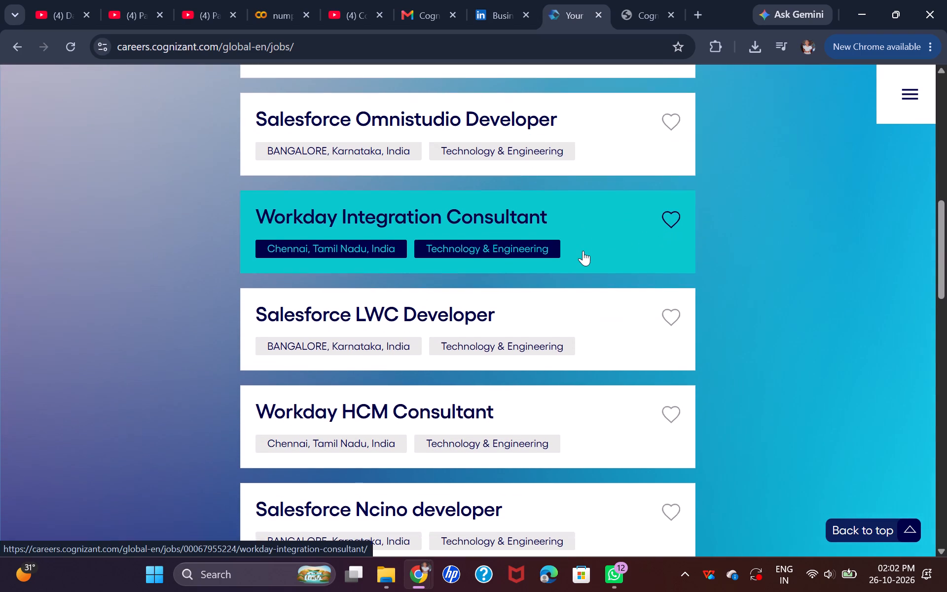
scroll(583, 251, "down", 1)
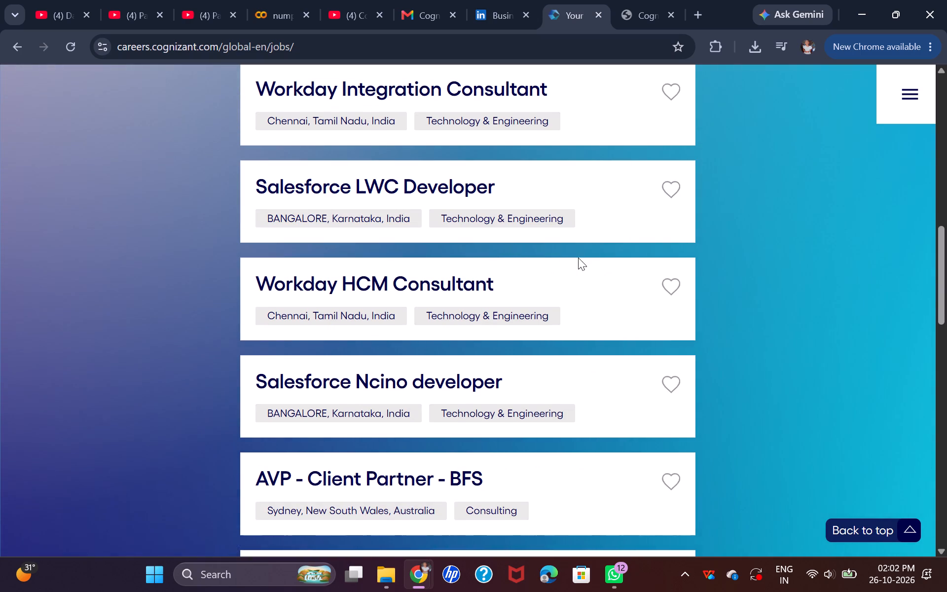
scroll(578, 259, "down", 2)
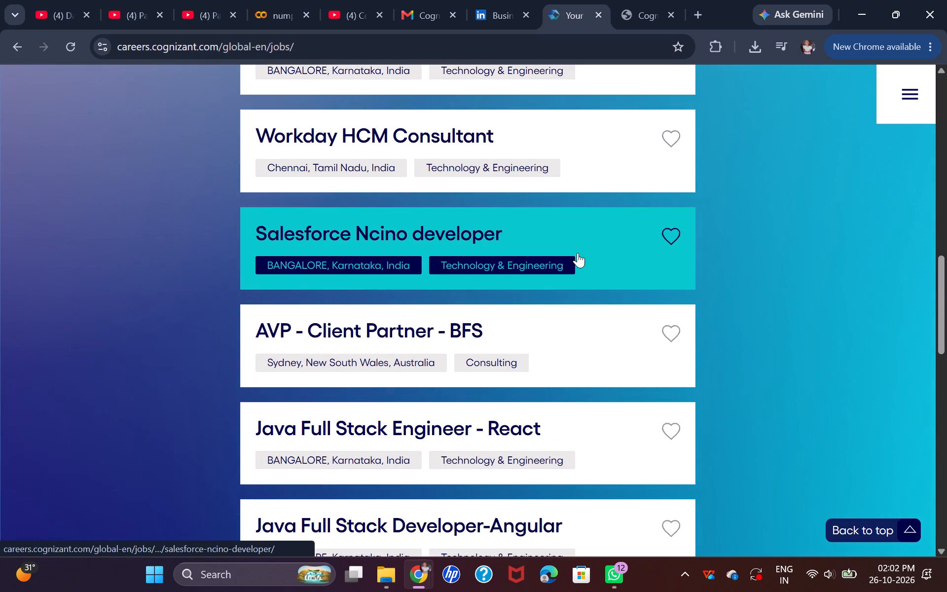
scroll(578, 253, "down", 3)
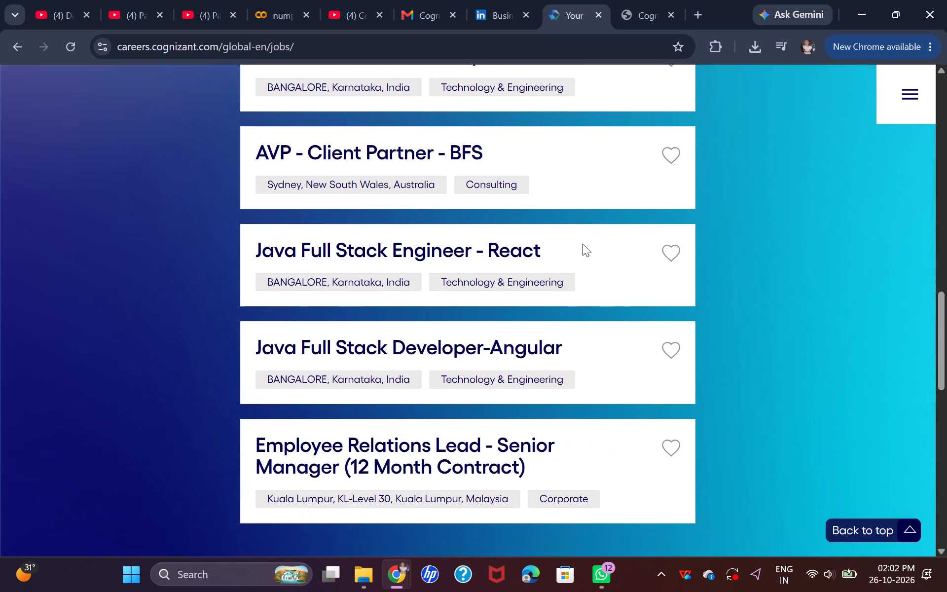
scroll(583, 244, "down", 1)
scroll(411, 300, "down", 2)
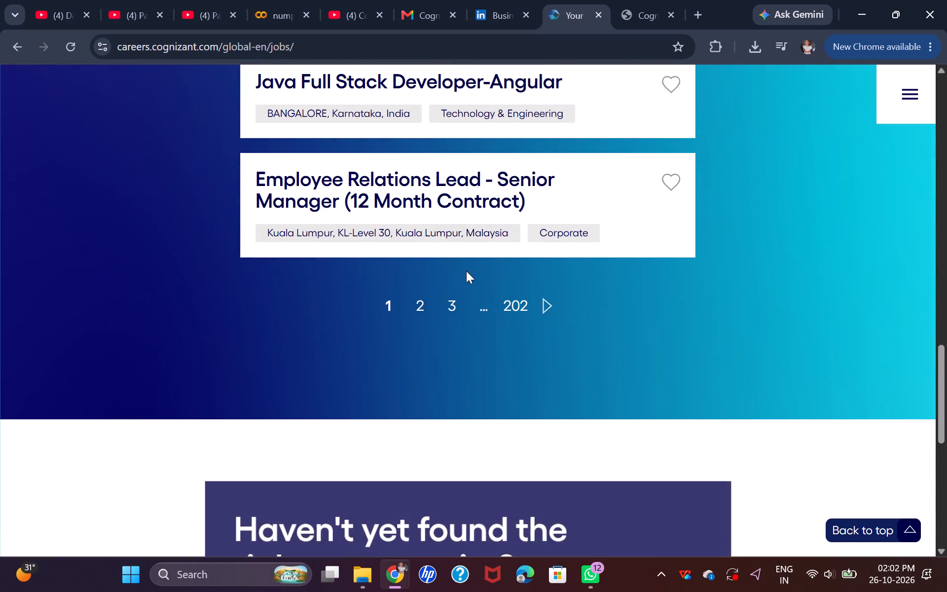
Open page 2 of the Cognizant job results and look through its openings.
left_click_drag(542, 303, 546, 310)
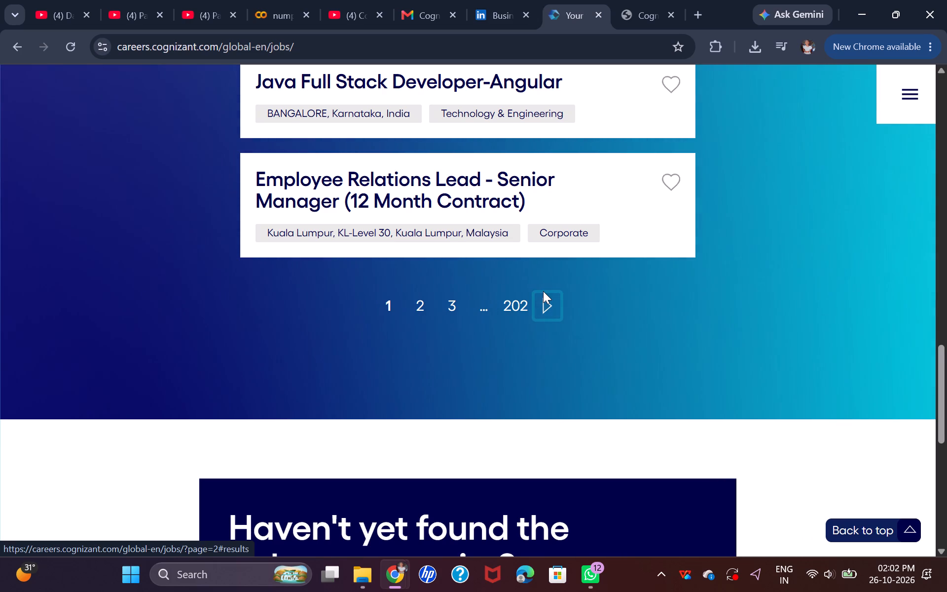
left_click(544, 289)
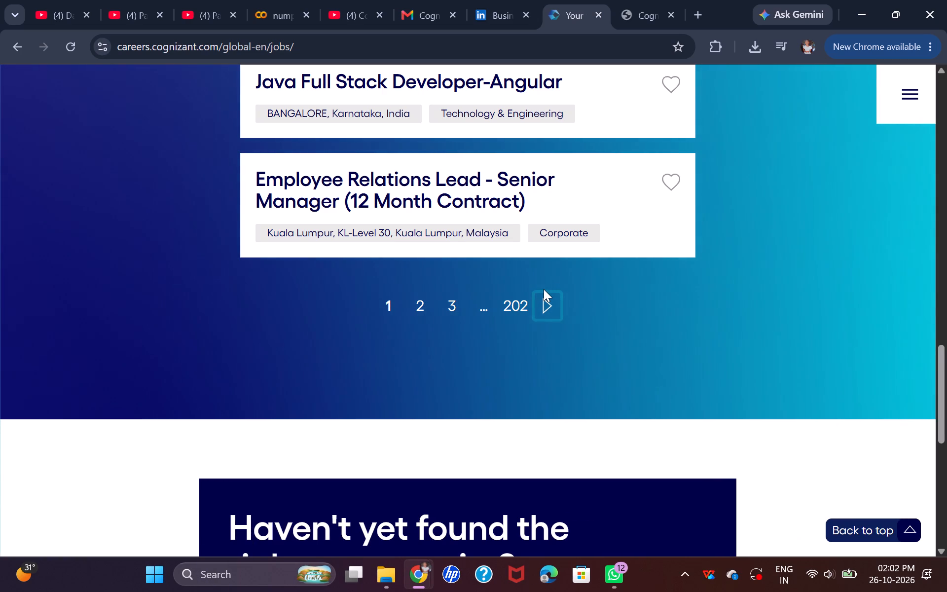
left_click(545, 297)
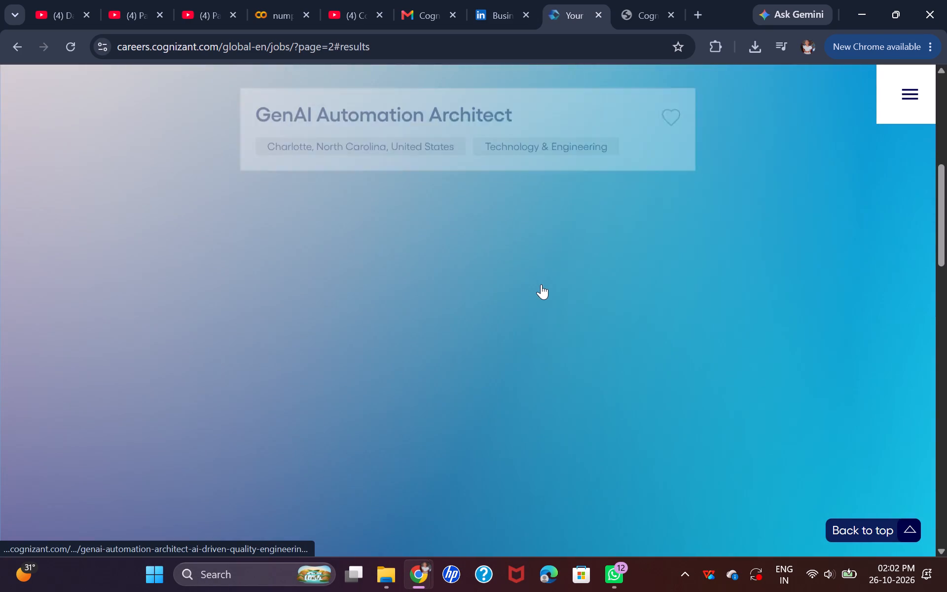
scroll(541, 284, "down", 1)
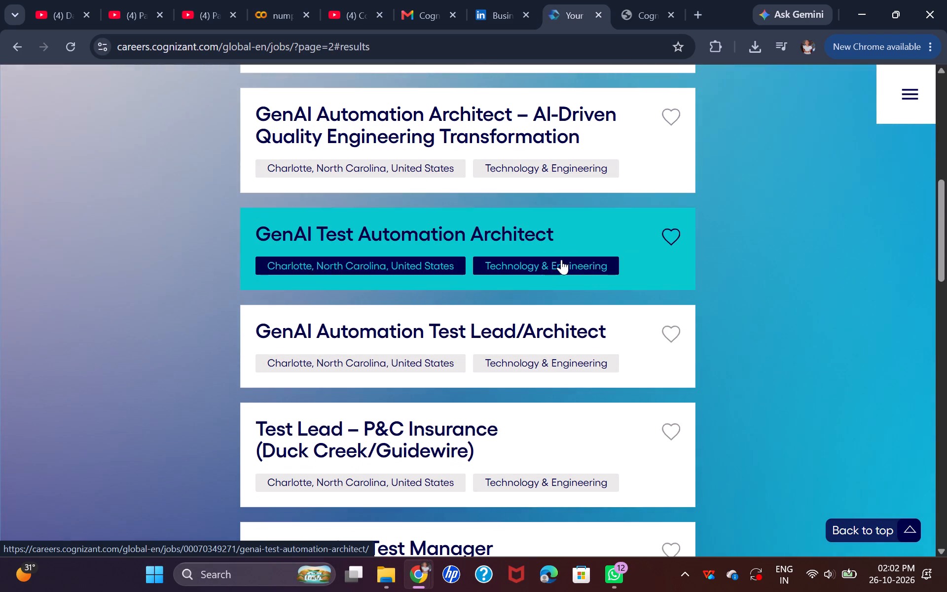
scroll(740, 257, "down", 1)
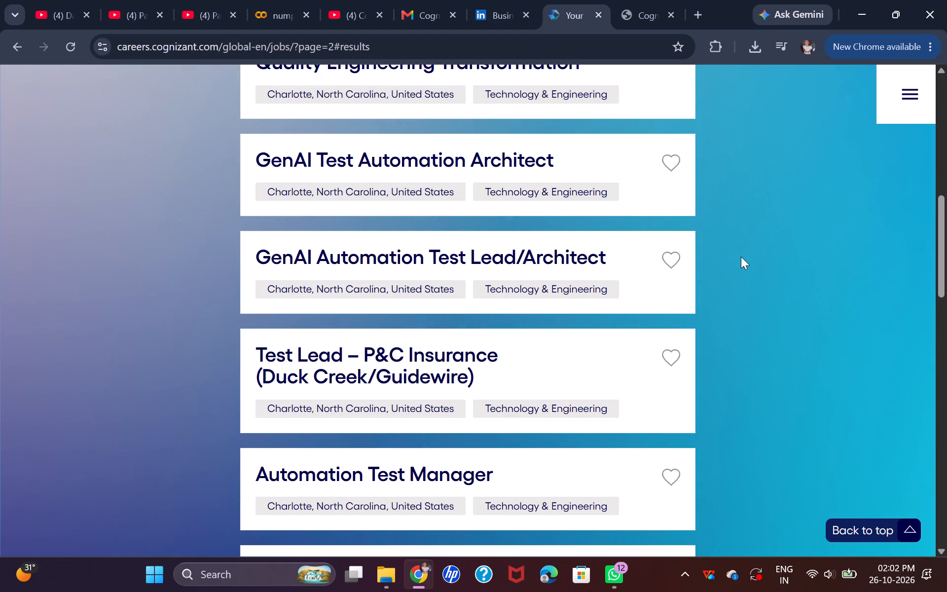
scroll(741, 257, "down", 2)
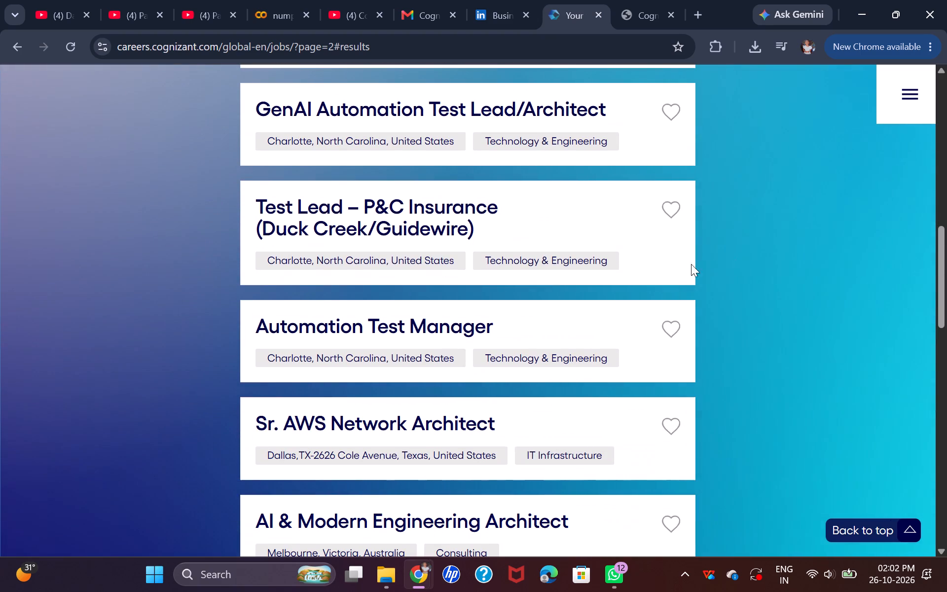
scroll(631, 264, "down", 8)
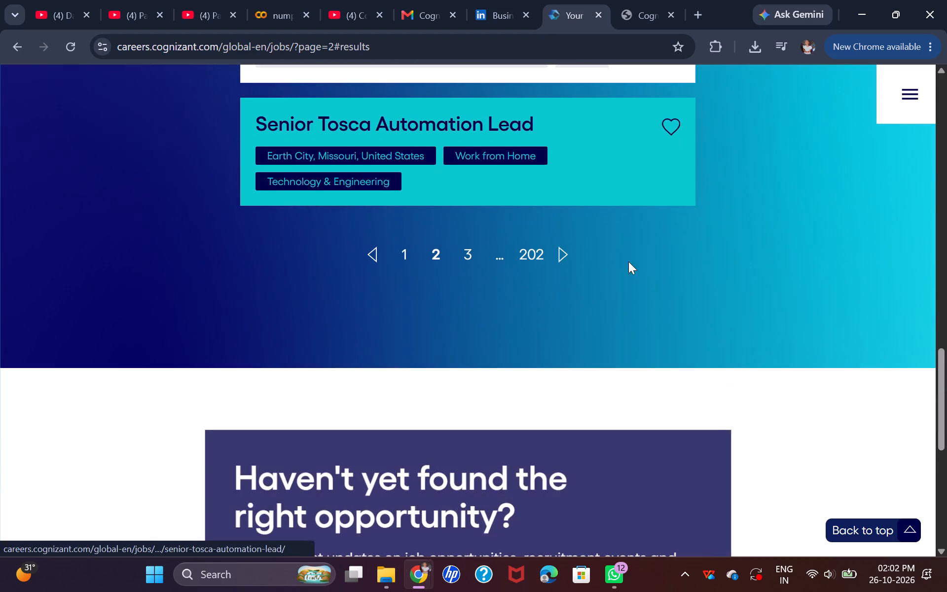
Open page 3 of the Cognizant job results and look through its openings.
left_click(555, 249)
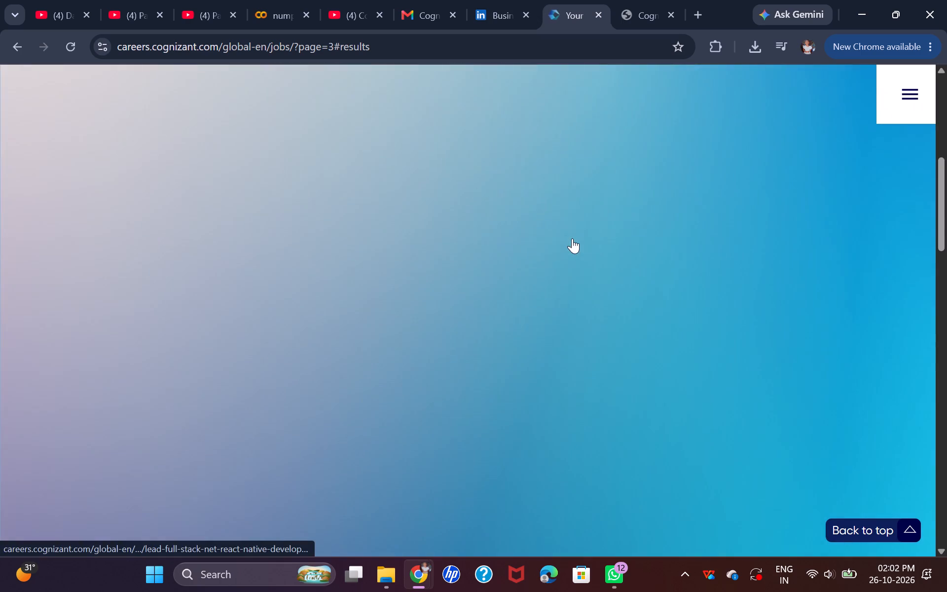
scroll(577, 244, "down", 2)
scroll(578, 244, "up", 5)
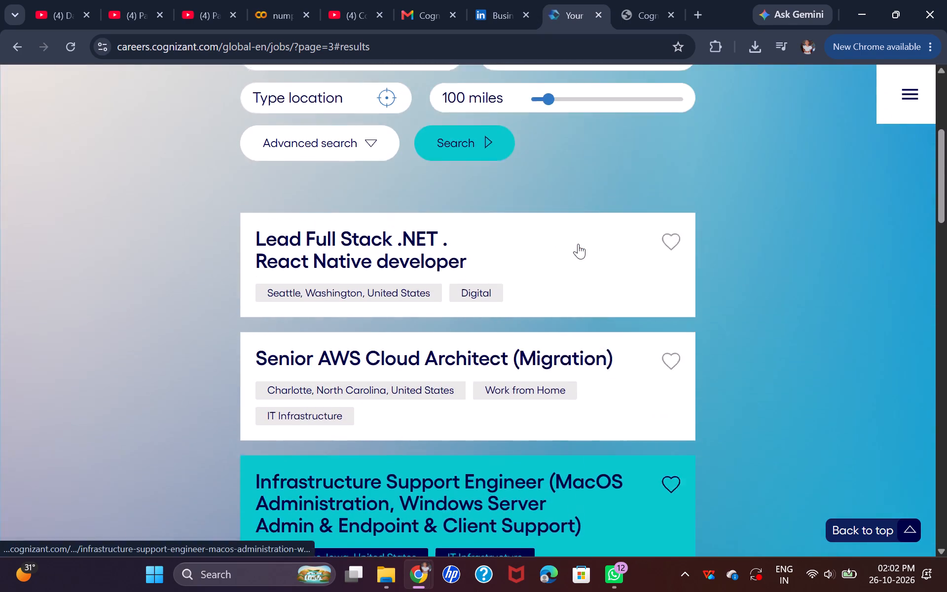
scroll(578, 244, "down", 6)
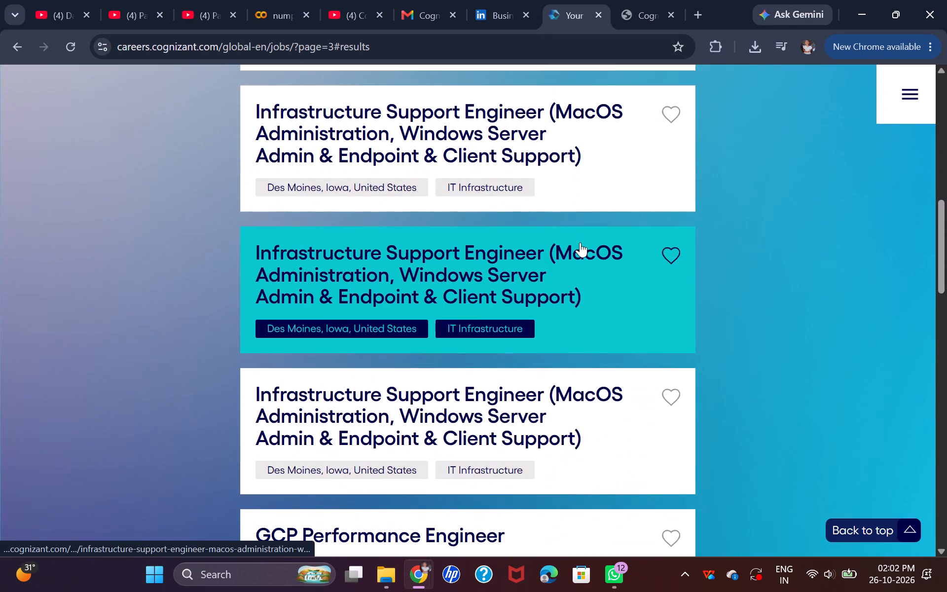
scroll(577, 246, "down", 6)
Close both Cognizant careers pages to return to the LinkedIn job search.
left_click(598, 12)
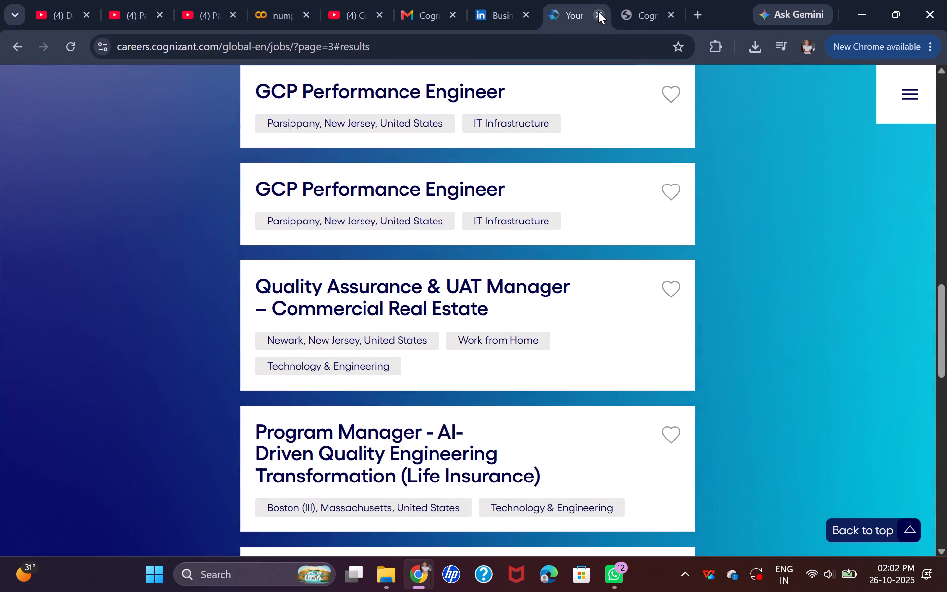
left_click(599, 11)
Review the Cognizant Business Analyst posting and look through the other jobs in the LinkedIn results list.
scroll(513, 228, "down", 2)
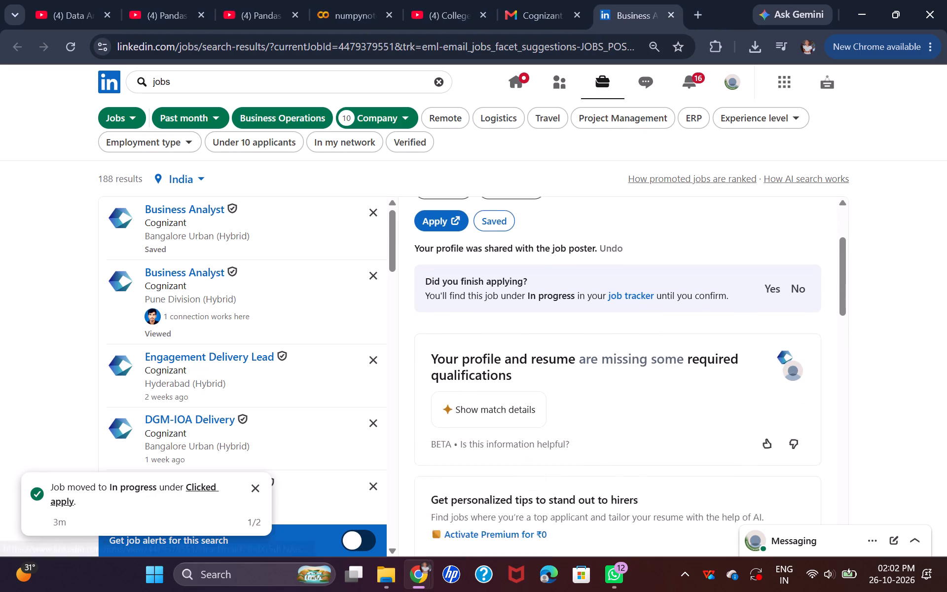
scroll(519, 225, "up", 5)
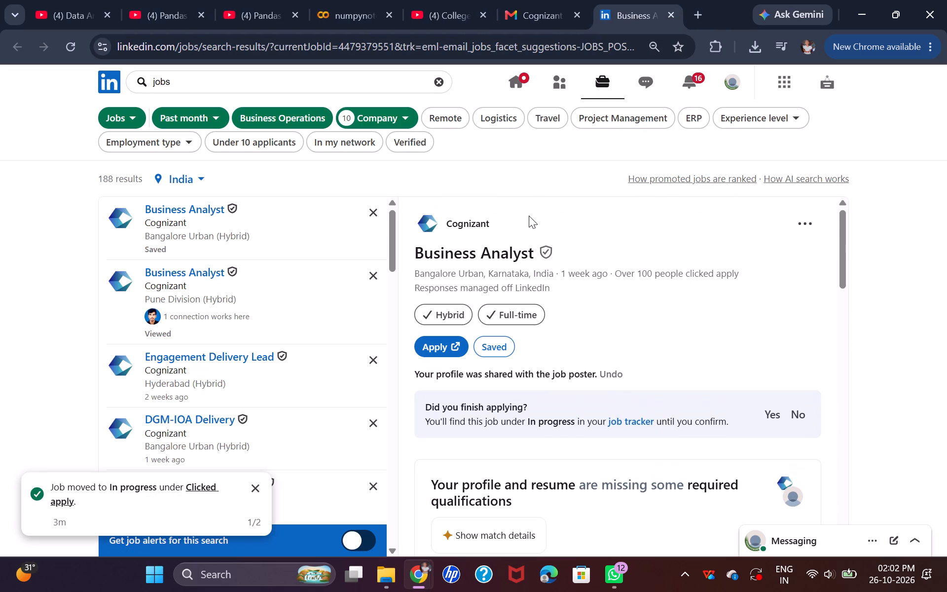
scroll(289, 264, "down", 1)
scroll(289, 264, "up", 2)
scroll(232, 251, "down", 2)
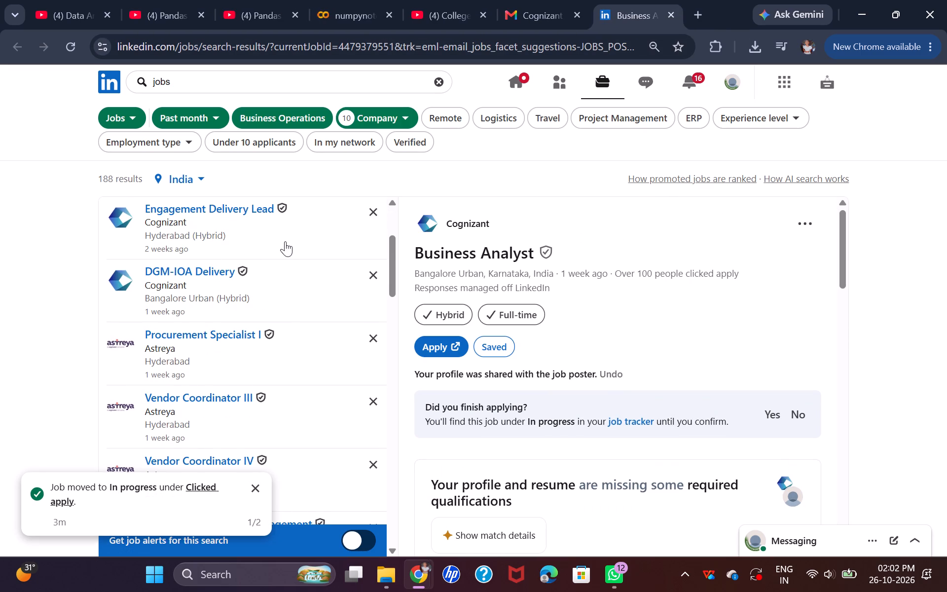
scroll(291, 250, "down", 4)
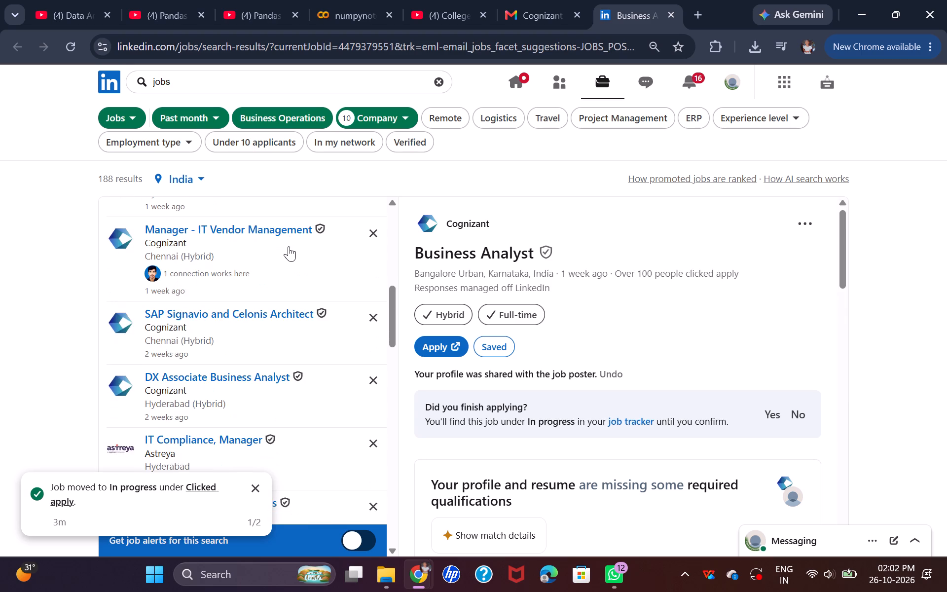
scroll(289, 246, "down", 2)
scroll(289, 246, "up", 1)
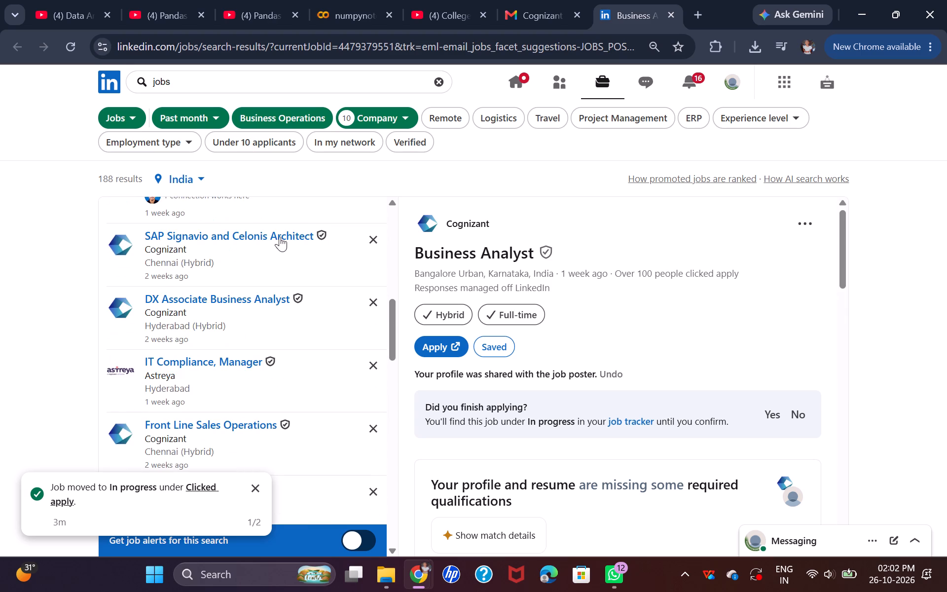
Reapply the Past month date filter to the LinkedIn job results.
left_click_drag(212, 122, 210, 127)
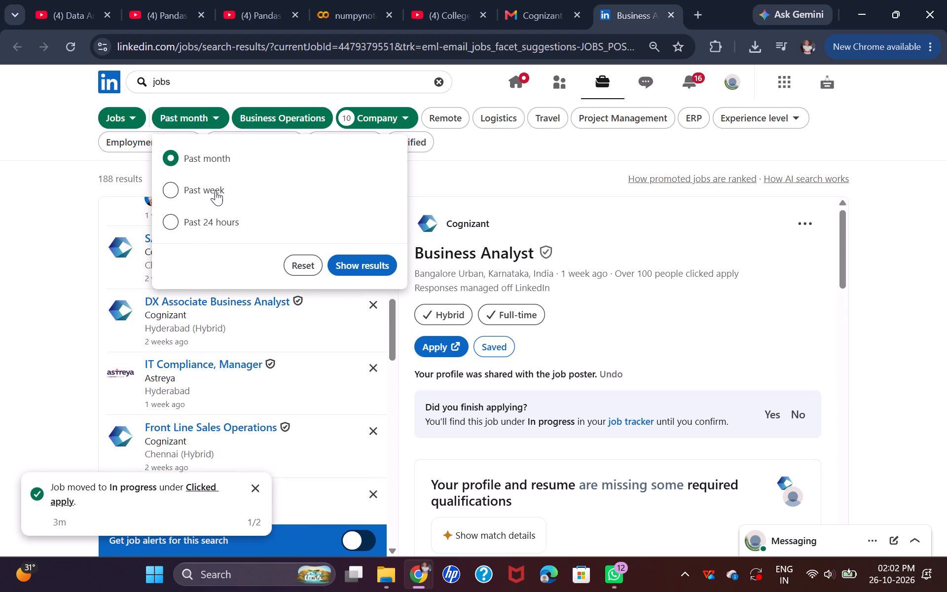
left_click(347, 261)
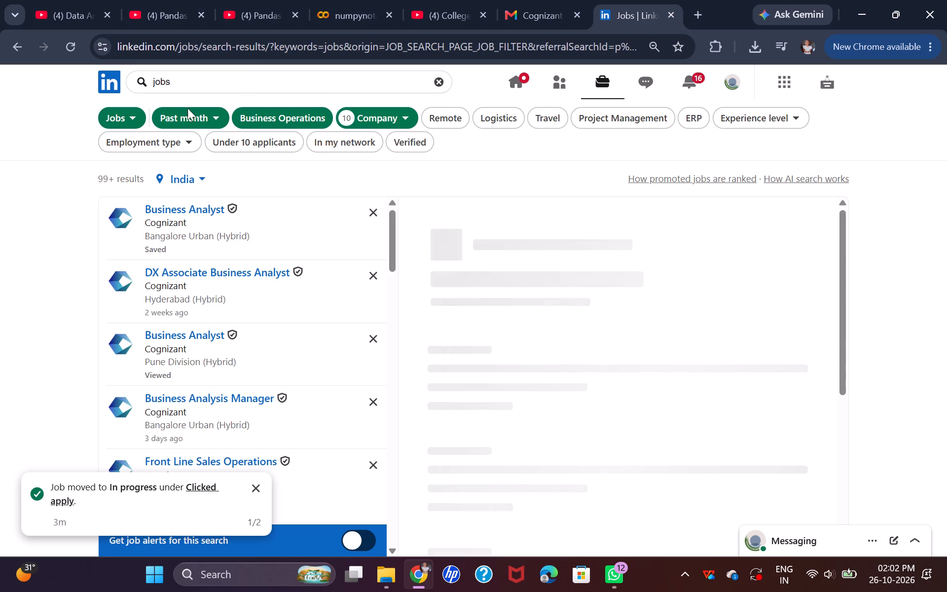
Reselect Jobs as the LinkedIn search category to reload the "jobs" search without the previous filters.
left_click(126, 115)
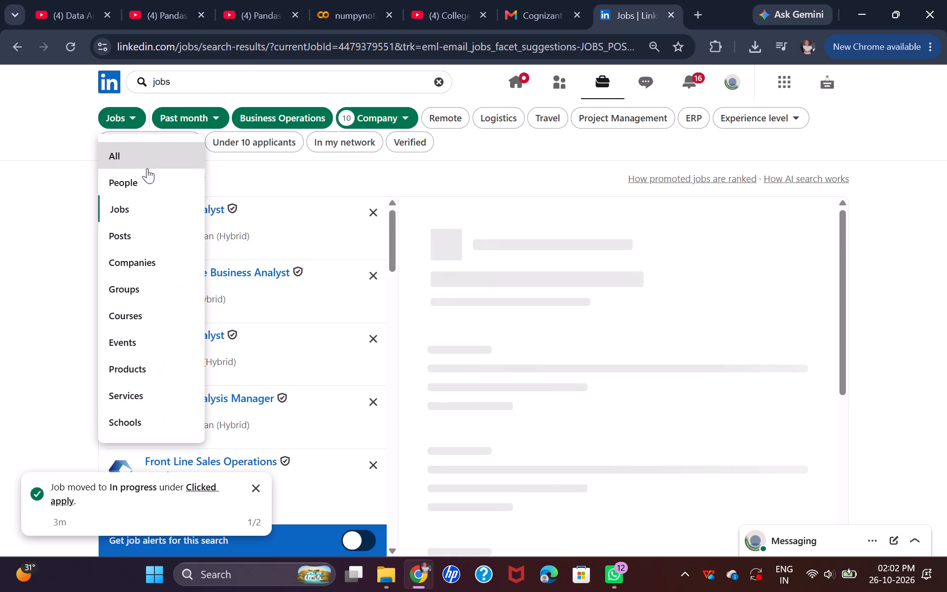
left_click(140, 211)
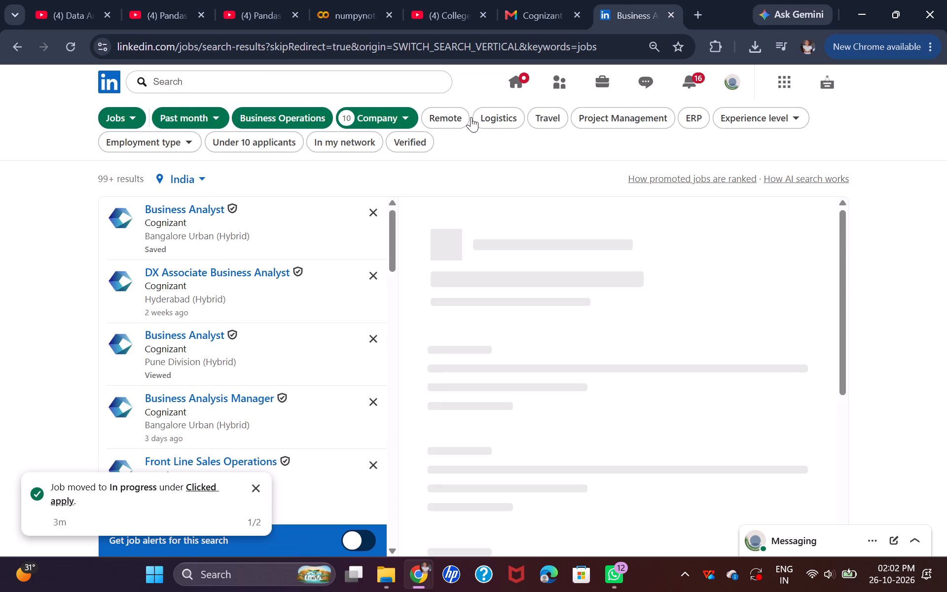
left_click(407, 119)
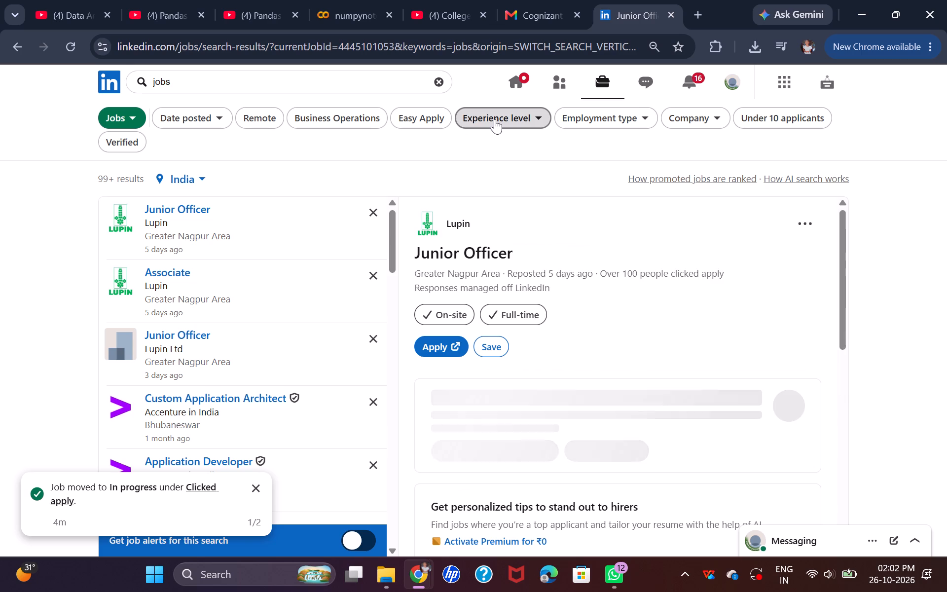
Filter the LinkedIn job results by the Entry-level experience level.
left_click(495, 118)
left_click(495, 155)
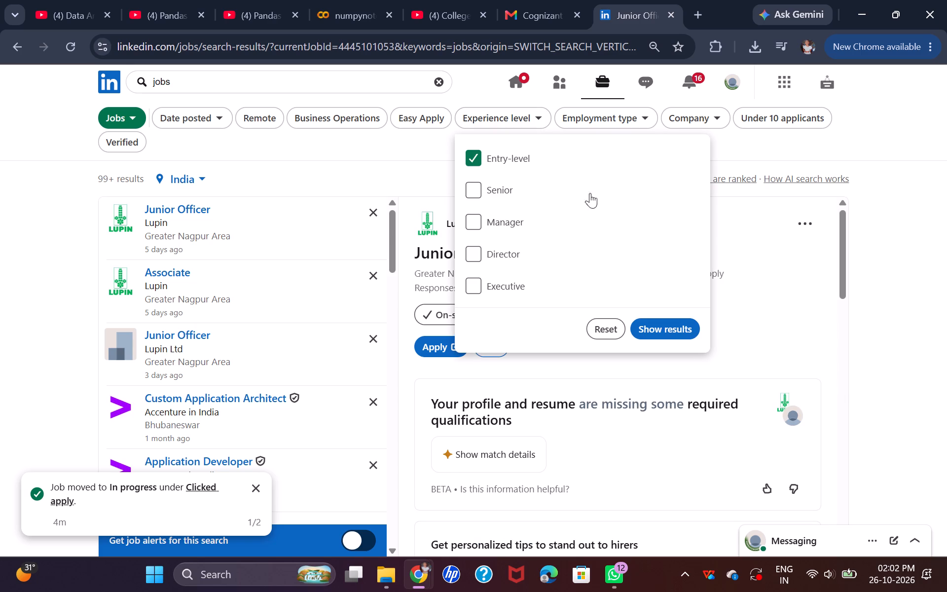
left_click(683, 322)
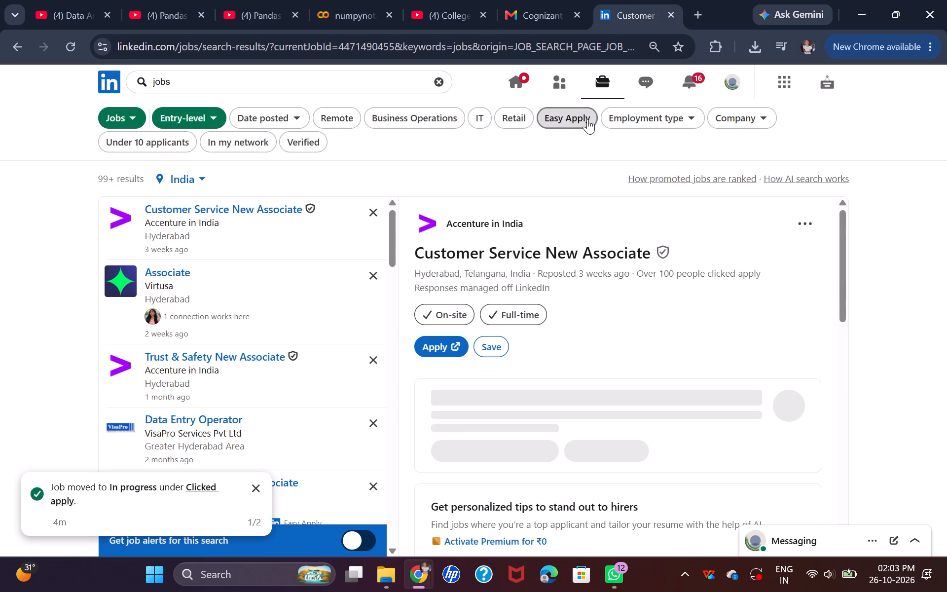
Look over the Customer Service New Associate posting from Accenture in India.
scroll(532, 234, "down", 1)
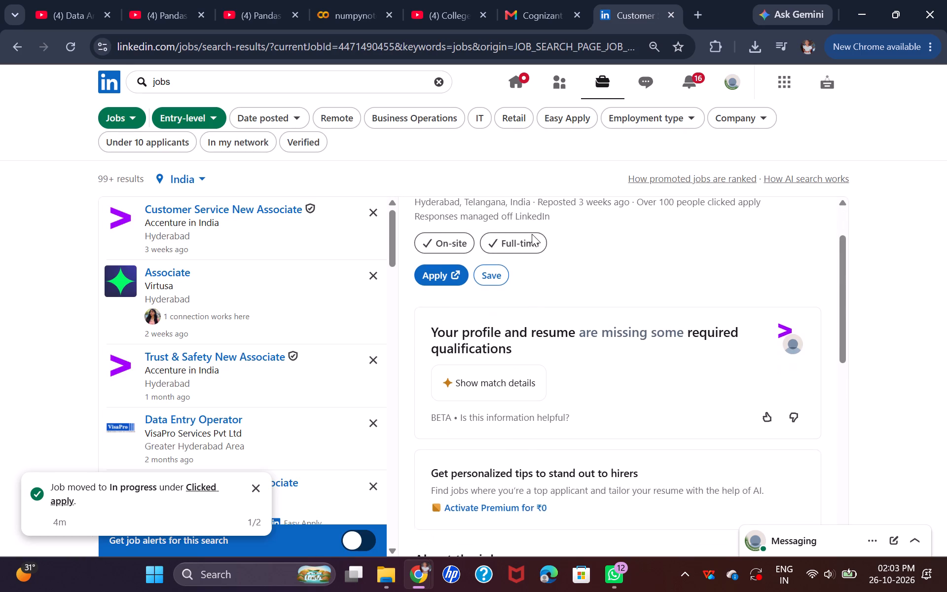
scroll(529, 235, "up", 1)
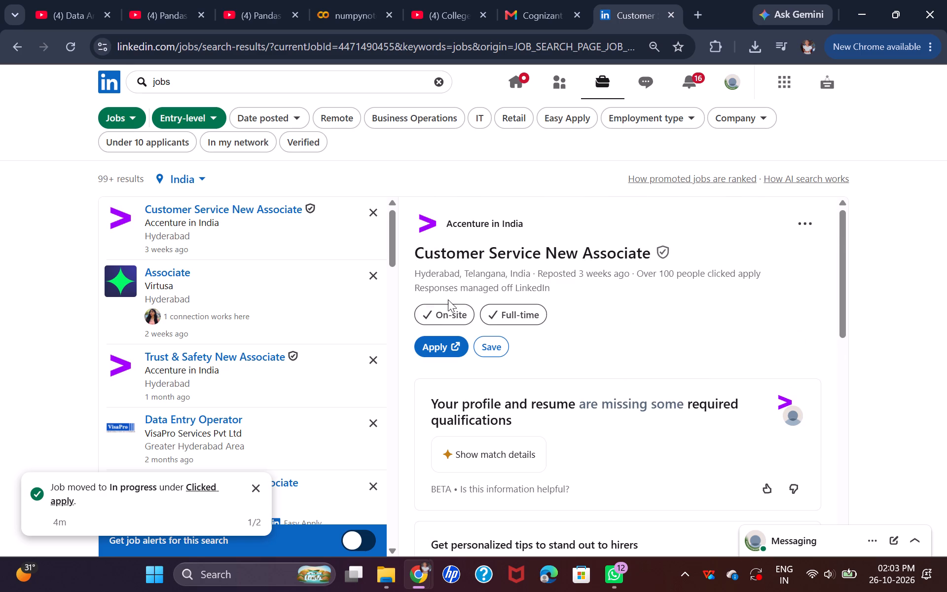
Expand and read the full description of Accenture's Customer Service New Associate job.
scroll(638, 241, "down", 5)
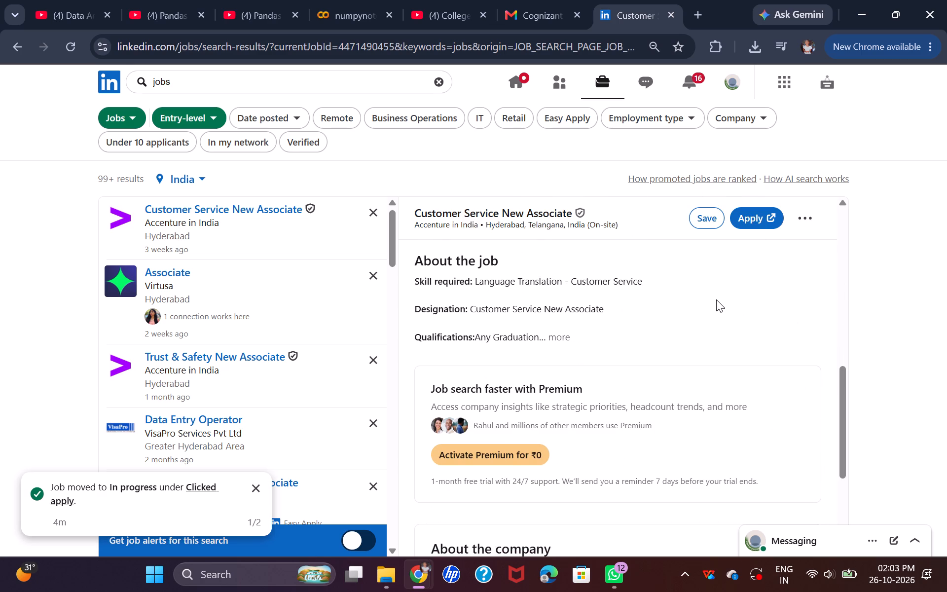
left_click(559, 333)
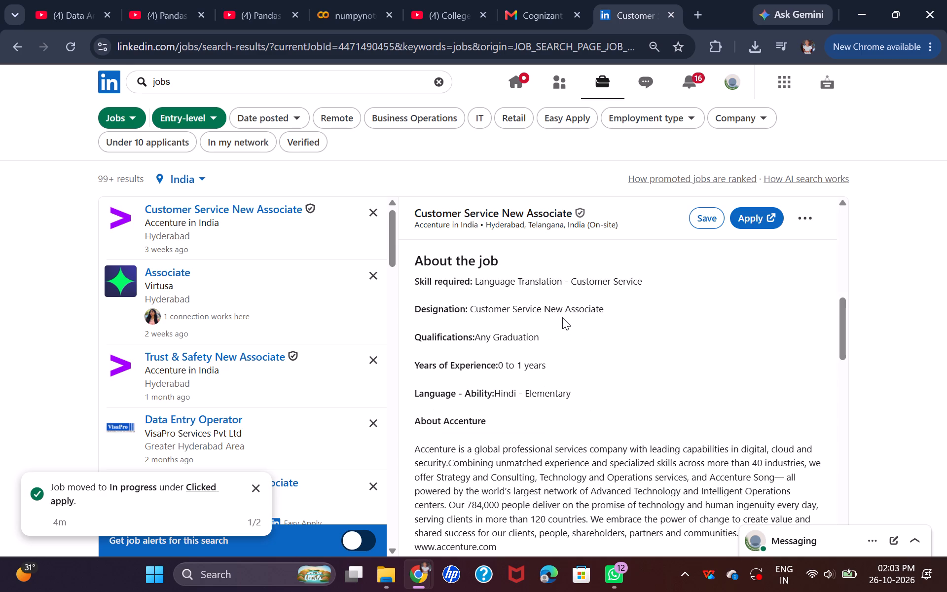
scroll(579, 309, "down", 2)
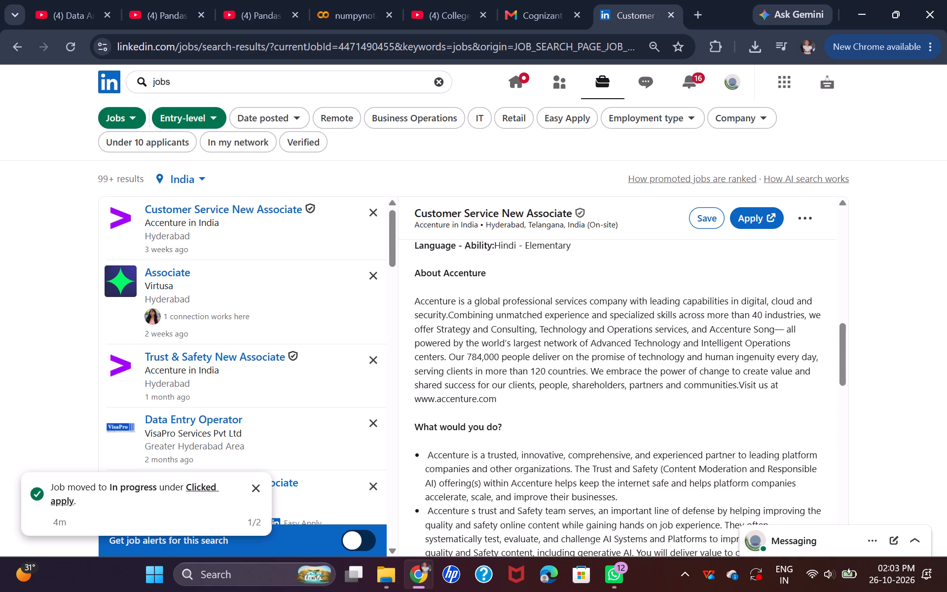
scroll(582, 308, "up", 10)
Look through the other entry-level job postings in the LinkedIn results list for India.
scroll(237, 275, "down", 2)
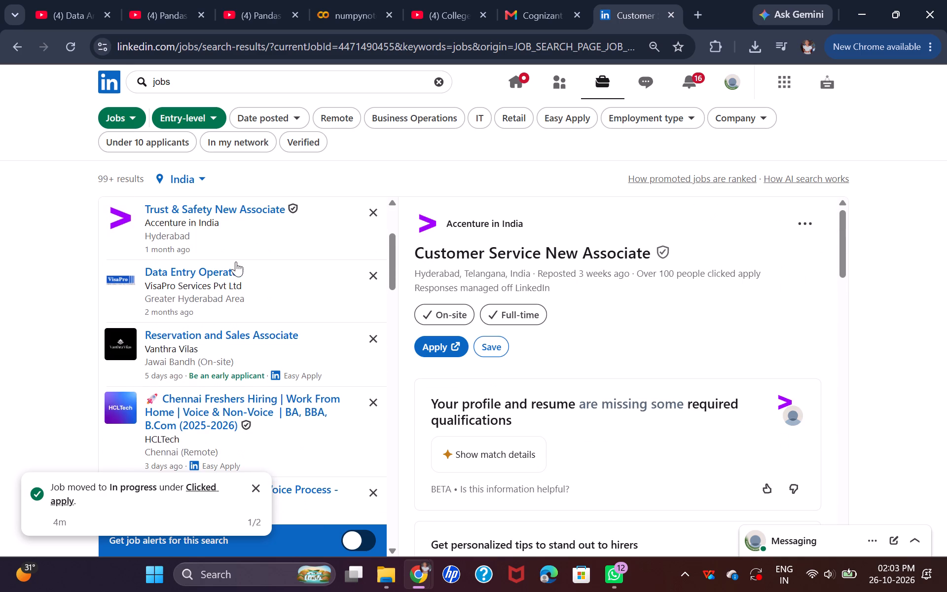
scroll(340, 283, "down", 1)
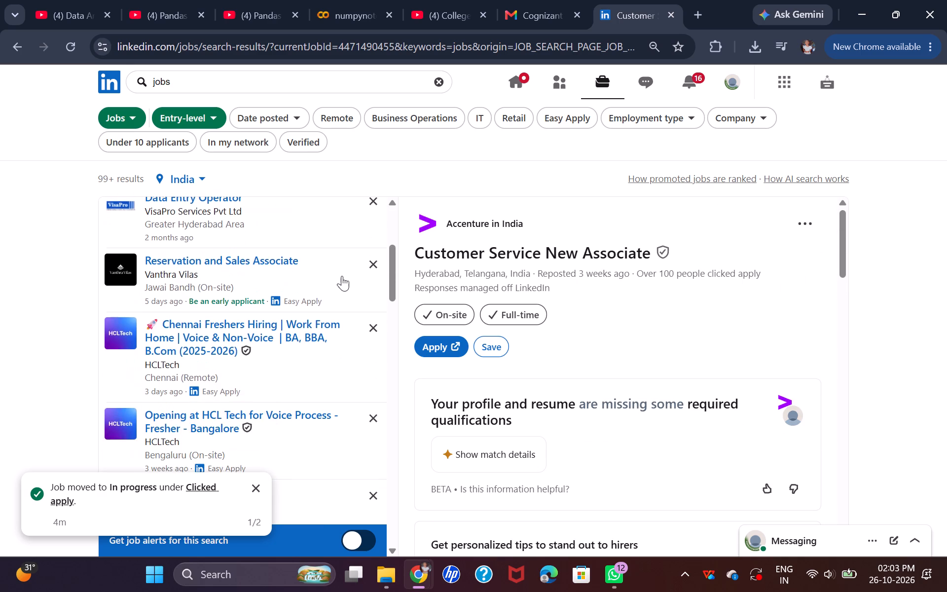
scroll(344, 268, "down", 1)
left_click(134, 113)
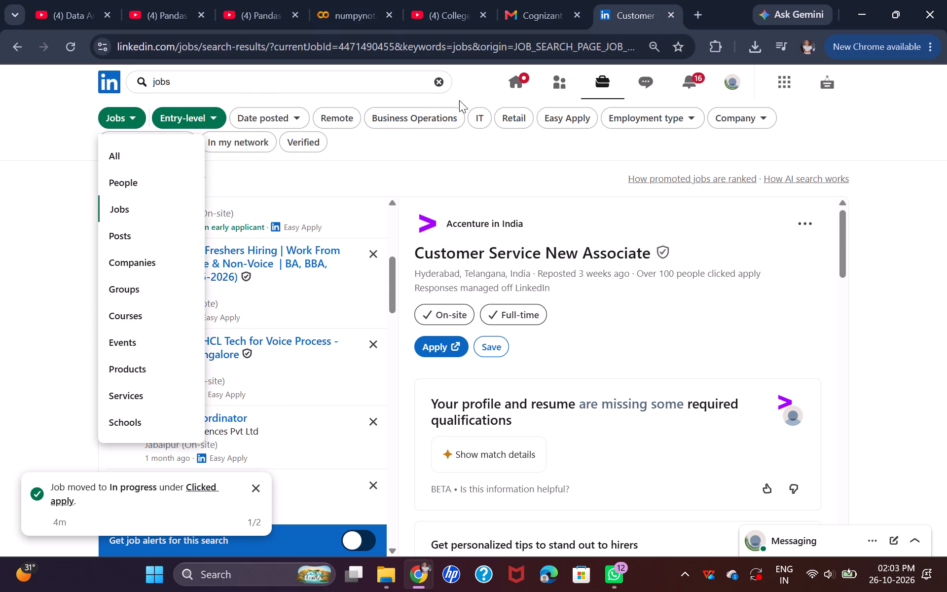
left_click(369, 164)
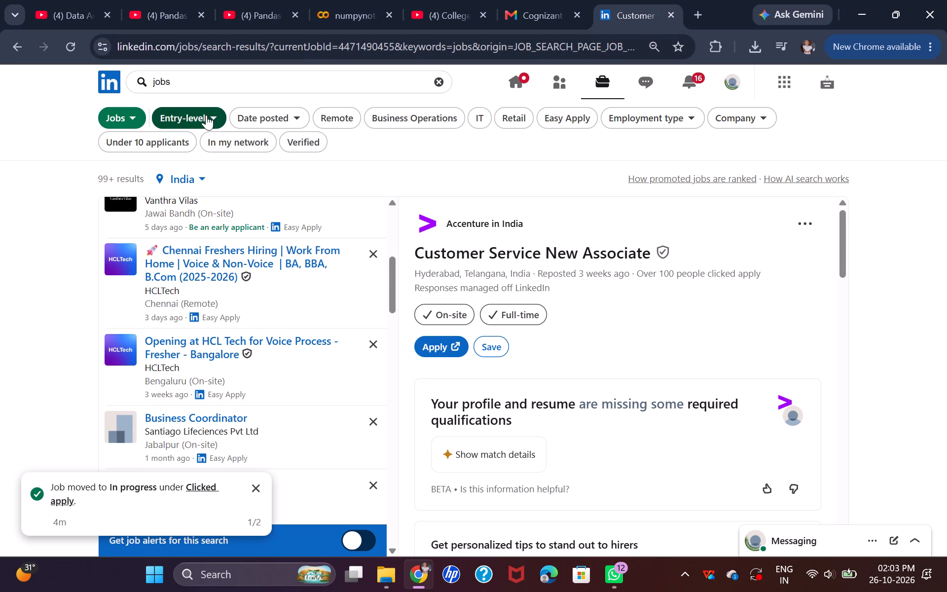
Open the LinkedIn home feed and browse its posts for internship or job opportunities.
left_click(514, 88)
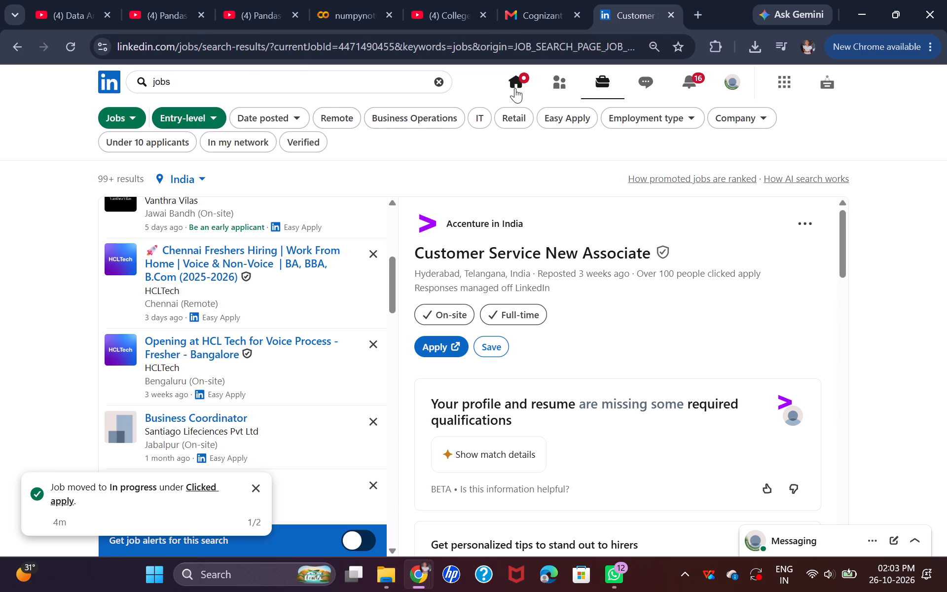
scroll(507, 146, "down", 1)
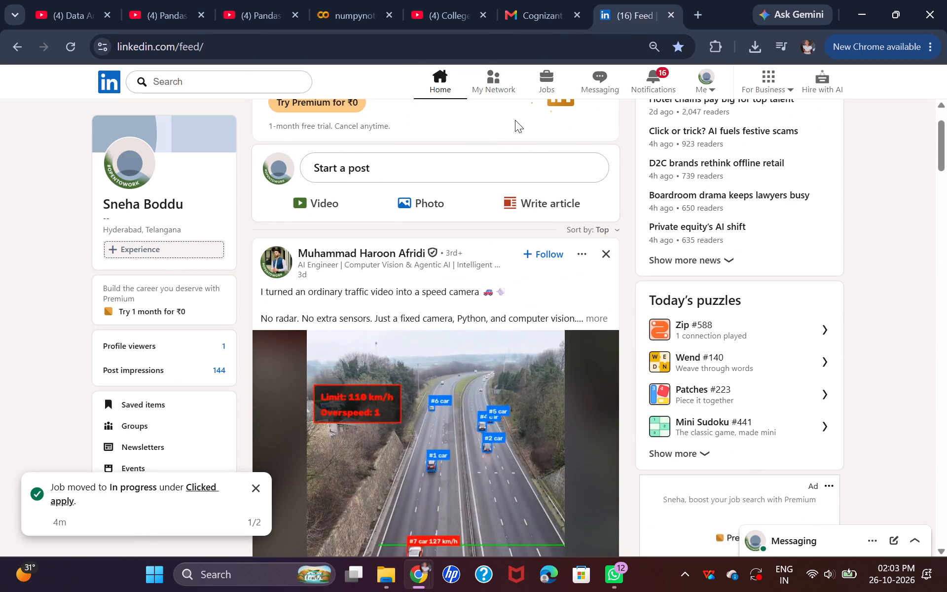
scroll(515, 120, "down", 1)
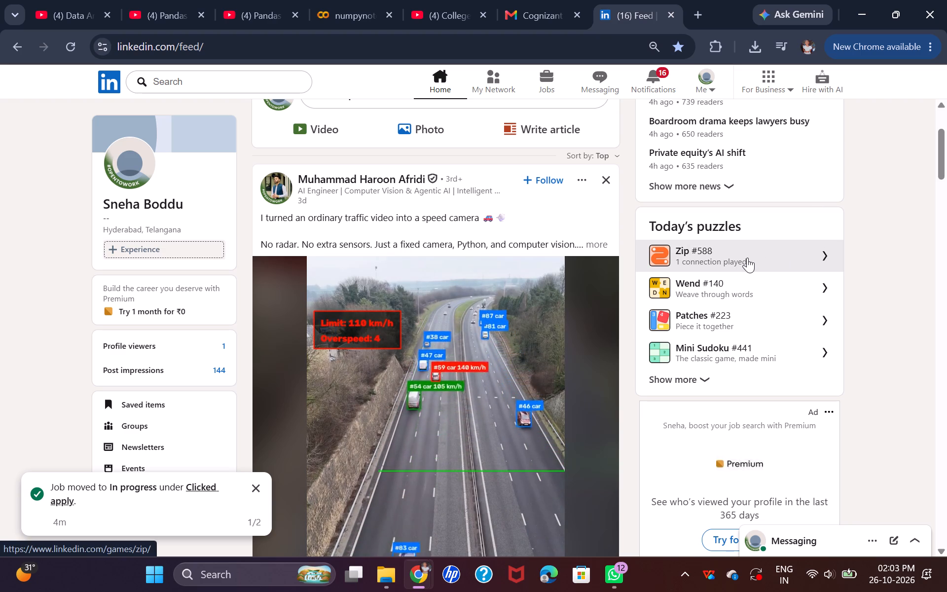
scroll(753, 252, "down", 8)
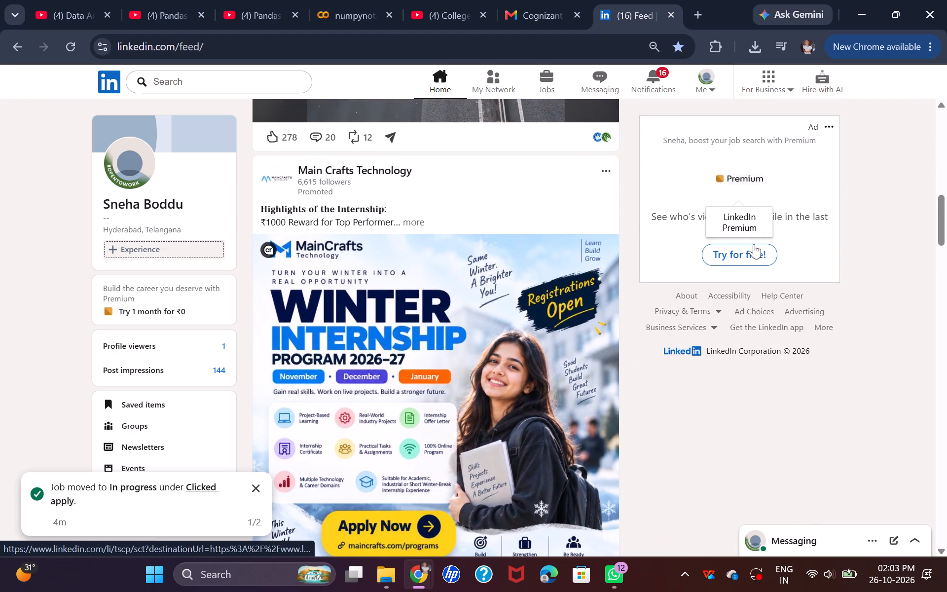
scroll(757, 242, "down", 2)
Expand and read Main Crafts Technology's Winter Internship Program 2026–27 post in the feed.
scroll(754, 234, "up", 1)
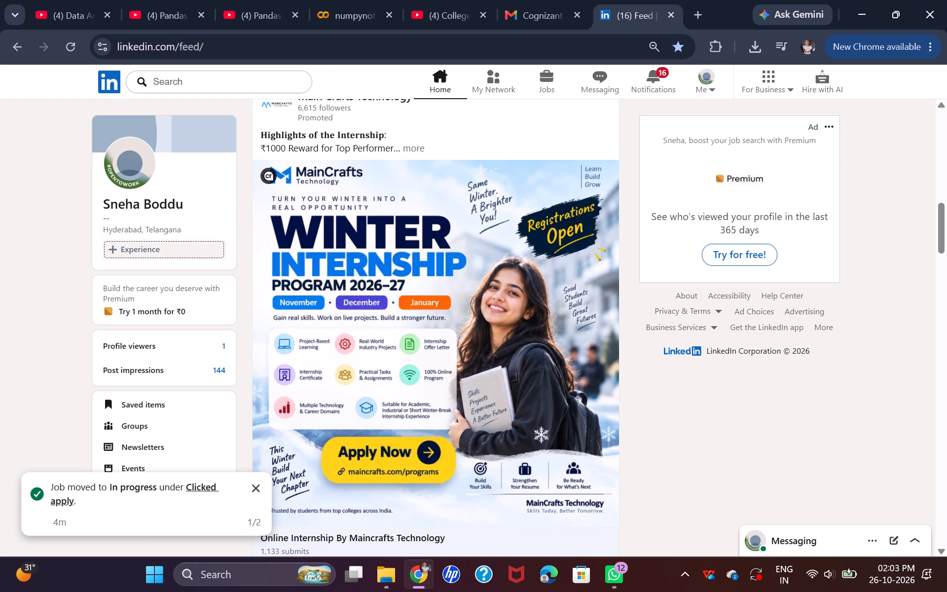
left_click(421, 148)
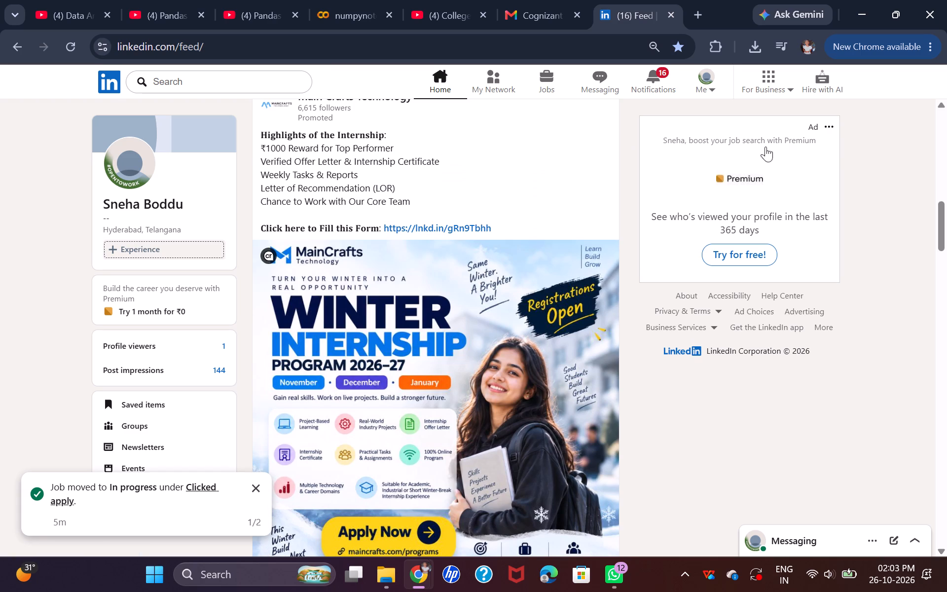
scroll(611, 246, "down", 1)
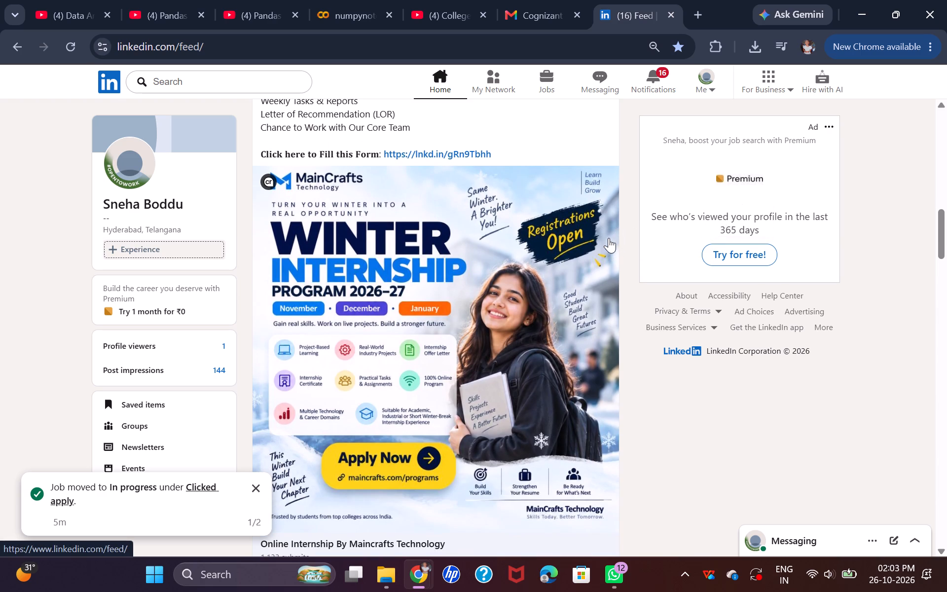
scroll(566, 232, "down", 1)
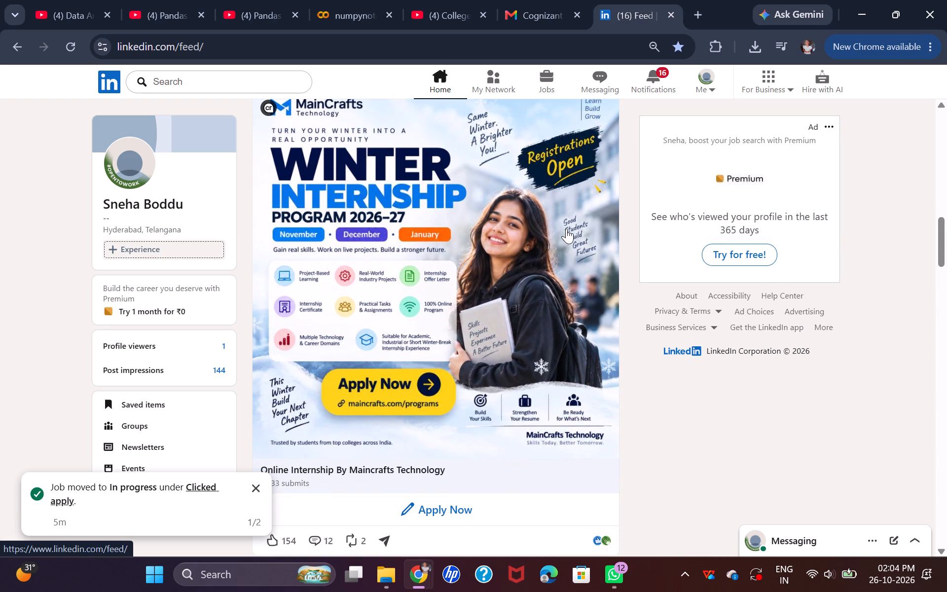
scroll(568, 222, "up", 1)
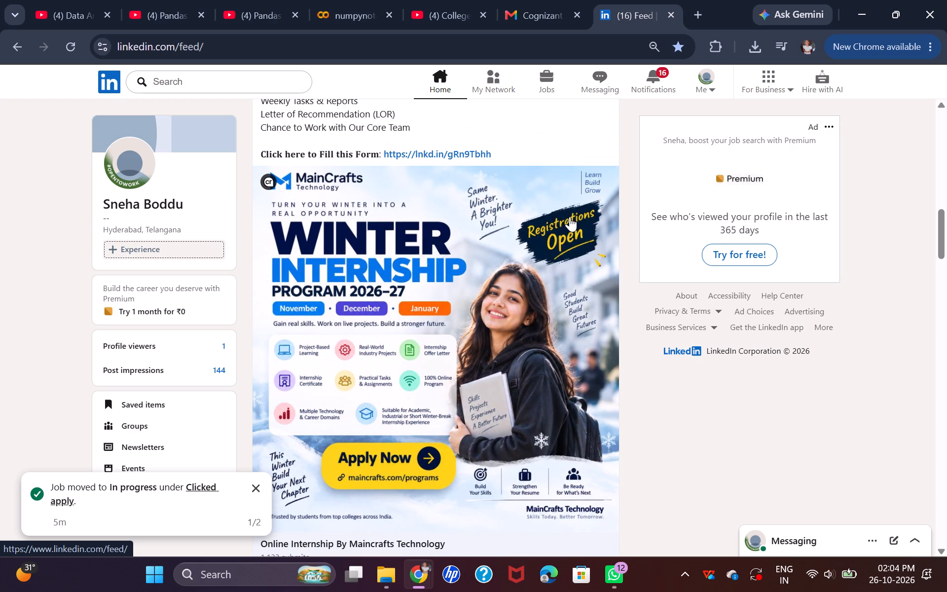
scroll(570, 217, "down", 1)
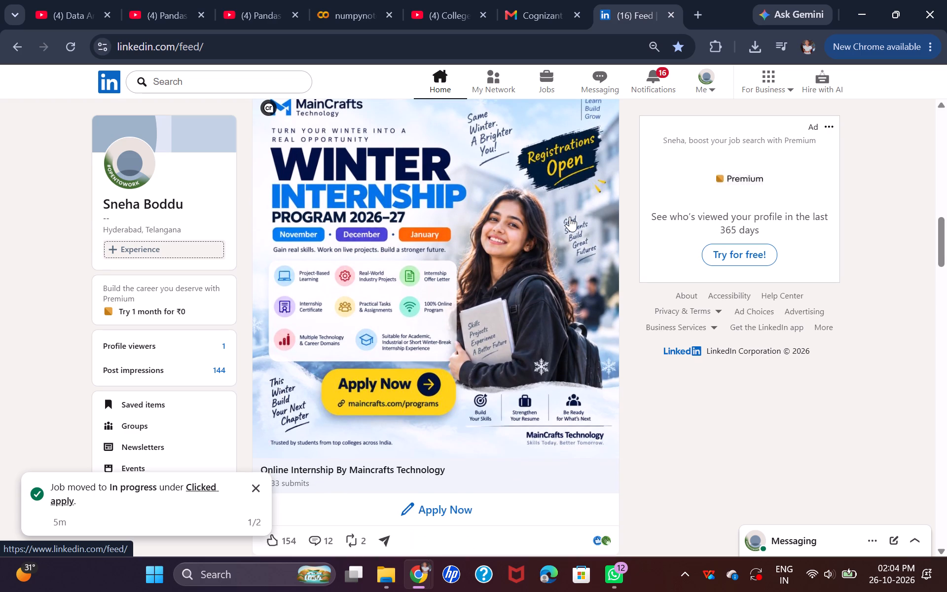
scroll(417, 205, "down", 1)
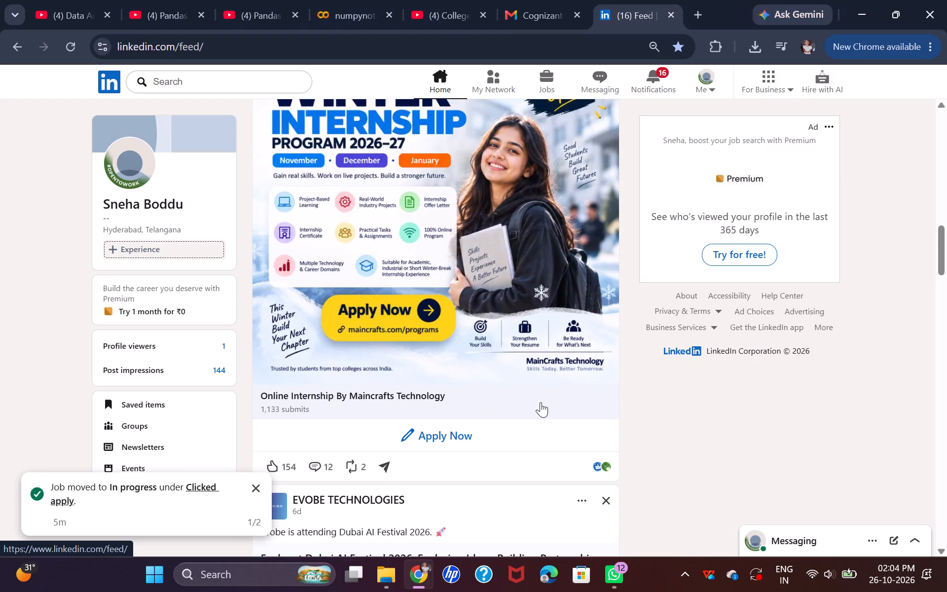
Open the Maincrafts Professional Internship application form, review the fields it asks for, and close it without submitting.
left_click(450, 431)
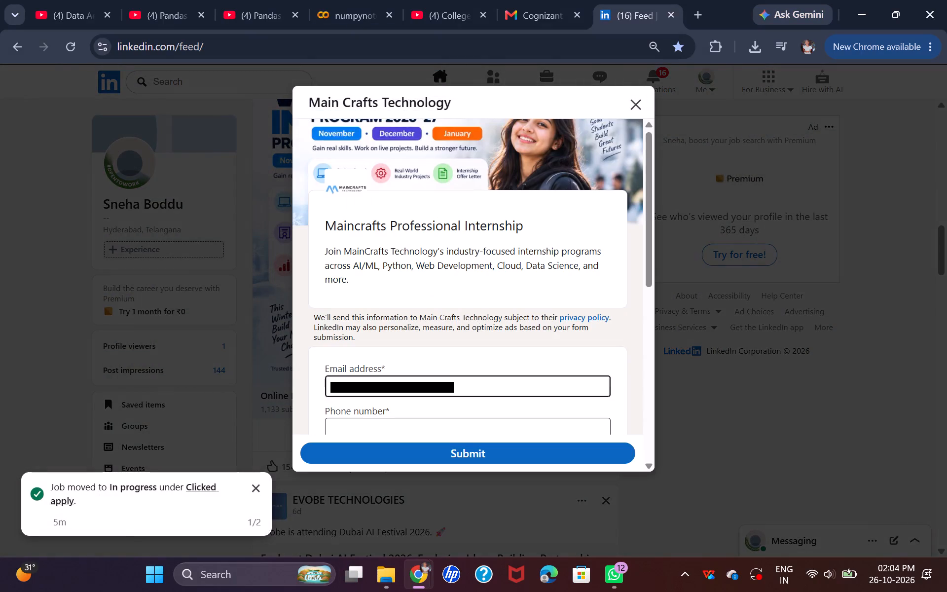
scroll(457, 381, "down", 8)
scroll(456, 332, "down", 1)
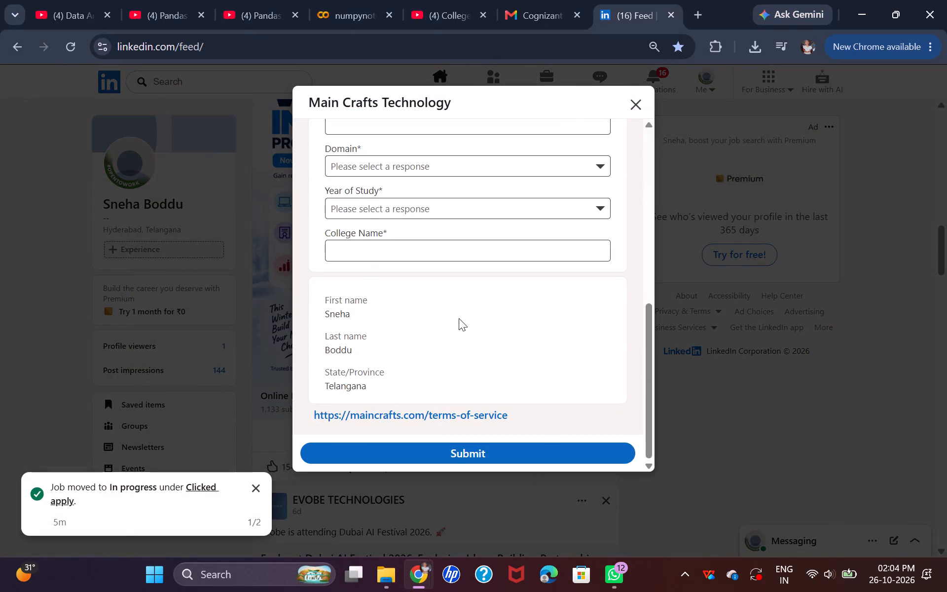
scroll(460, 318, "up", 9)
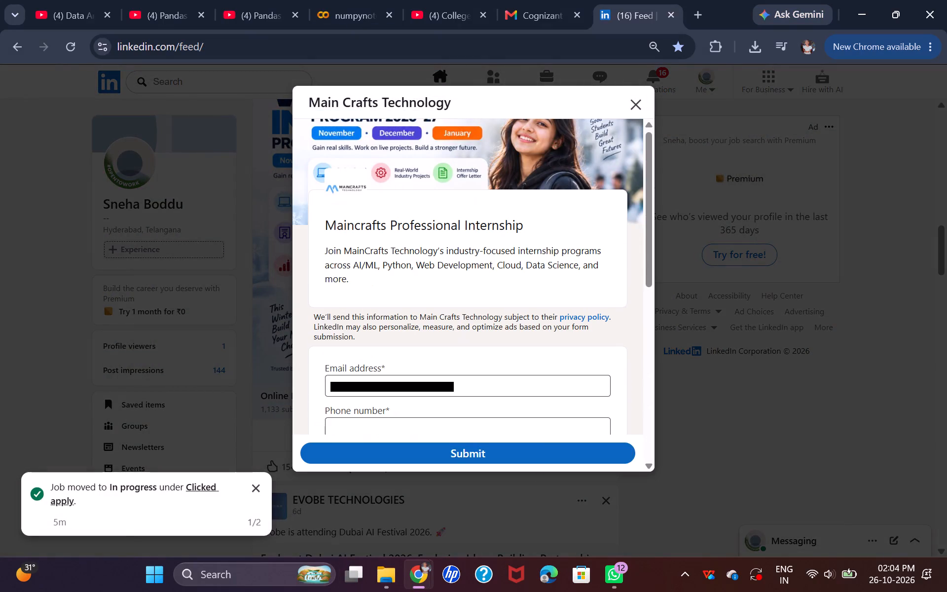
scroll(460, 318, "up", 1)
scroll(467, 274, "up", 3)
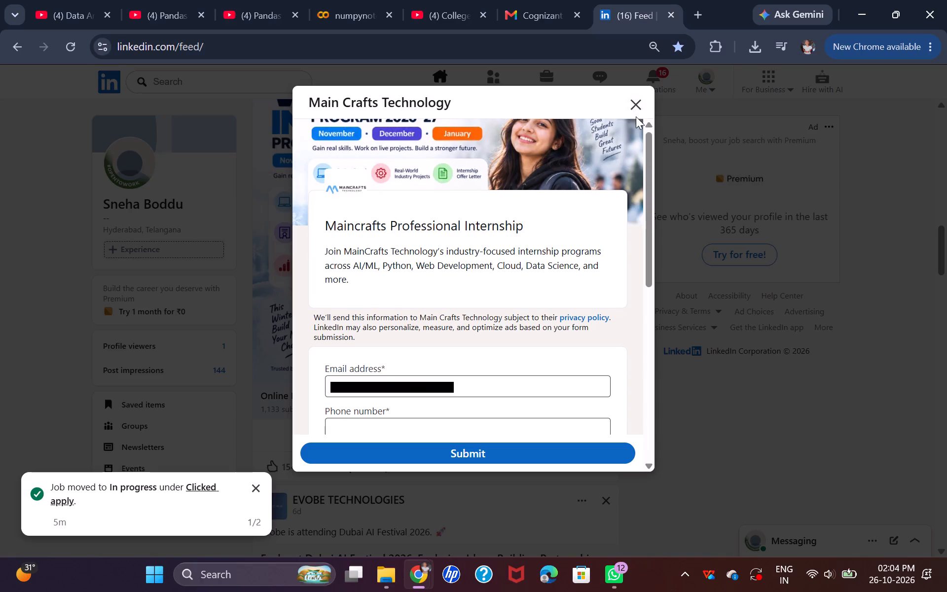
left_click(635, 111)
Open the Evobe Technologies article on Dubai AI Festival 2026 from the feed, skim it, and close it.
scroll(664, 217, "down", 4)
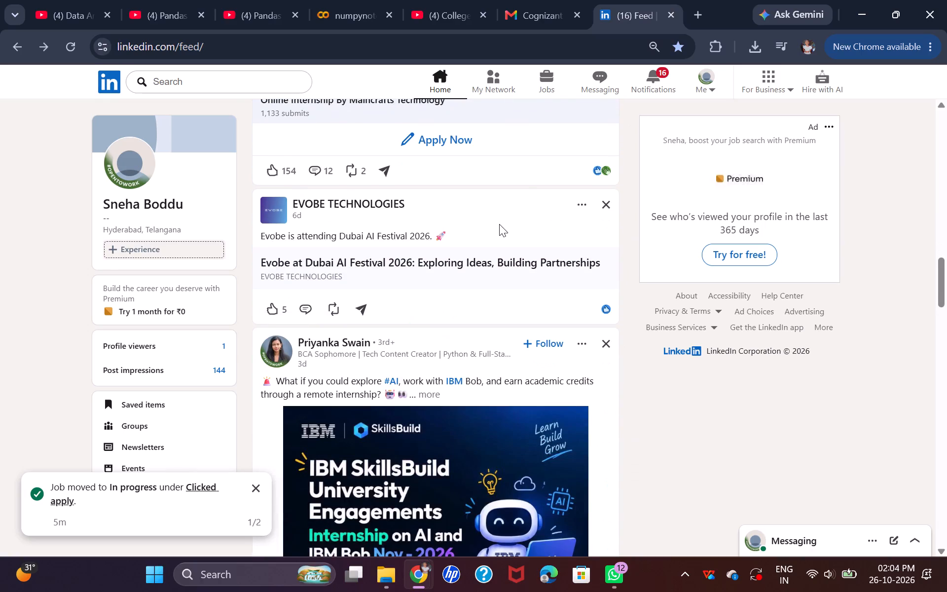
left_click(329, 264)
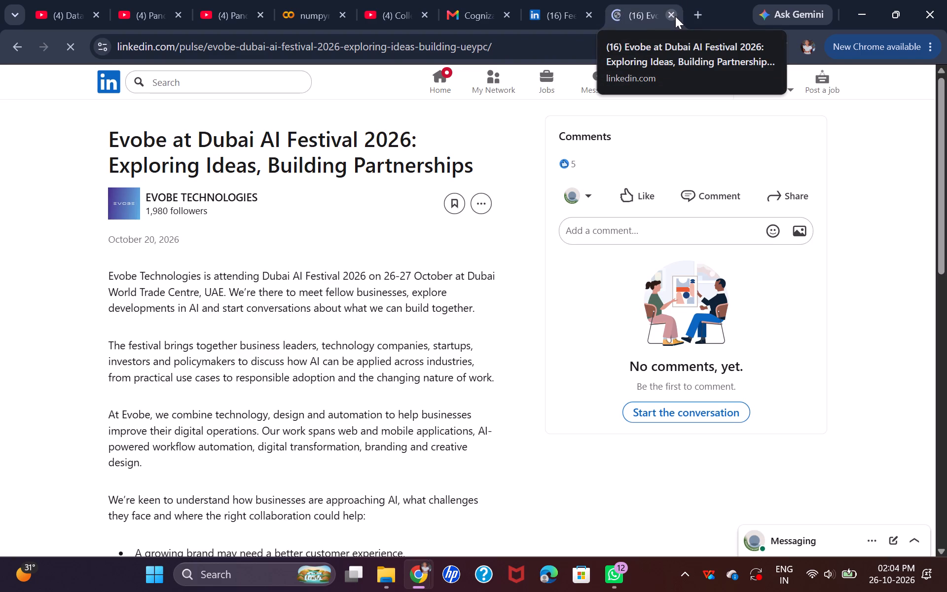
scroll(478, 213, "down", 5)
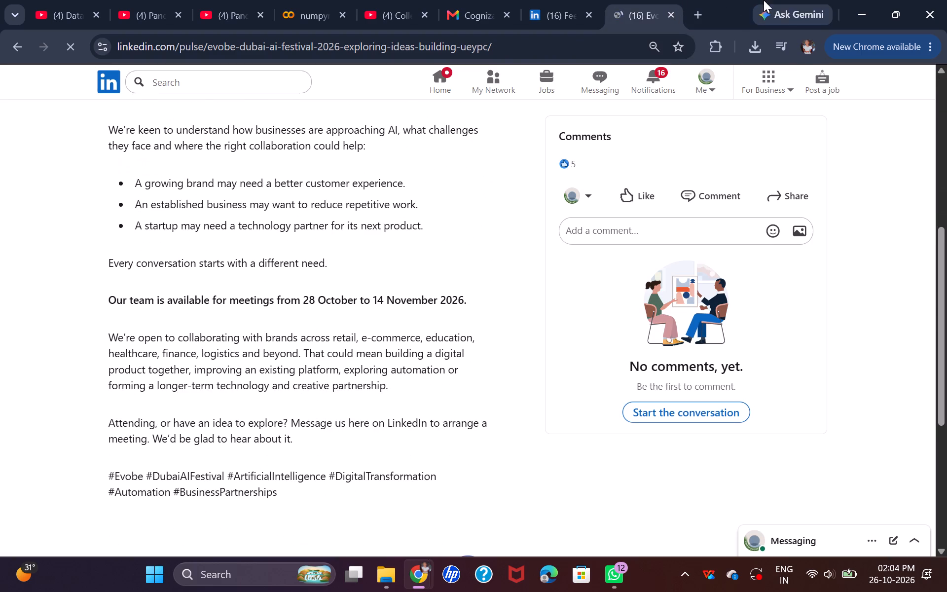
left_click(667, 14)
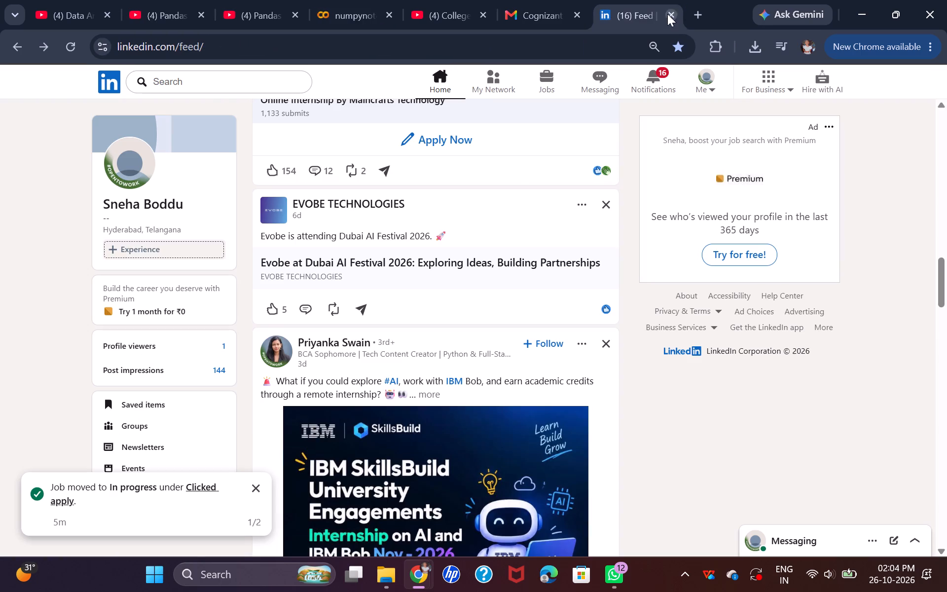
Examine the IBM SkillsBuild internship post on AI and IBM Bob, including its image, comments and full text.
scroll(616, 305, "down", 4)
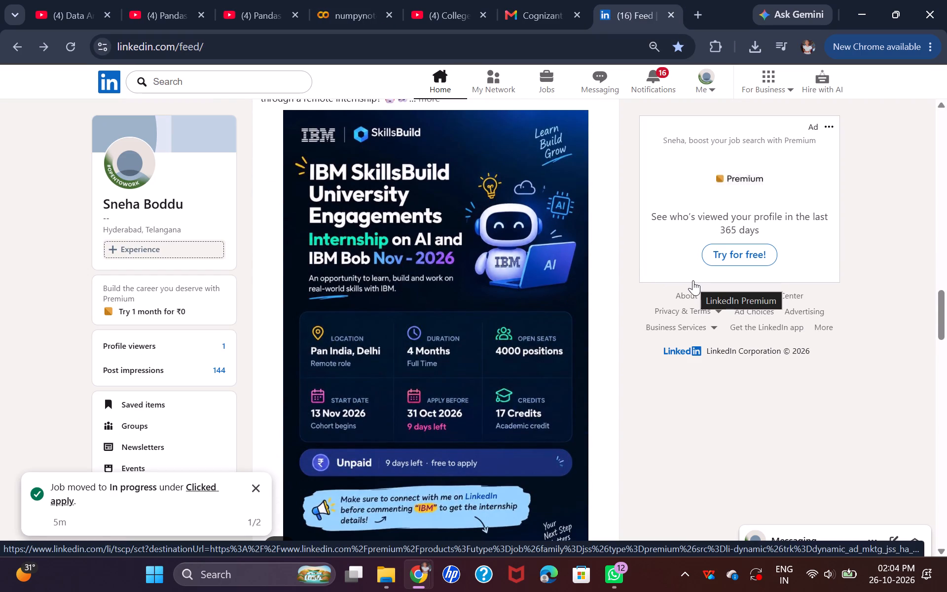
scroll(694, 280, "down", 1)
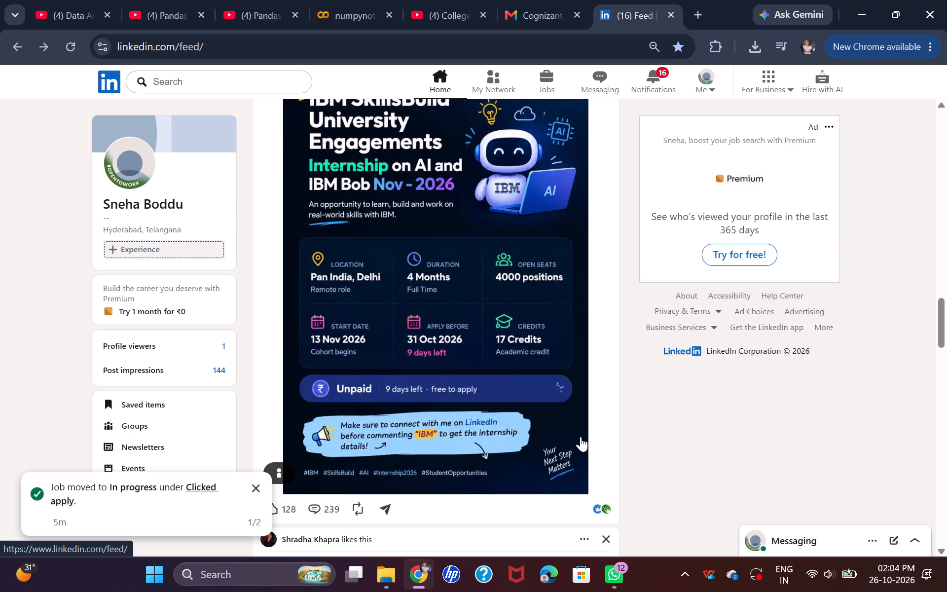
left_click(515, 388)
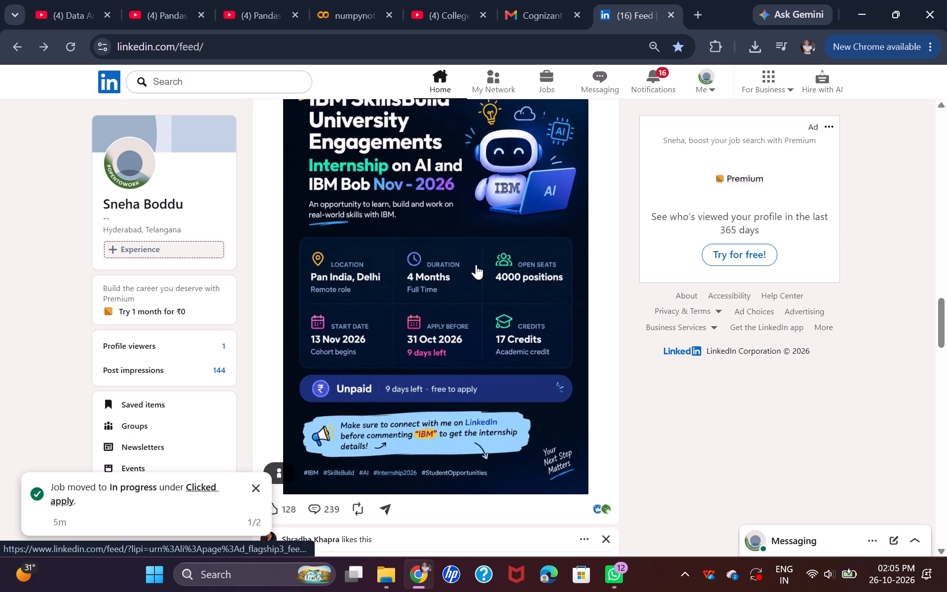
left_click(476, 264)
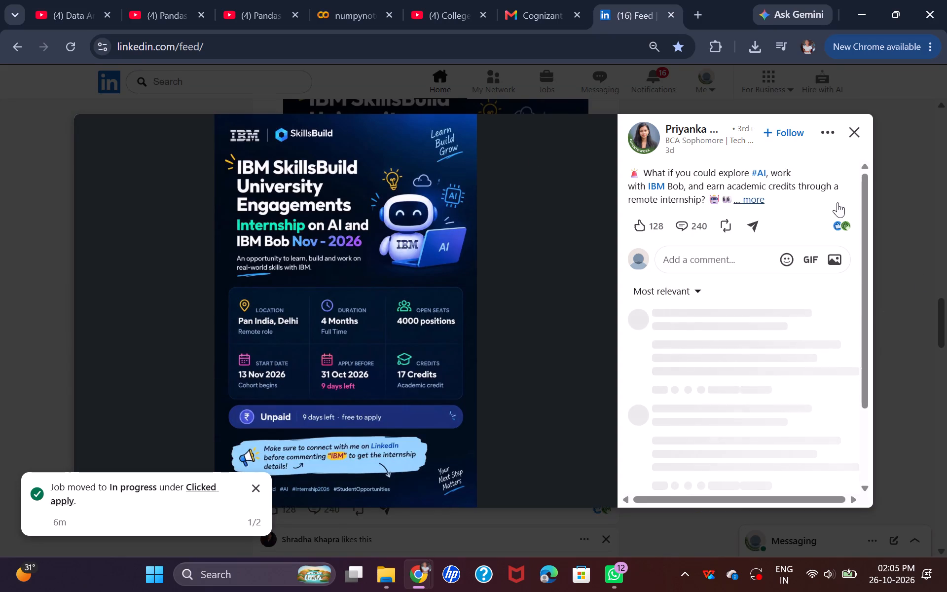
scroll(787, 238, "down", 1)
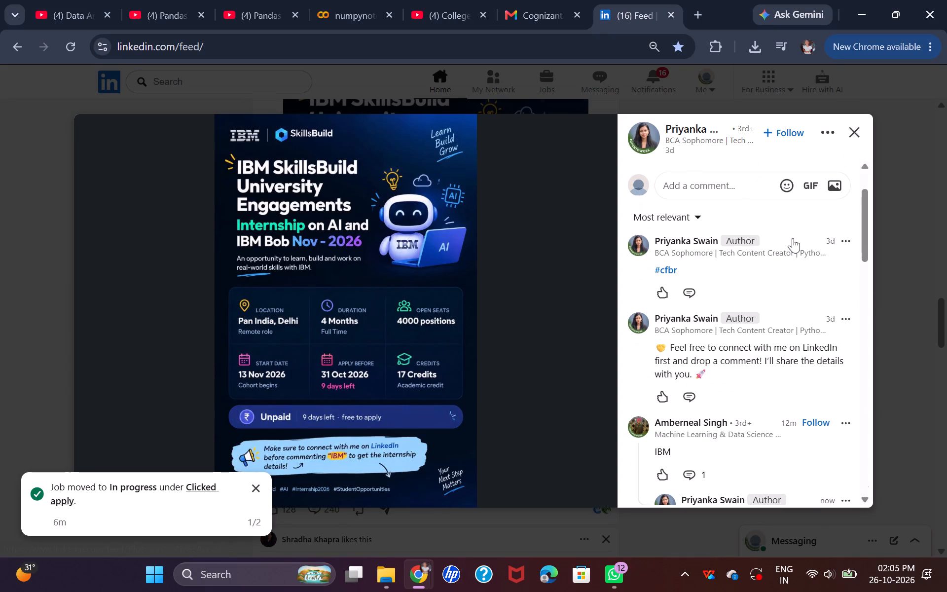
scroll(799, 238, "down", 2)
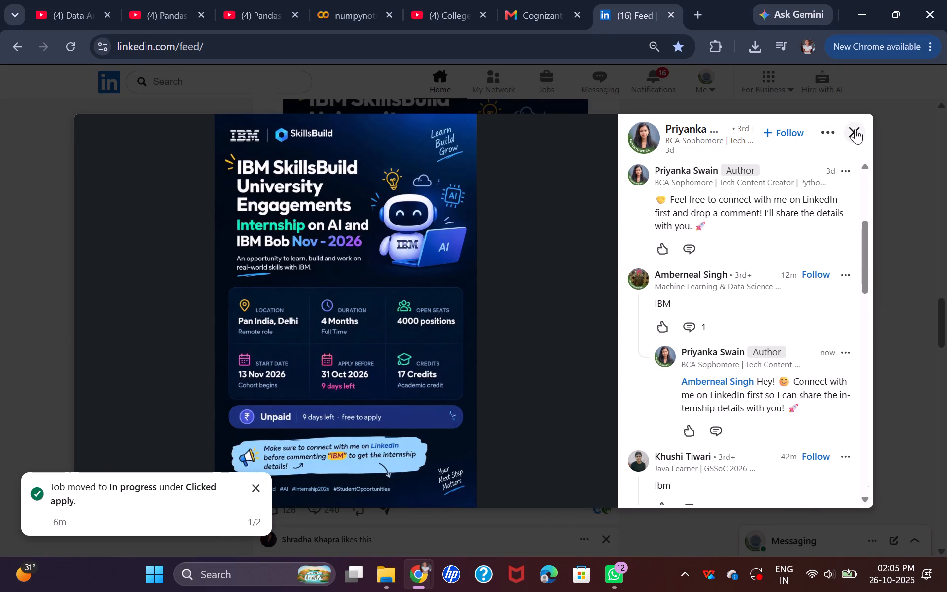
left_click(855, 129)
scroll(554, 254, "up", 1)
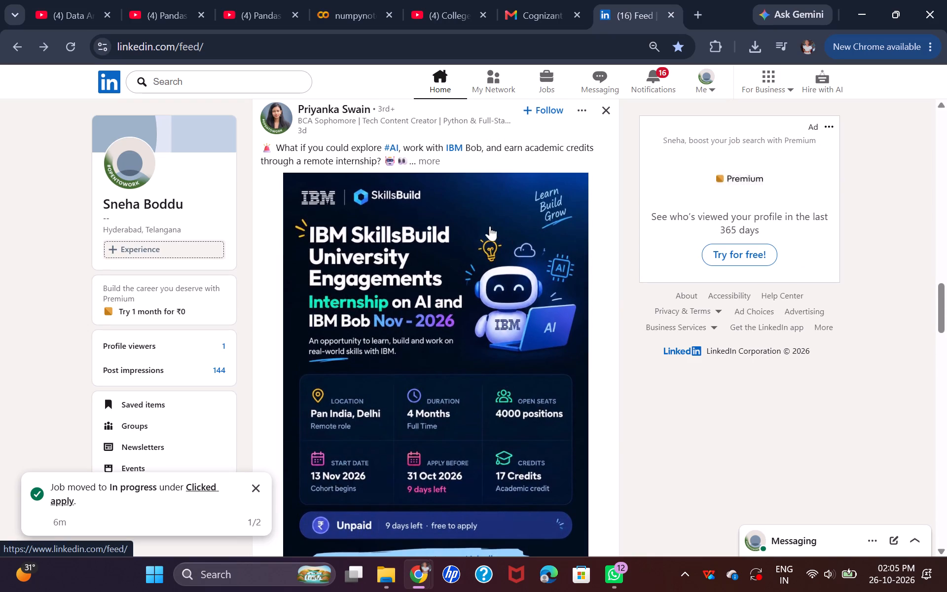
left_click(427, 157)
scroll(548, 244, "down", 1)
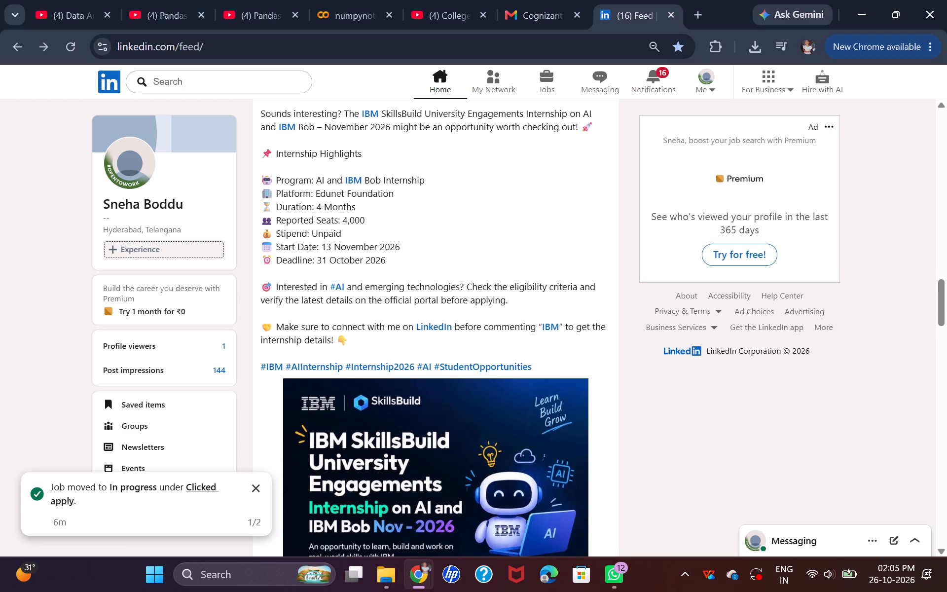
Search Google in a new browser tab for "ai and bob internship IBM".
scroll(517, 303, "up", 1)
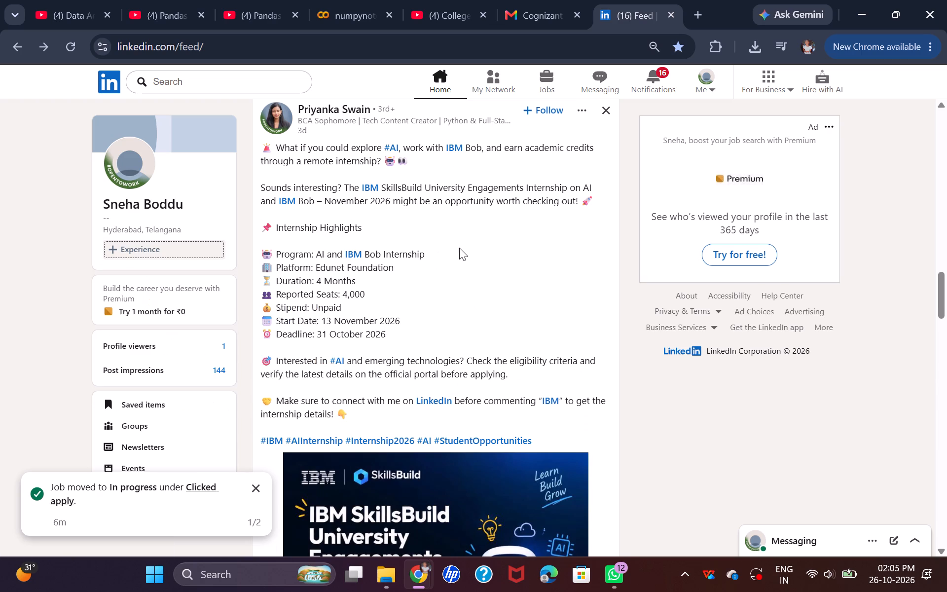
left_click(702, 16)
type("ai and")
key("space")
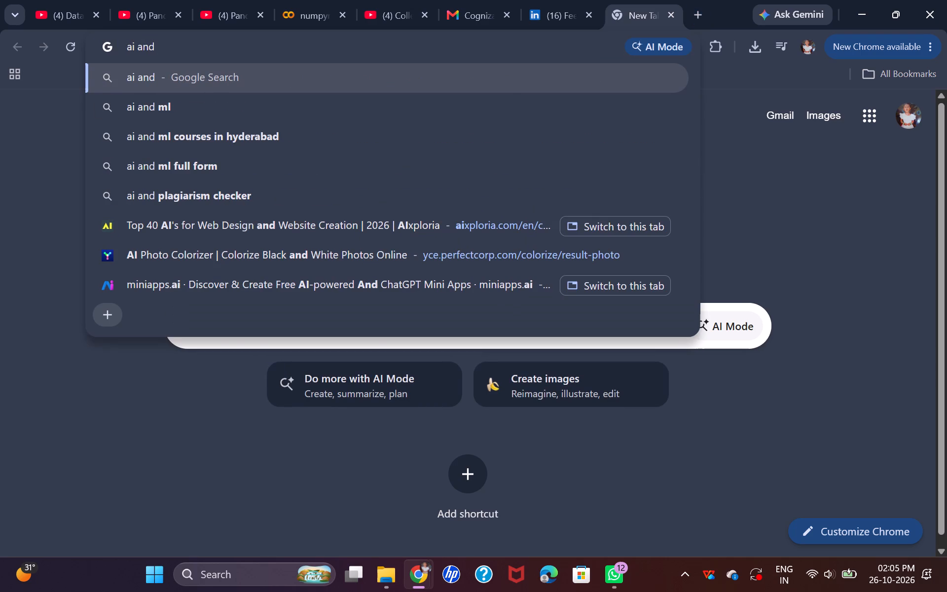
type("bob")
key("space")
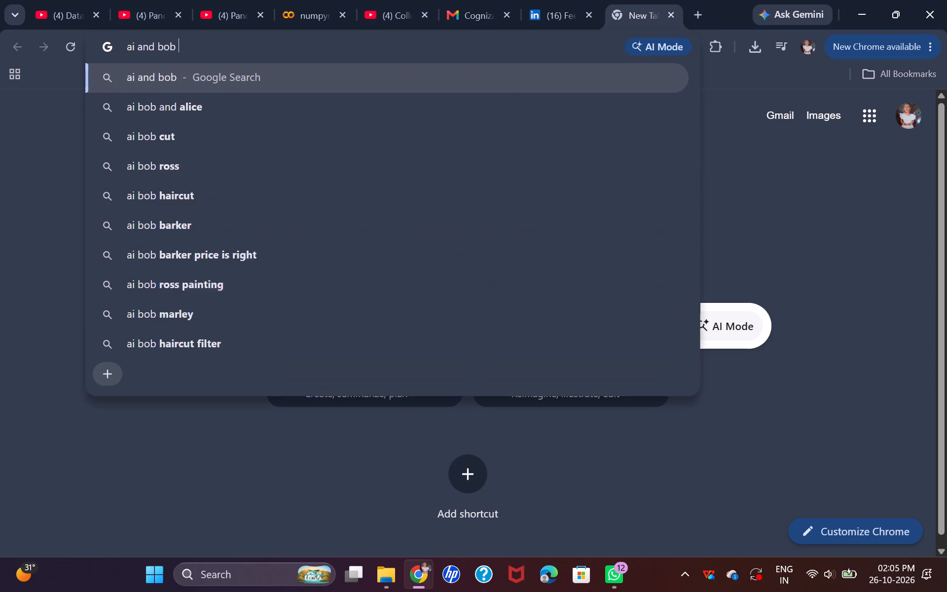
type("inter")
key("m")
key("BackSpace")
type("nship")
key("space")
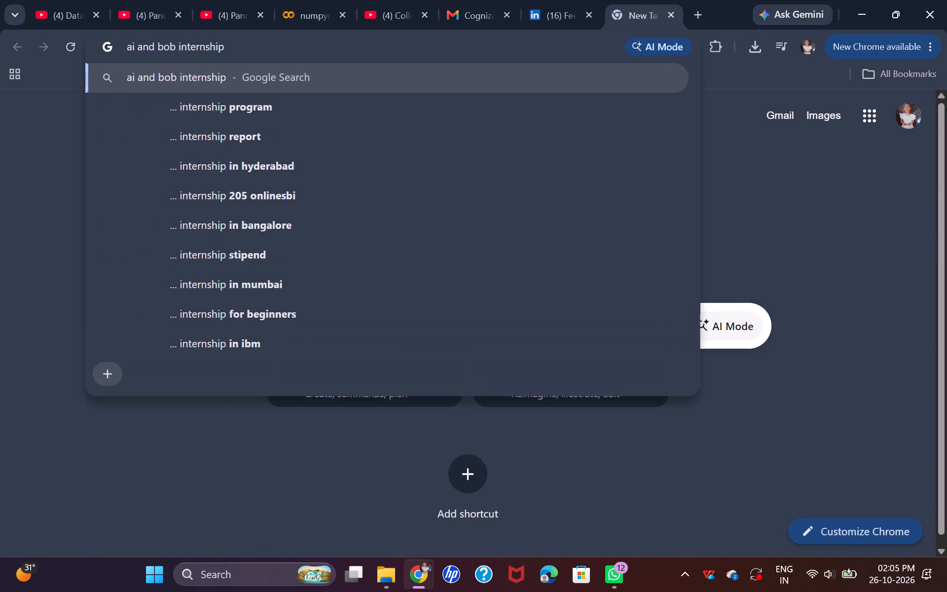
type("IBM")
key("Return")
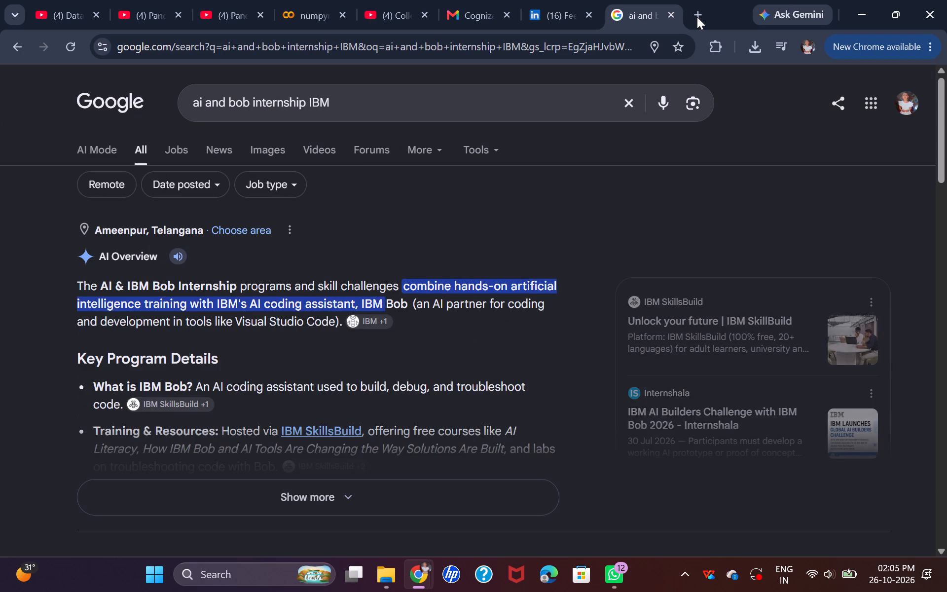
scroll(697, 17, "up", 1)
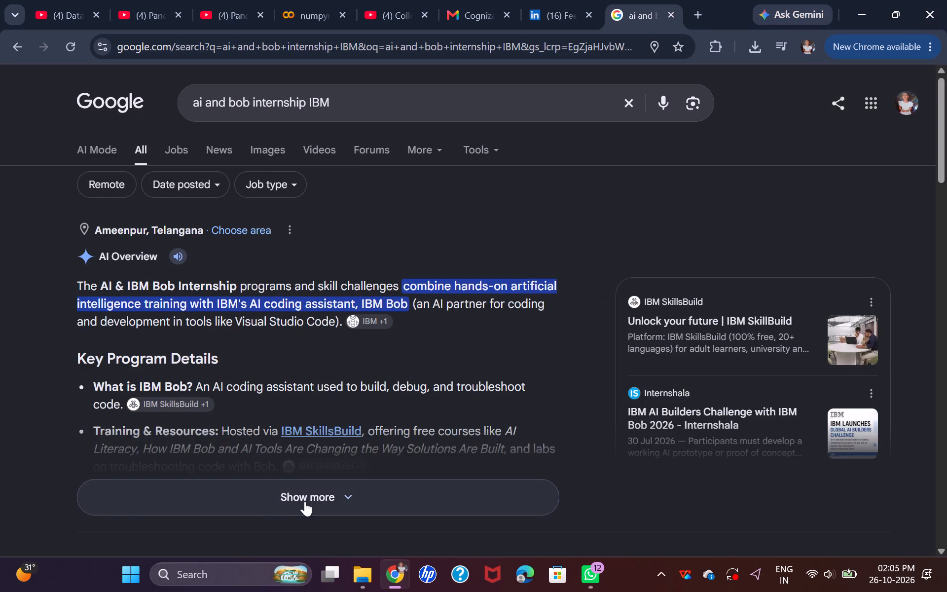
Expand the AI Overview on the AI and IBM Bob internship and read its key program details.
scroll(255, 487, "down", 1)
left_click(255, 422)
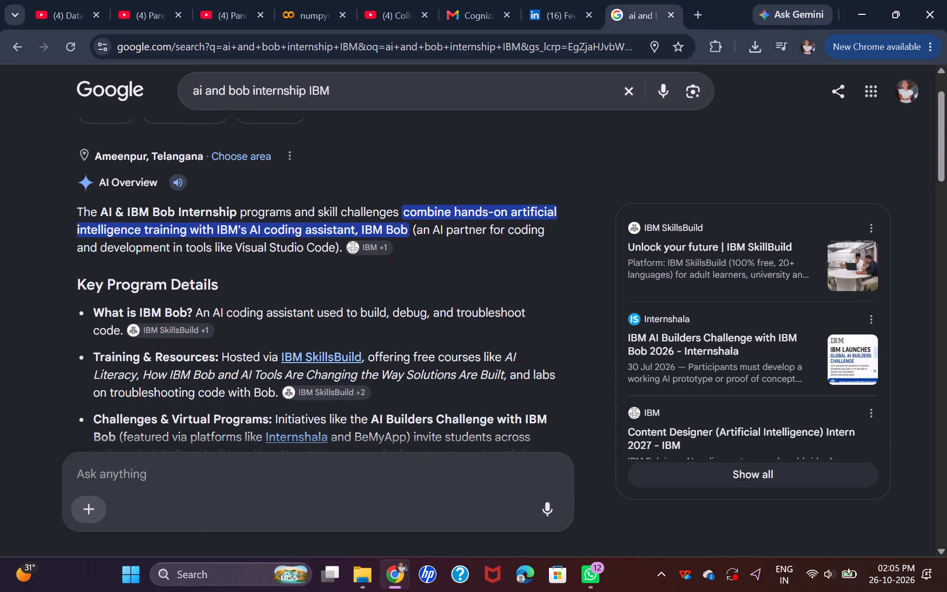
scroll(511, 418, "down", 1)
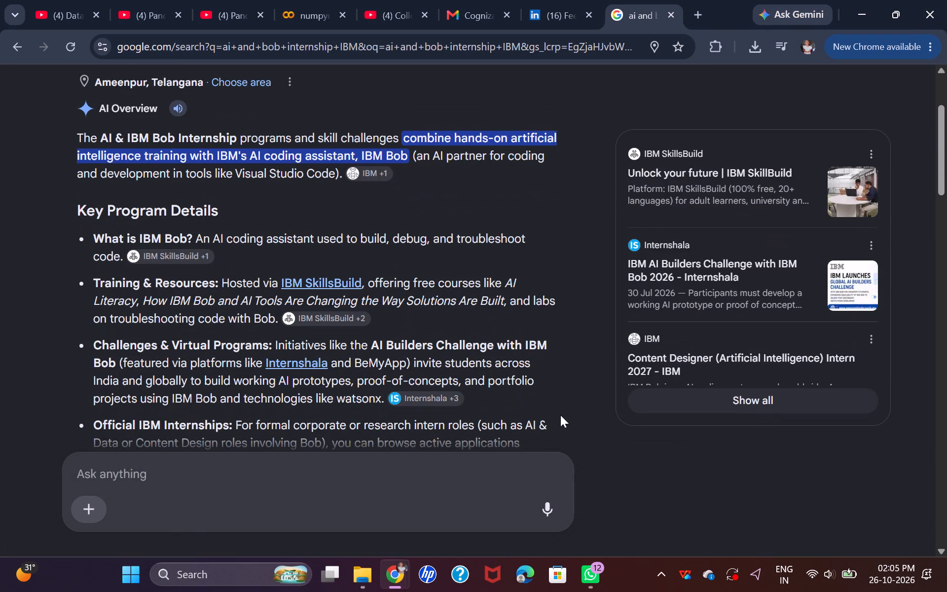
Open the IBM SkillsBuild site from the overview, skim its home page and University options, and close it.
left_click(328, 275)
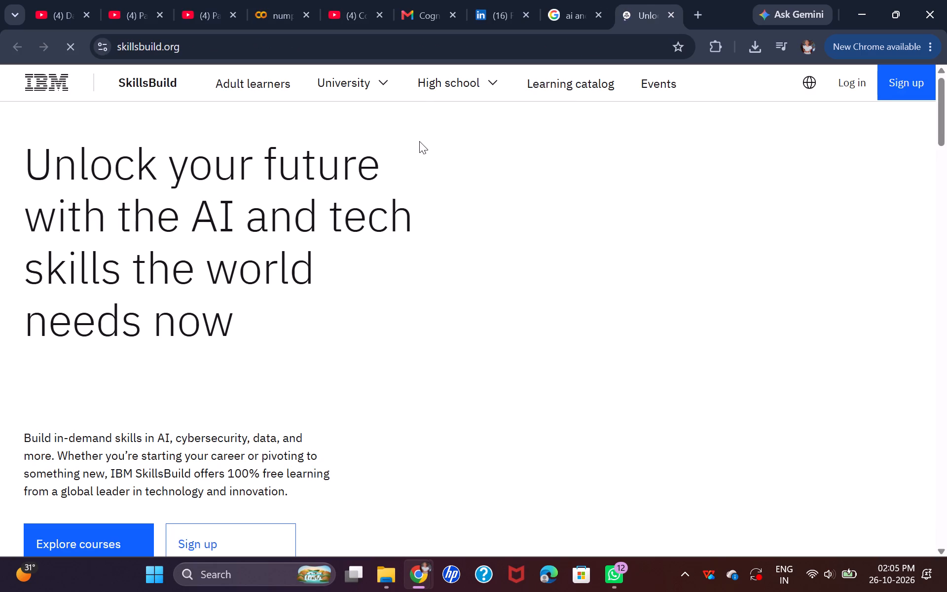
scroll(339, 358, "down", 1)
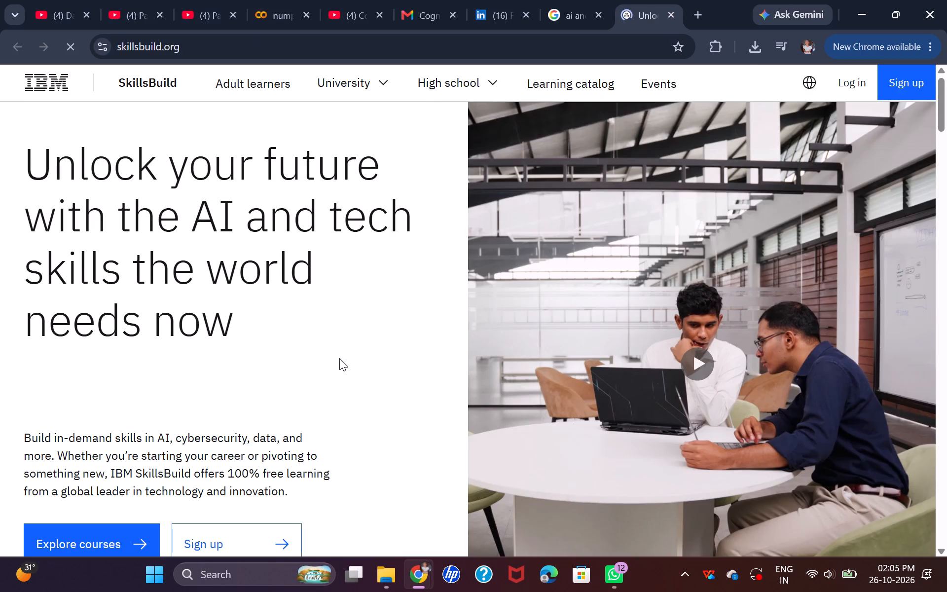
scroll(340, 359, "down", 4)
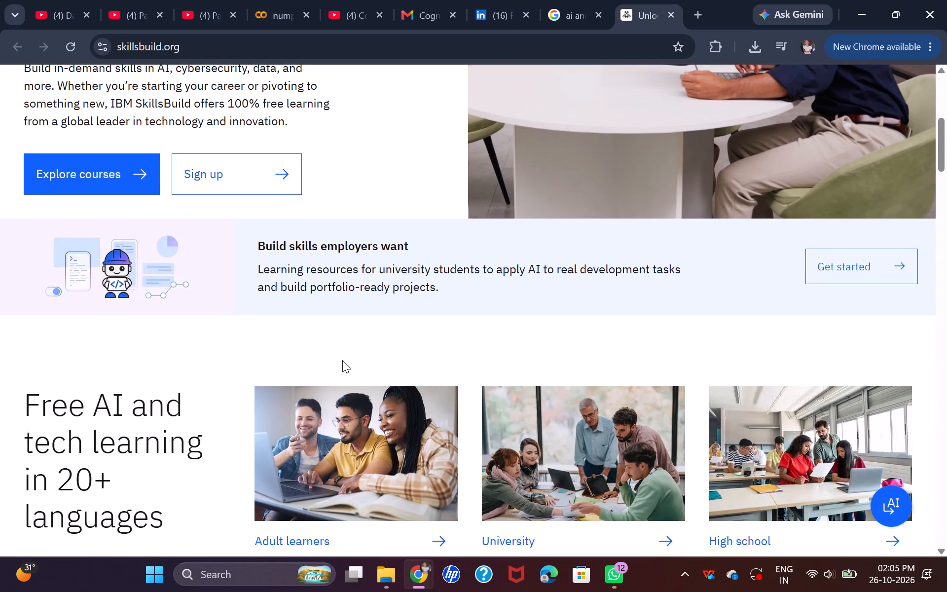
scroll(342, 360, "up", 10)
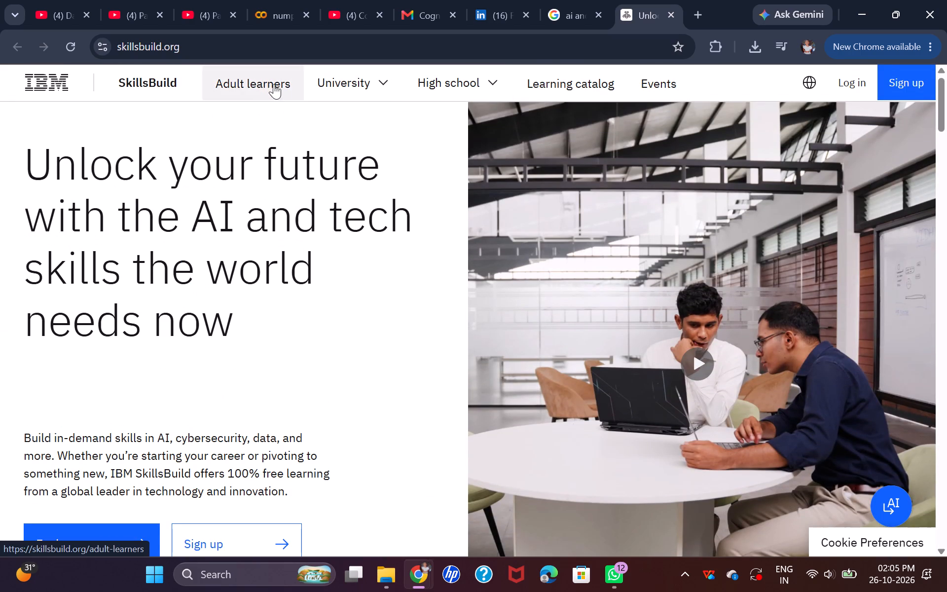
left_click(376, 81)
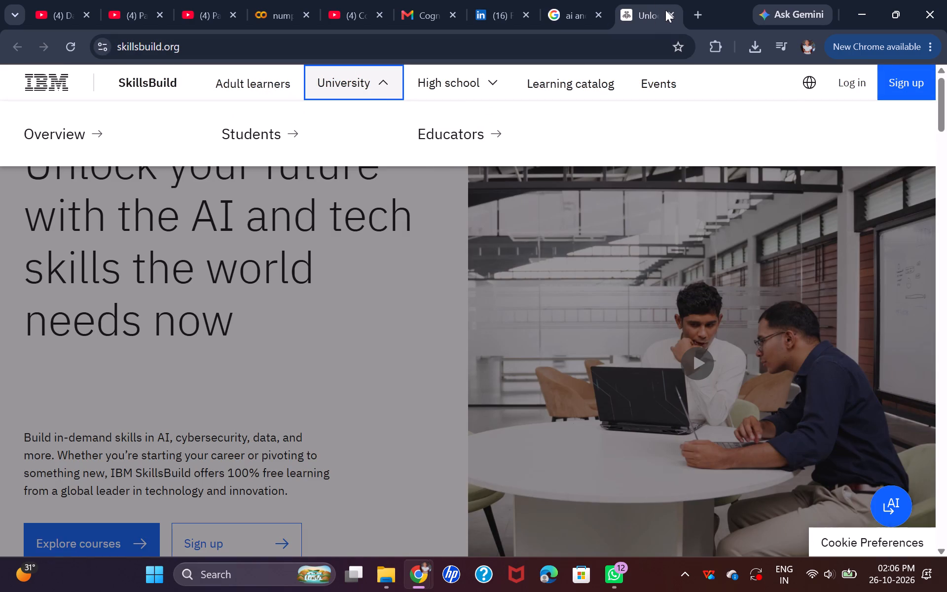
left_click(673, 15)
Open the IBM Internships Portal linked in the overview and bring up its list of all internships.
scroll(334, 382, "down", 2)
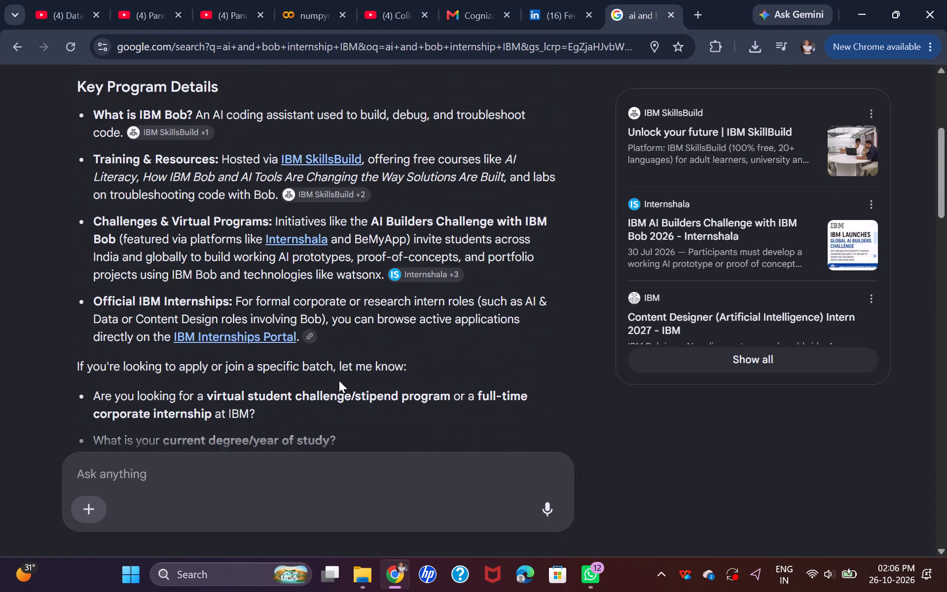
left_click(266, 314)
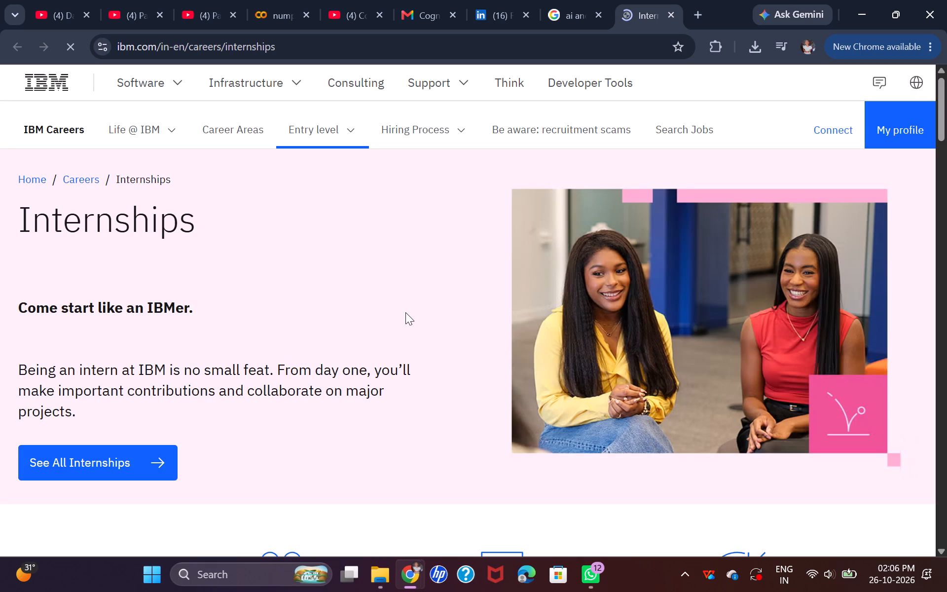
left_click(145, 470)
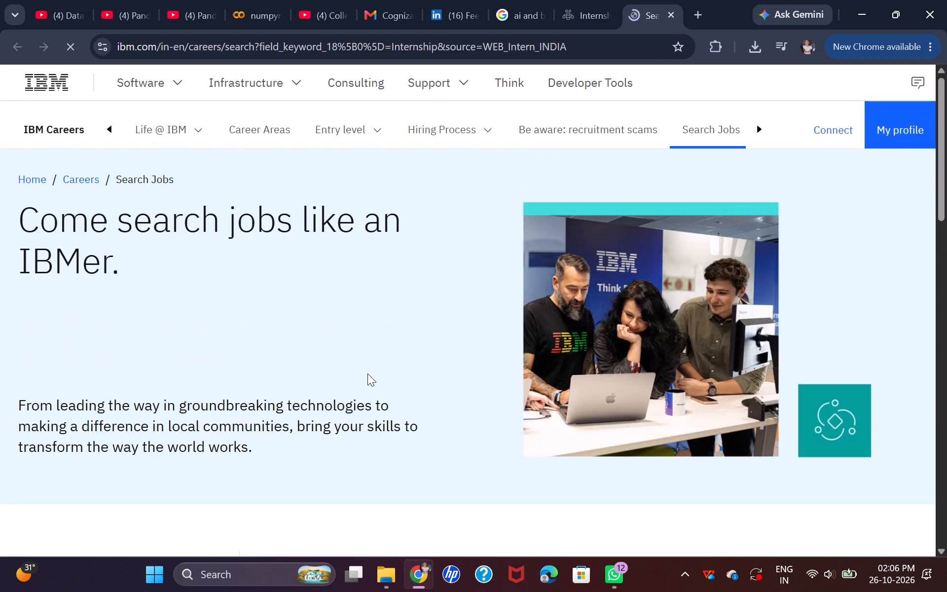
Examine the IBM internship listings for suitable roles and their locations.
scroll(471, 368, "down", 5)
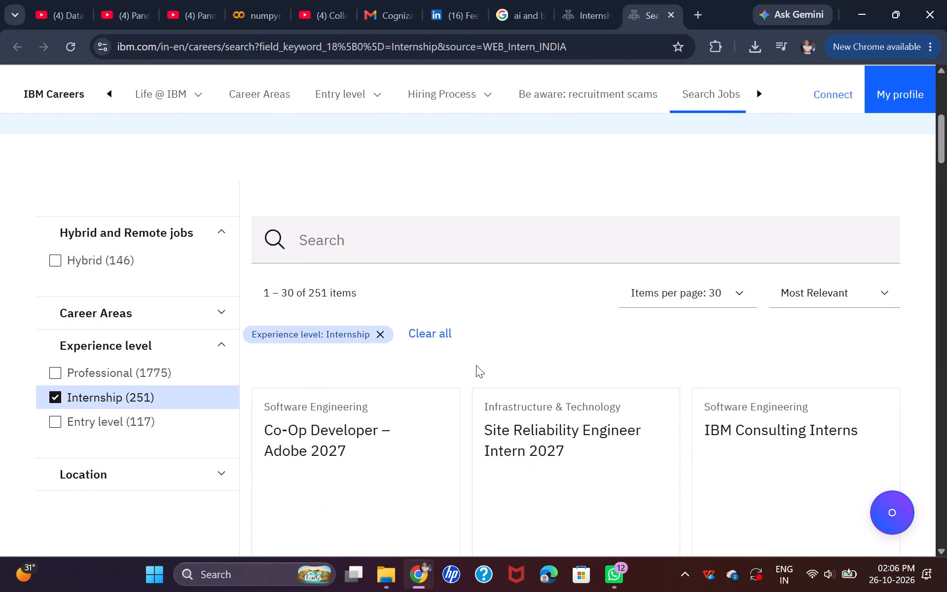
scroll(476, 365, "down", 1)
scroll(370, 396, "down", 1)
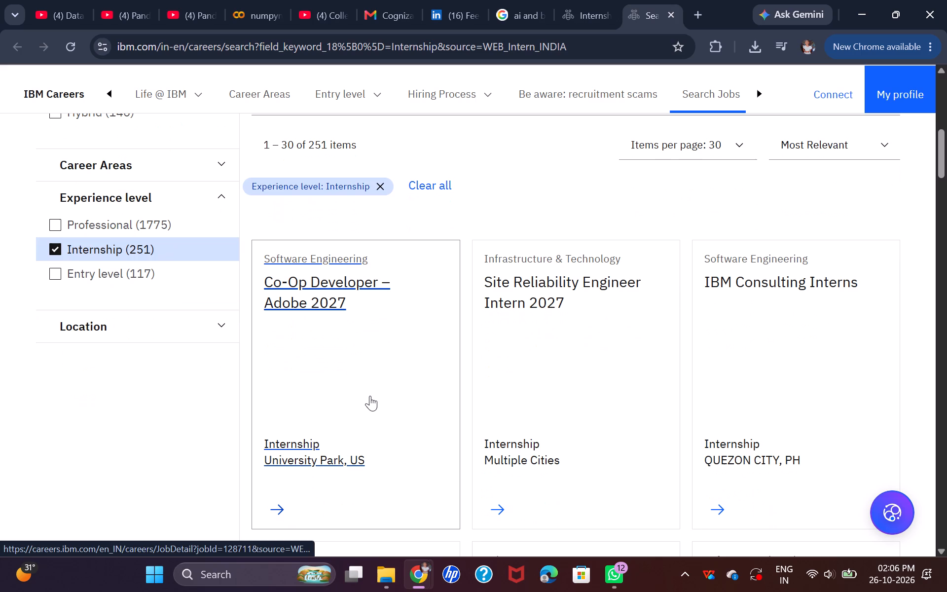
scroll(370, 396, "down", 5)
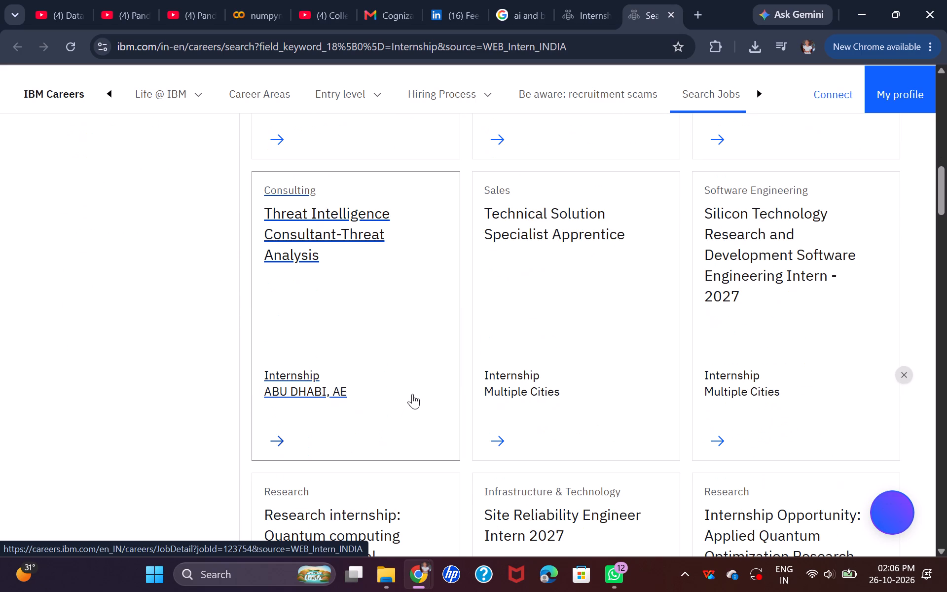
scroll(439, 407, "down", 4)
scroll(440, 407, "up", 4)
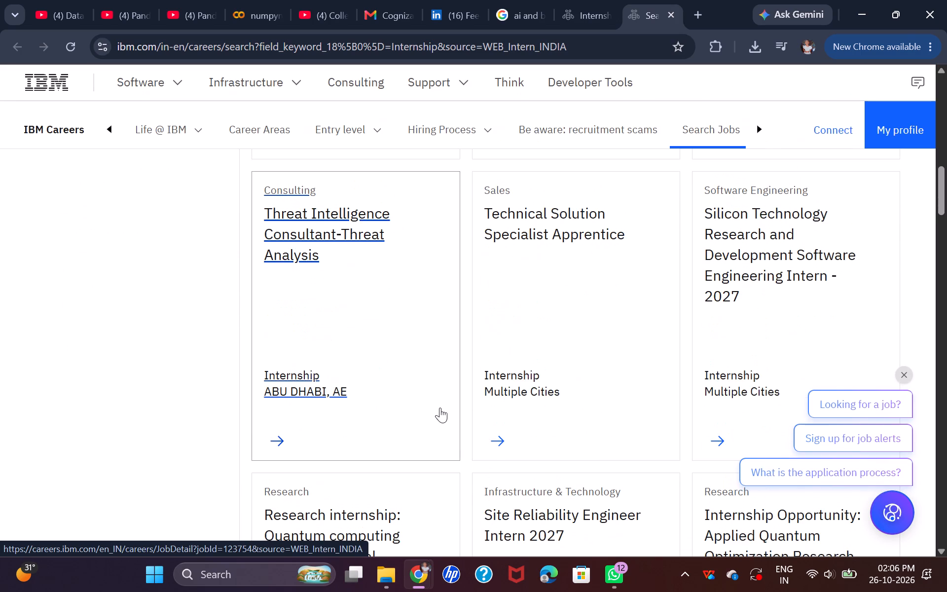
scroll(440, 407, "down", 8)
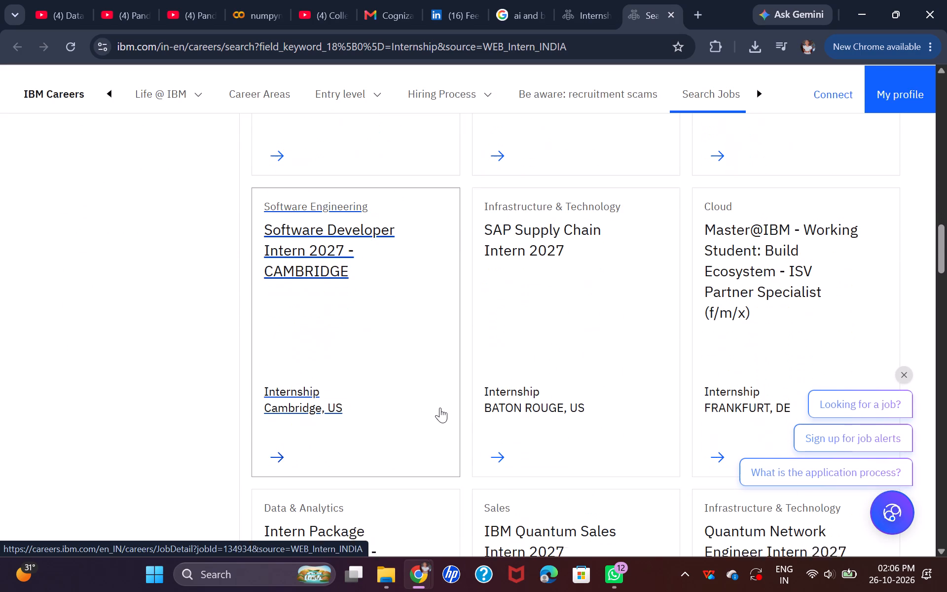
scroll(636, 293, "down", 1)
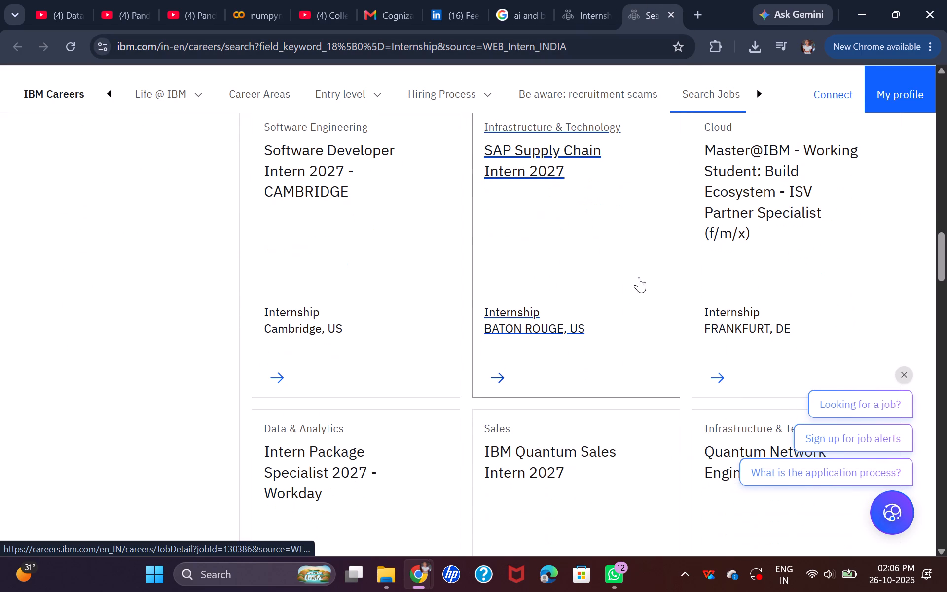
scroll(550, 320, "down", 4)
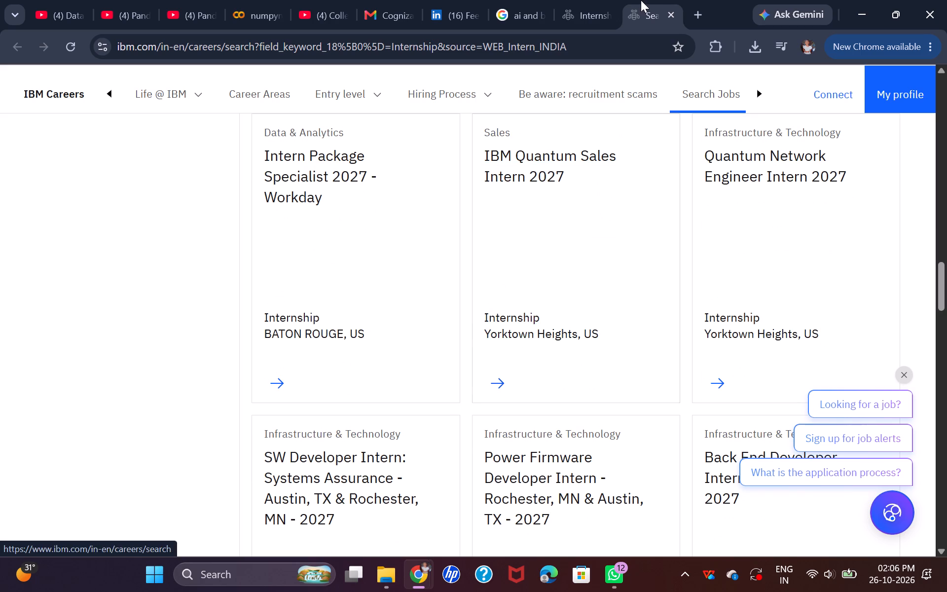
Return to the LinkedIn feed and reread the IBM SkillsBuild internship post on AI and IBM Bob, including its image.
left_click(599, 13)
left_click(523, 13)
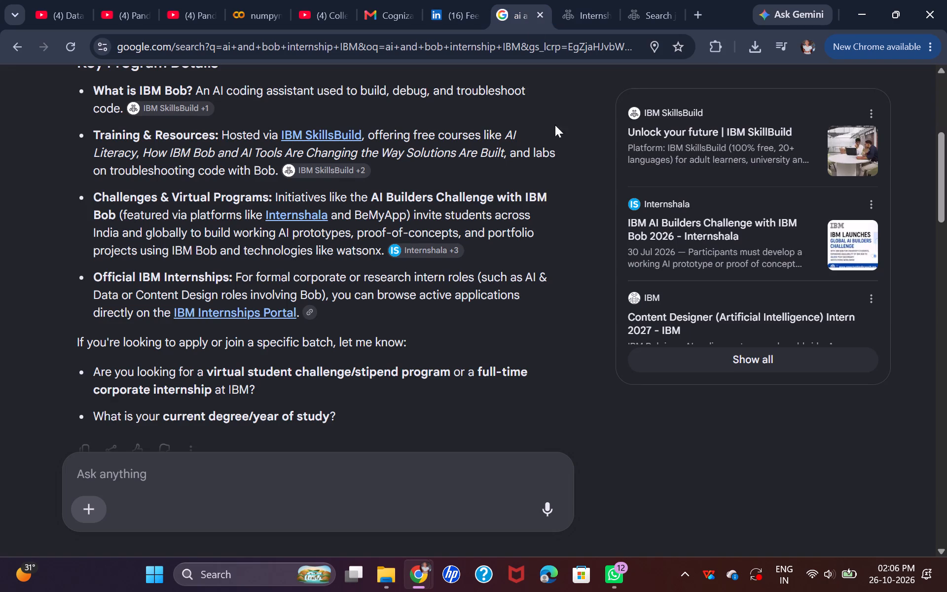
scroll(510, 306, "down", 1)
left_click(448, 11)
scroll(261, 391, "down", 2)
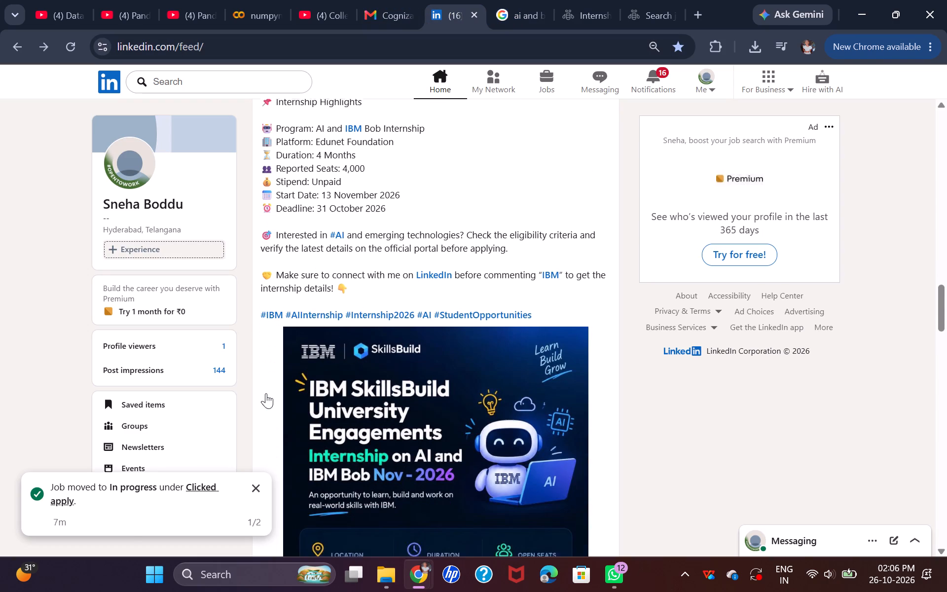
scroll(303, 417, "up", 1)
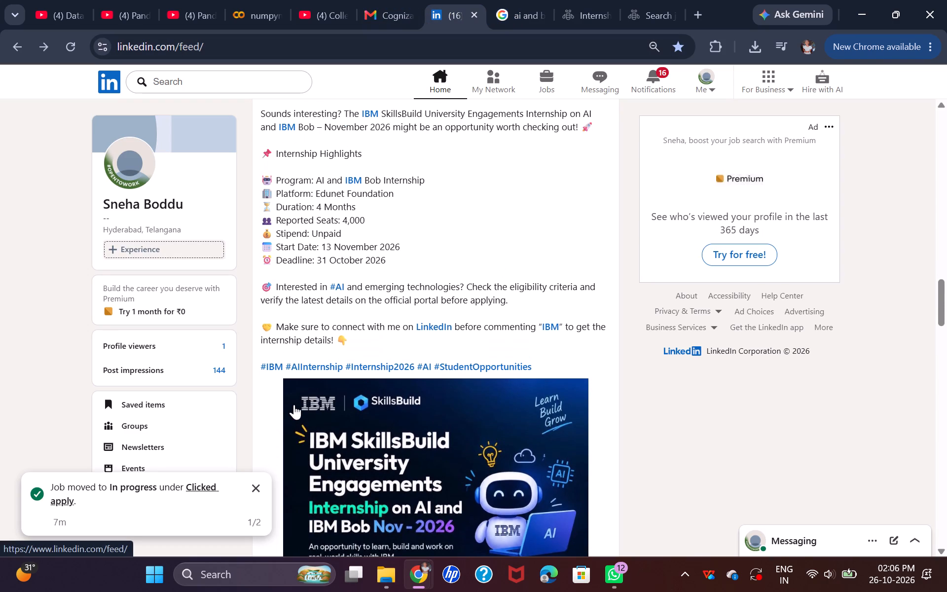
scroll(331, 404, "down", 6)
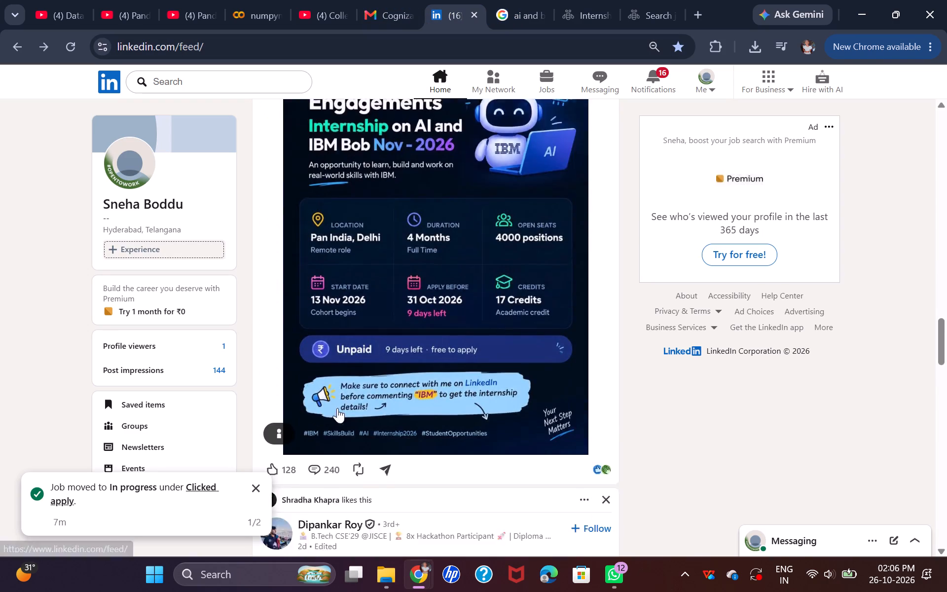
Expand and read the feed post about completing Apna College's Full Stack Web Development Course.
scroll(338, 408, "down", 5)
scroll(339, 408, "up", 1)
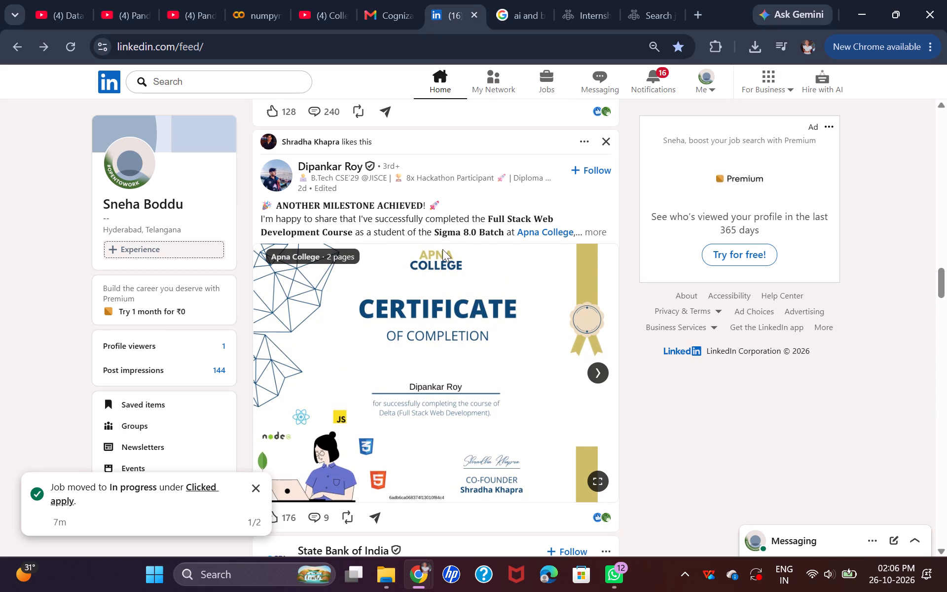
left_click(442, 231)
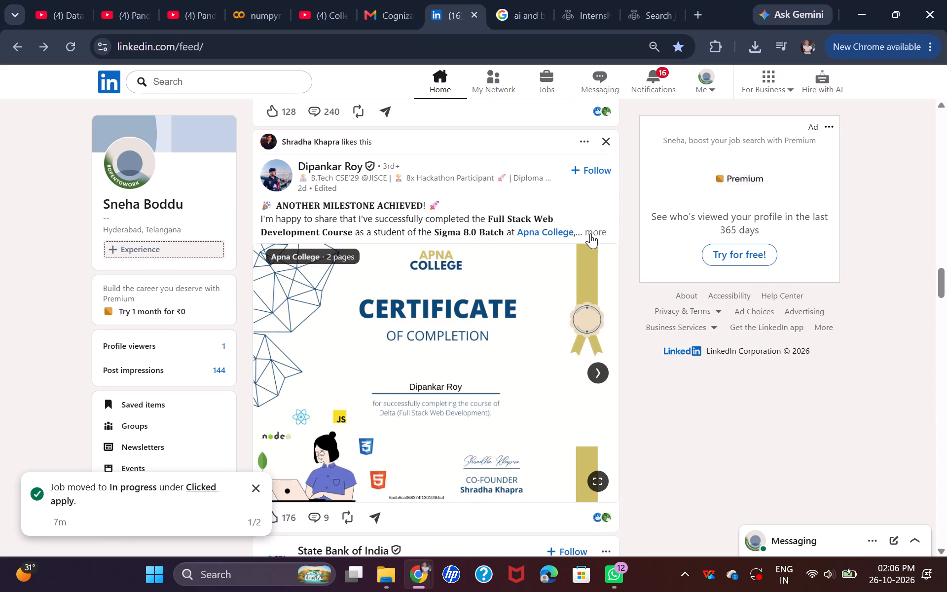
left_click(591, 233)
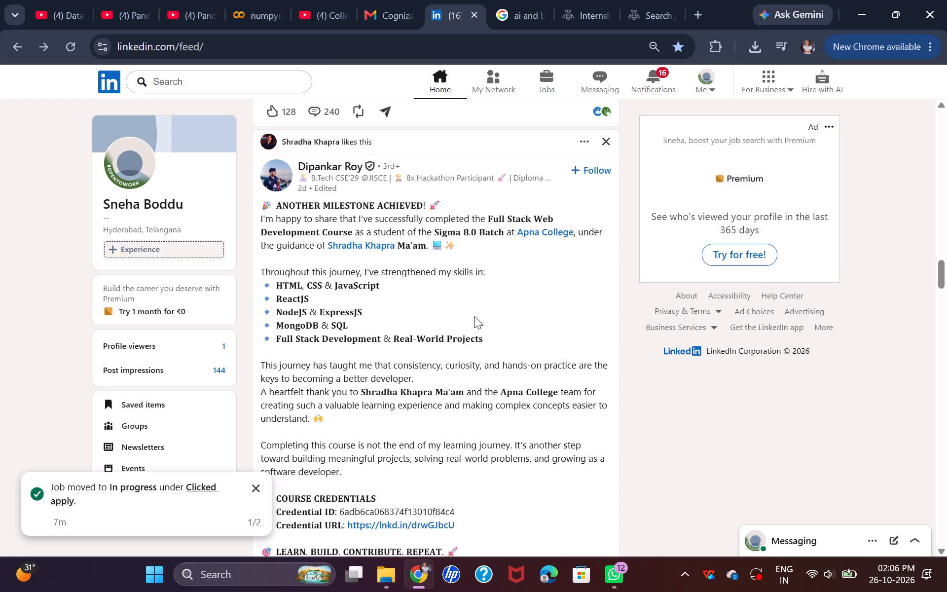
scroll(507, 299, "down", 1)
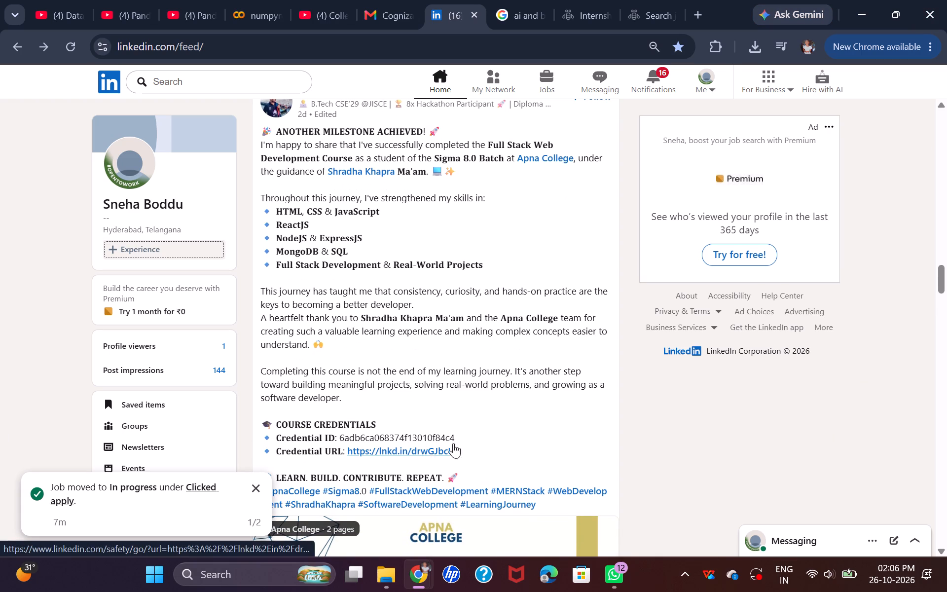
scroll(549, 417, "down", 2)
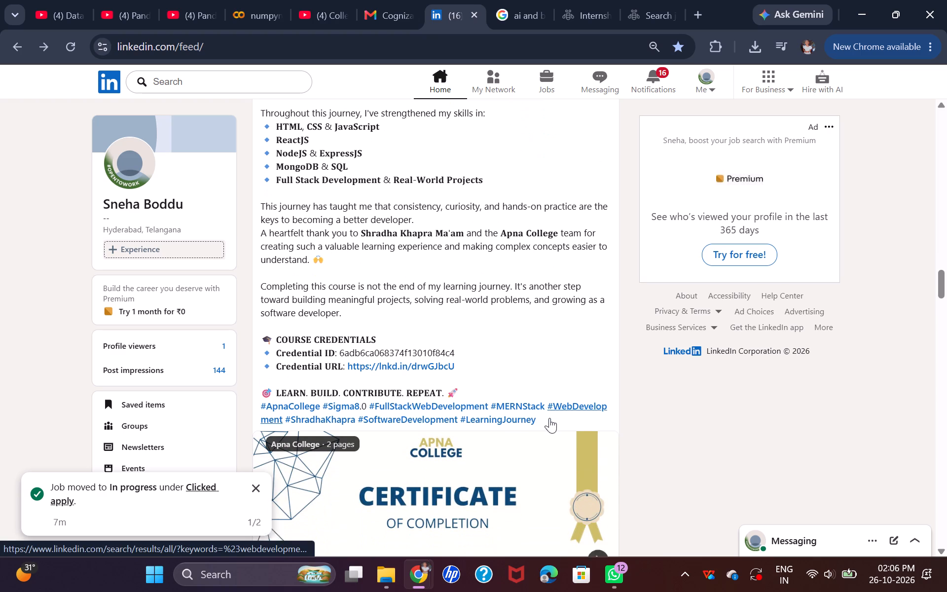
scroll(549, 418, "down", 3)
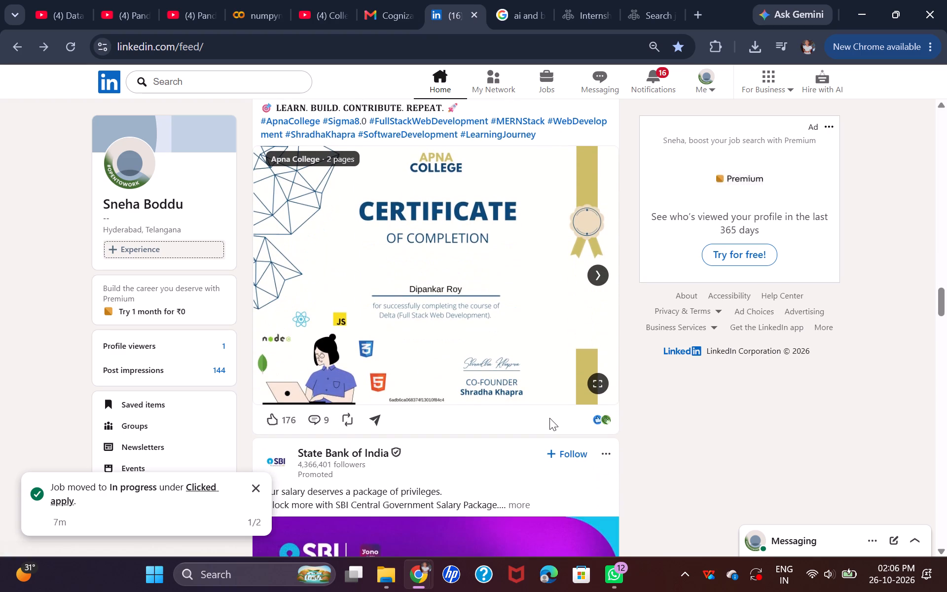
scroll(549, 418, "up", 1)
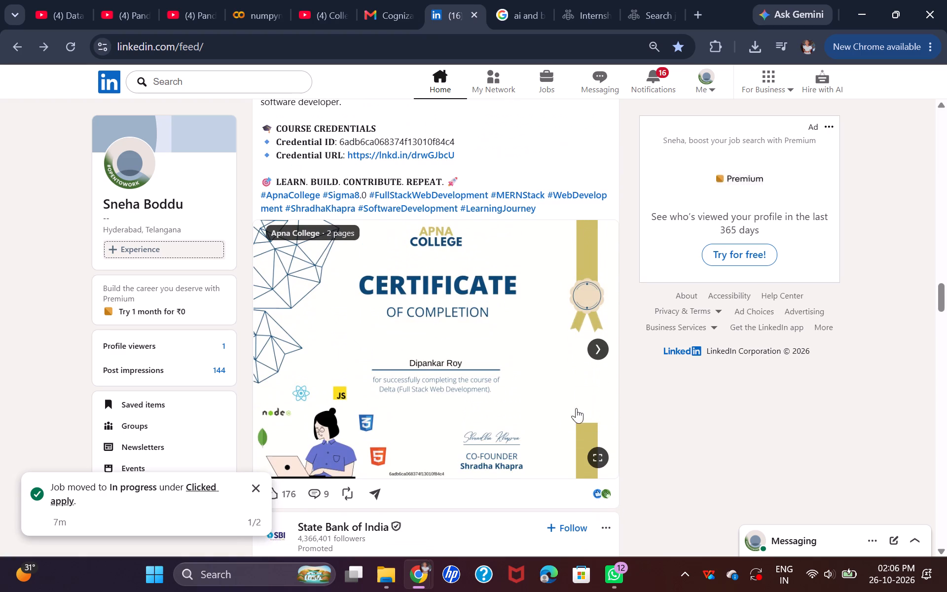
scroll(598, 390, "up", 1)
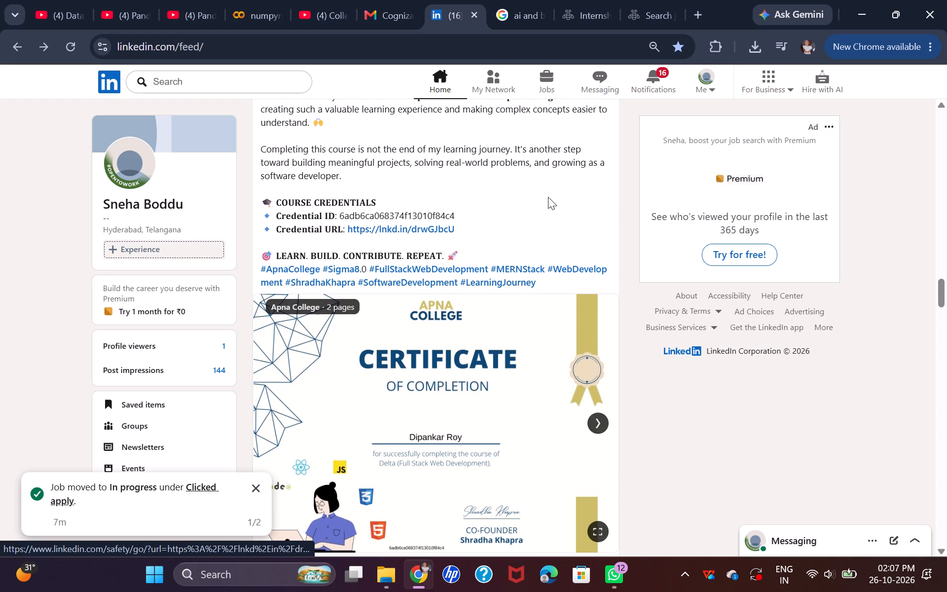
Open the course credential URL given in the Apna College completion post.
left_click(404, 222)
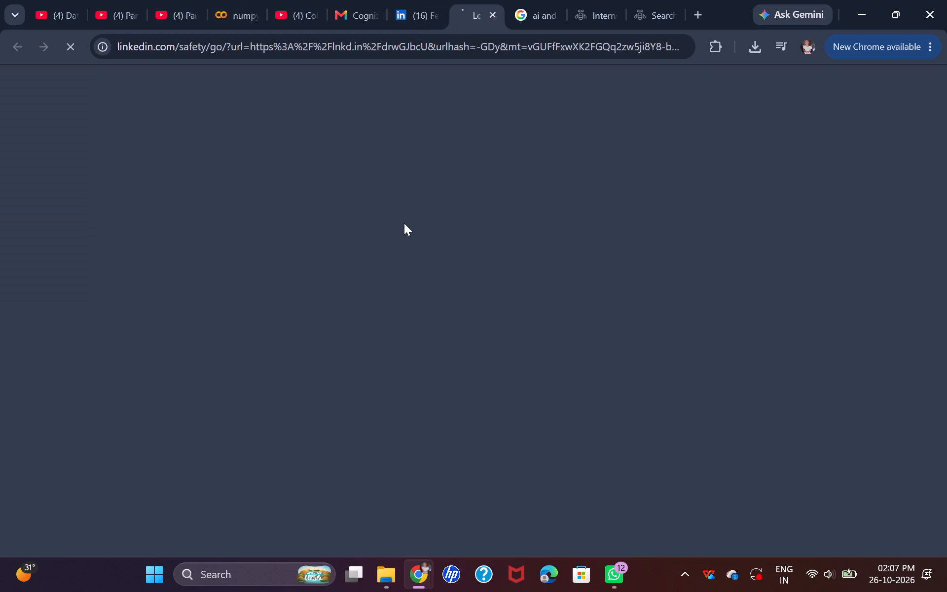
Close the Google search page and the two IBM careers pages.
left_click(559, 11)
left_click(551, 13)
double_click(551, 13)
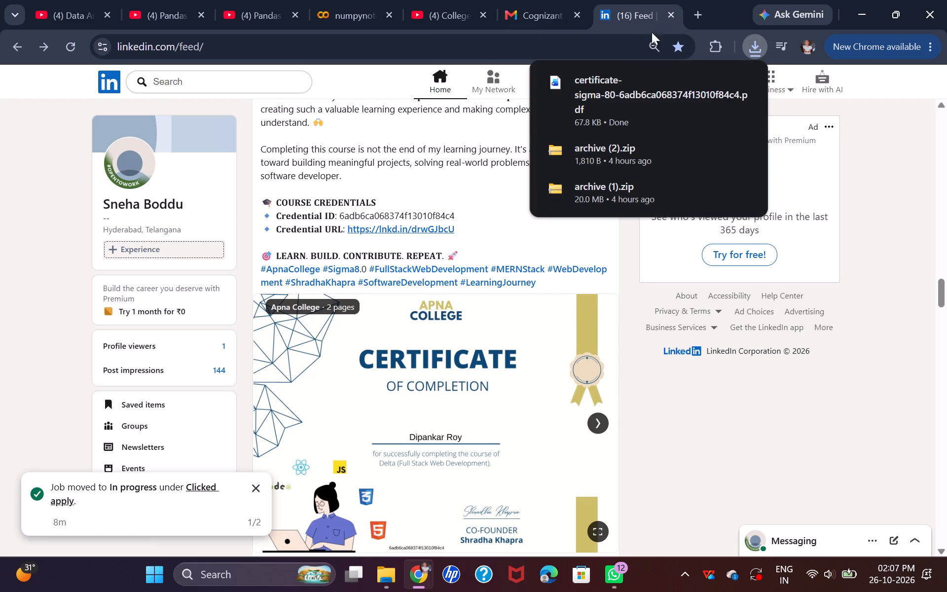
Open the downloaded Sigma 8.0 certificate PDF, view it, and close it.
left_click(605, 105)
scroll(451, 310, "down", 2)
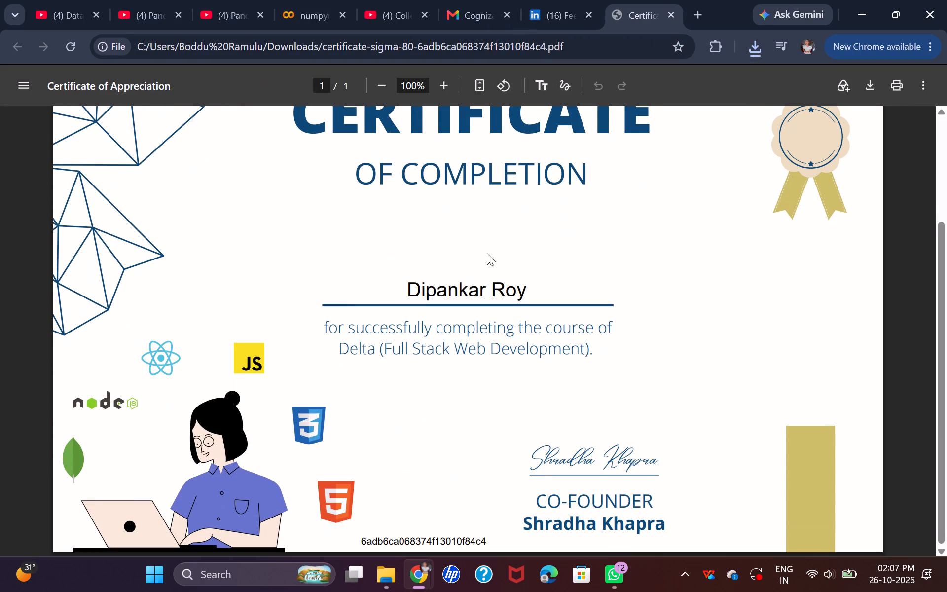
left_click(670, 11)
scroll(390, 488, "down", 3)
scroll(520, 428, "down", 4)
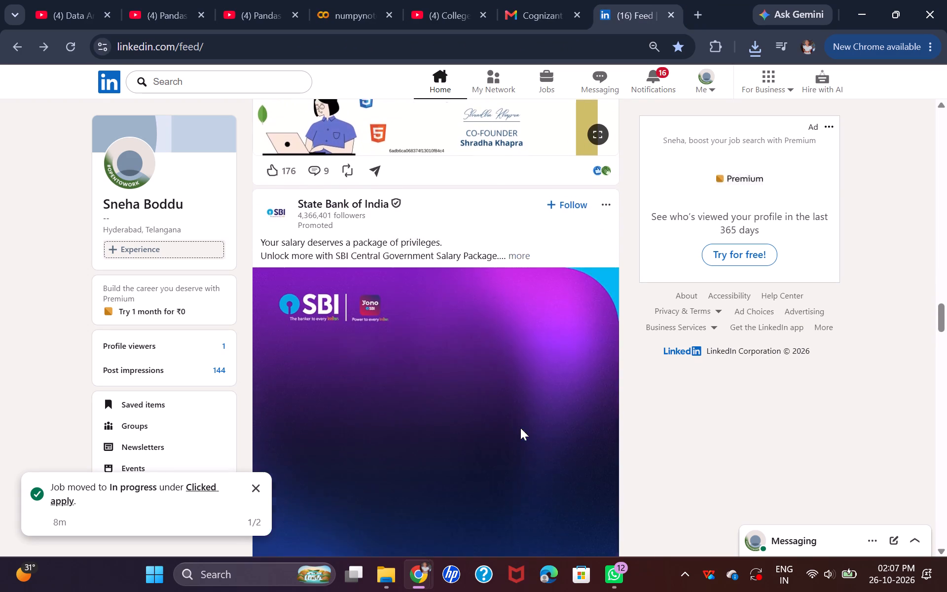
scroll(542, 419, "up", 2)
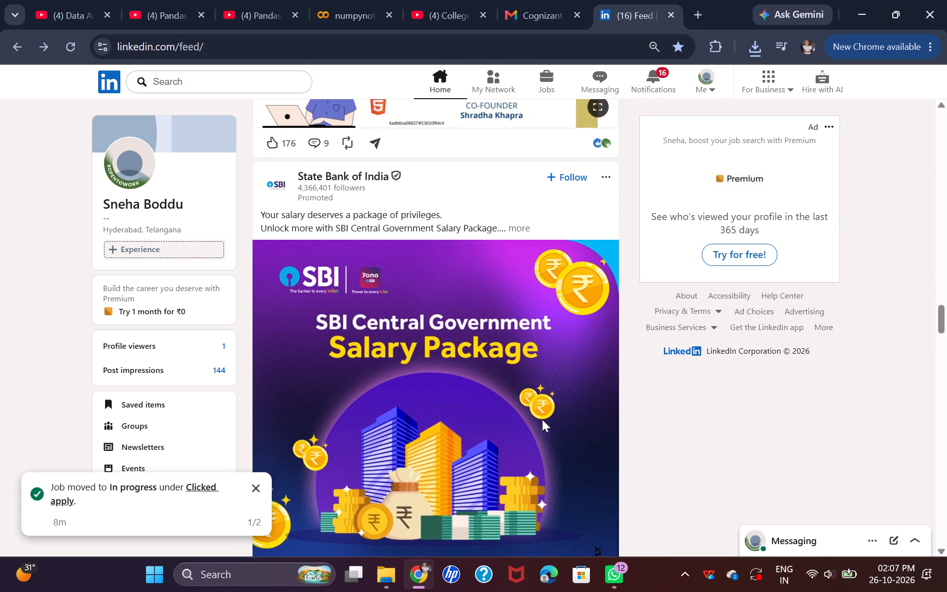
Dismiss the notification about the job moved to In progress.
scroll(632, 405, "down", 2)
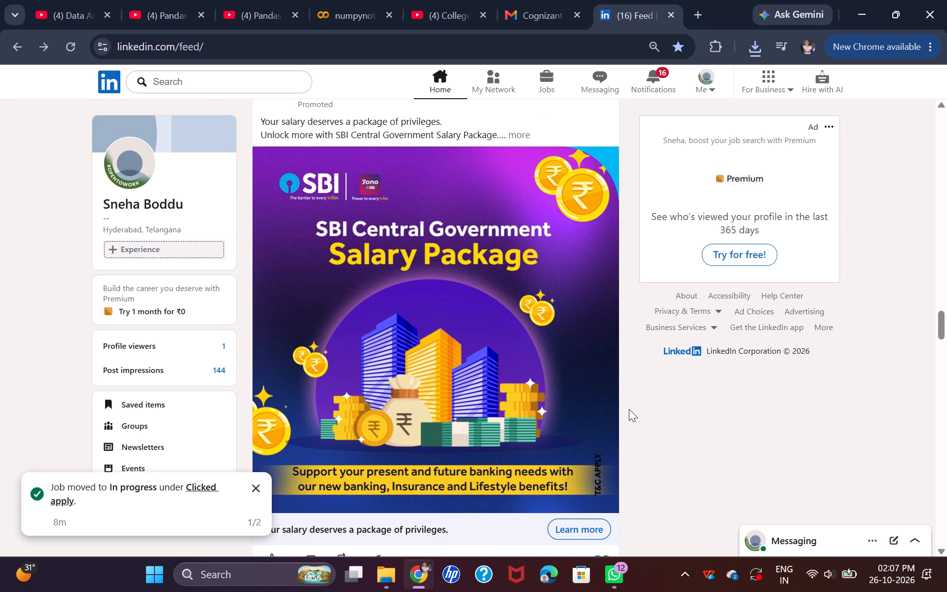
scroll(629, 410, "down", 5)
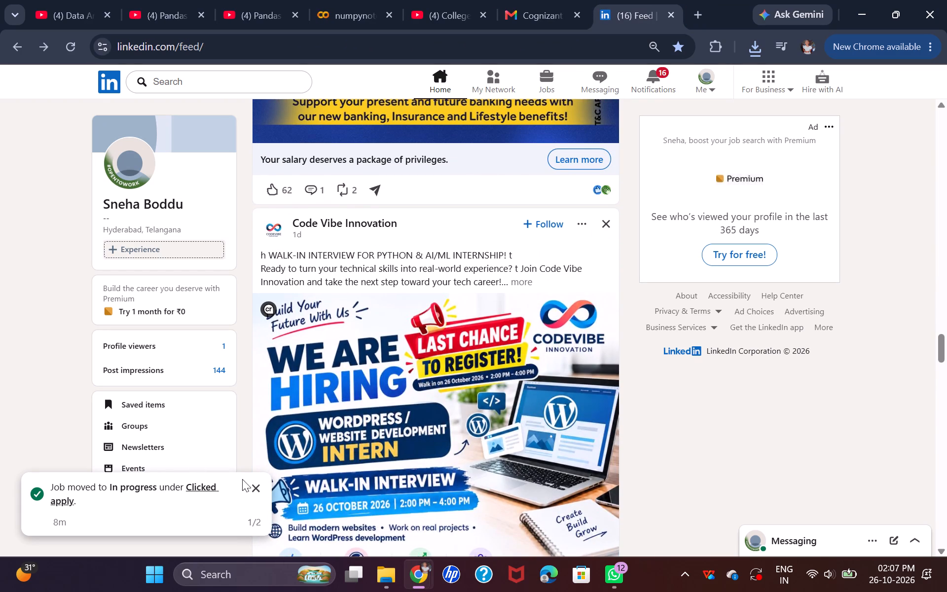
left_click(260, 483)
Browse the LinkedIn feed from the Code Vibe Innovation walk-in internship post through the GITEX Global promotion.
scroll(572, 472, "down", 1)
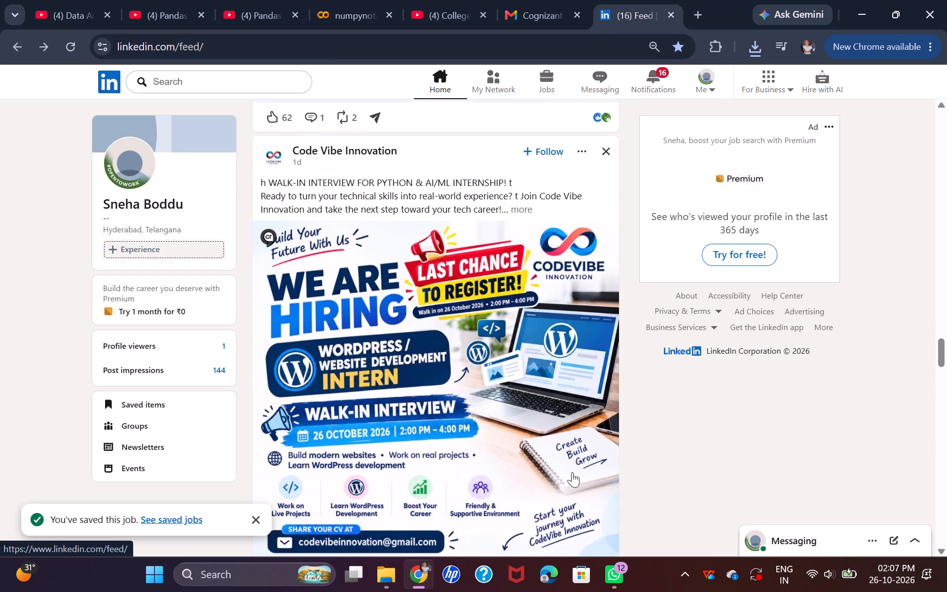
scroll(572, 472, "down", 9)
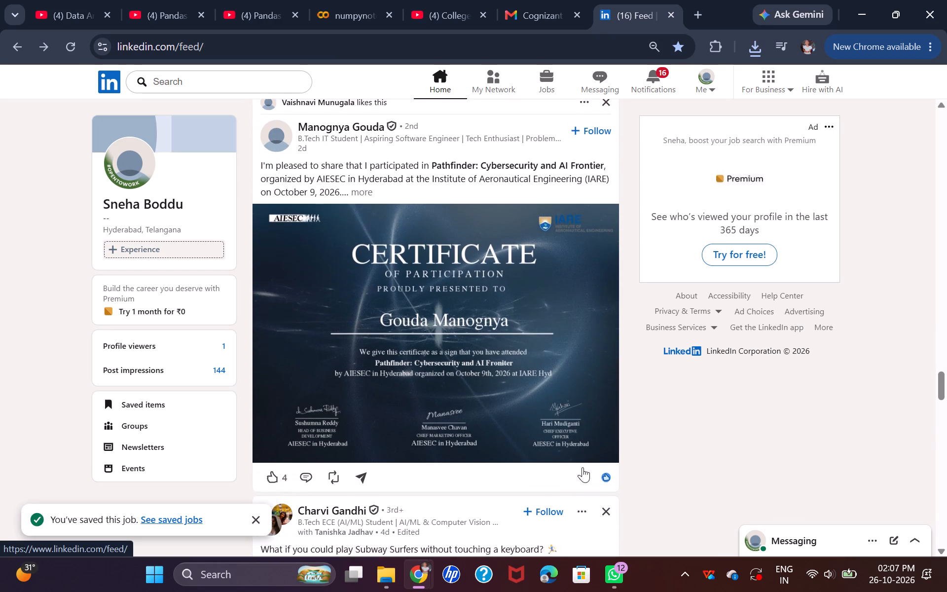
scroll(583, 467, "down", 8)
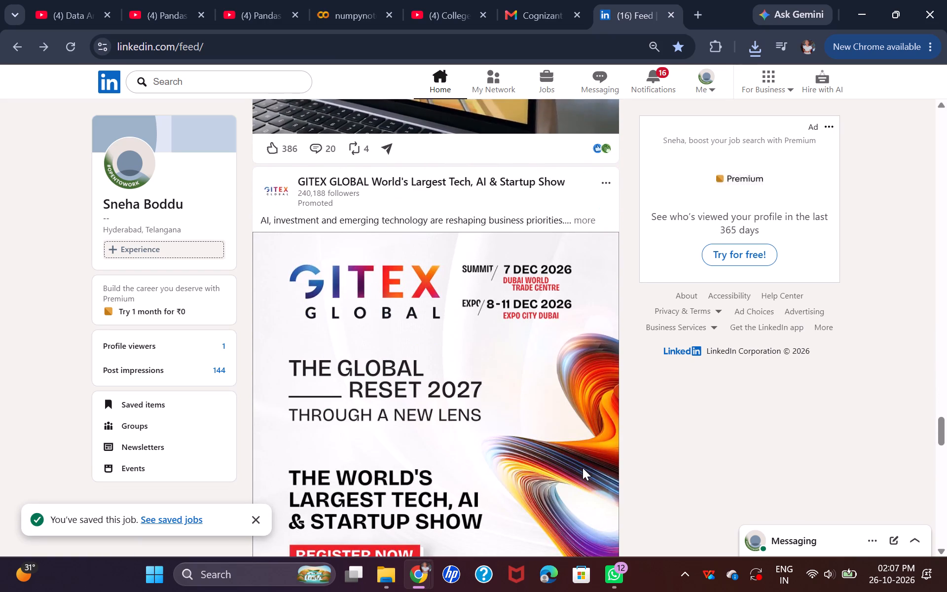
scroll(583, 468, "down", 7)
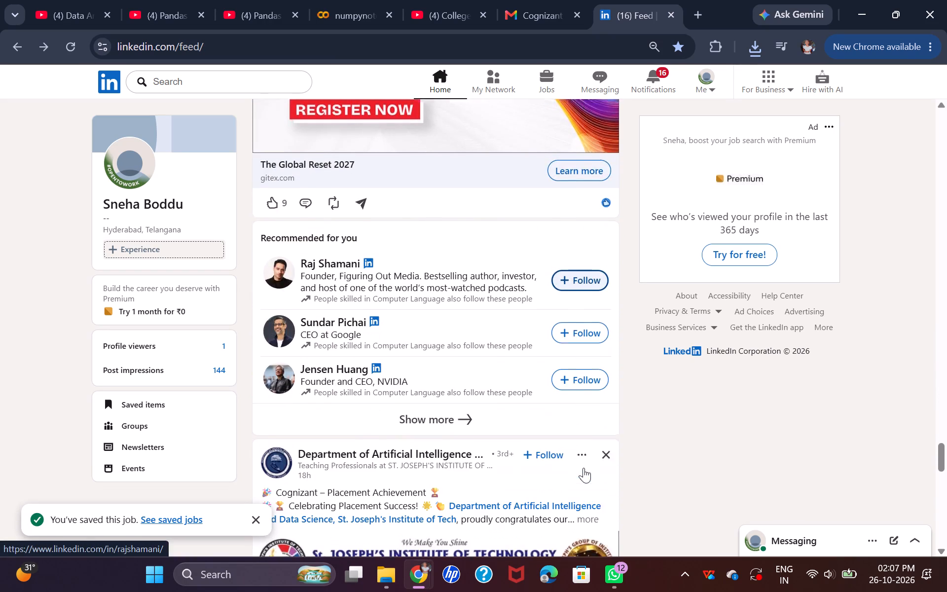
Examine the St. Joseph's Institute of Technology post about Cognizant placements.
scroll(583, 468, "up", 6)
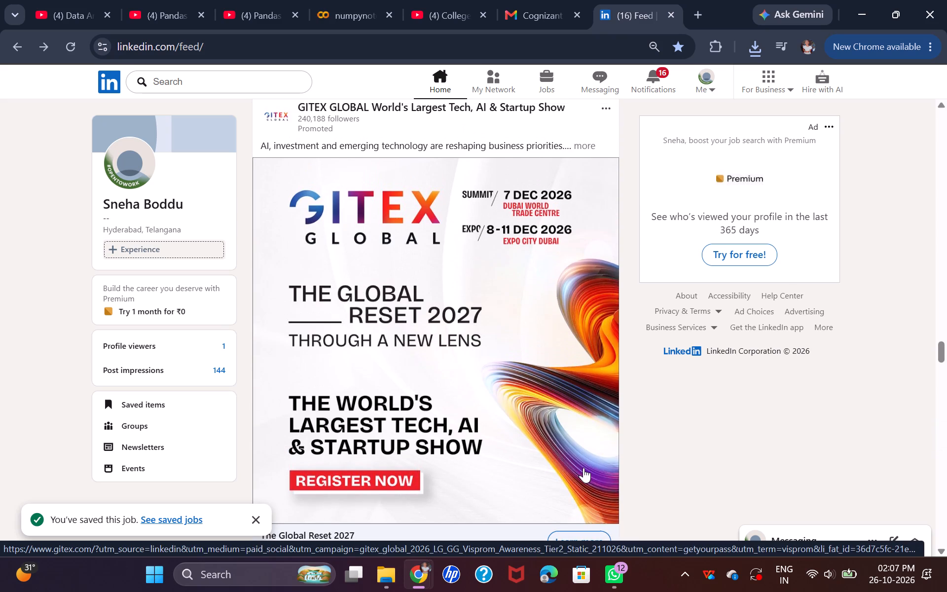
scroll(583, 468, "down", 8)
scroll(583, 468, "up", 2)
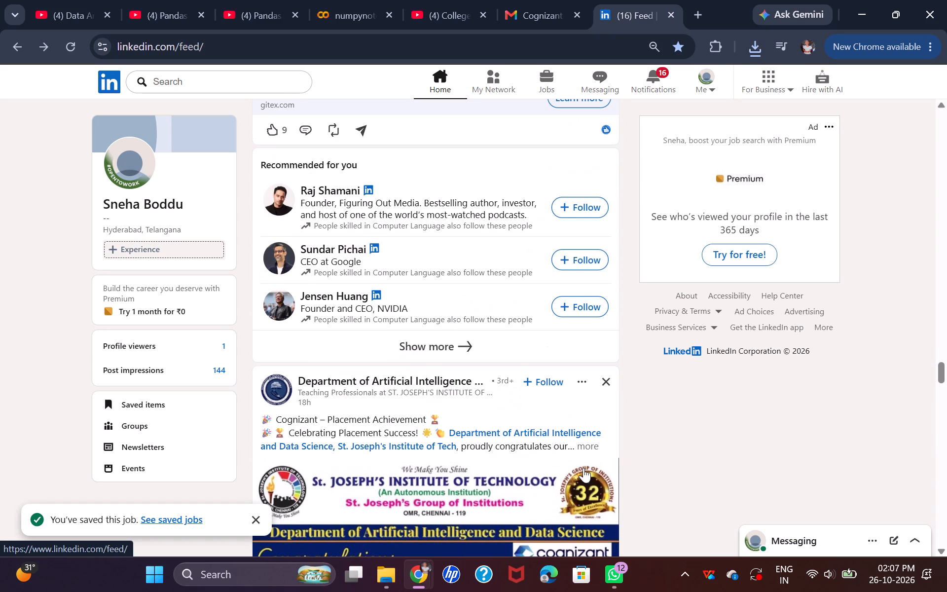
scroll(583, 468, "down", 4)
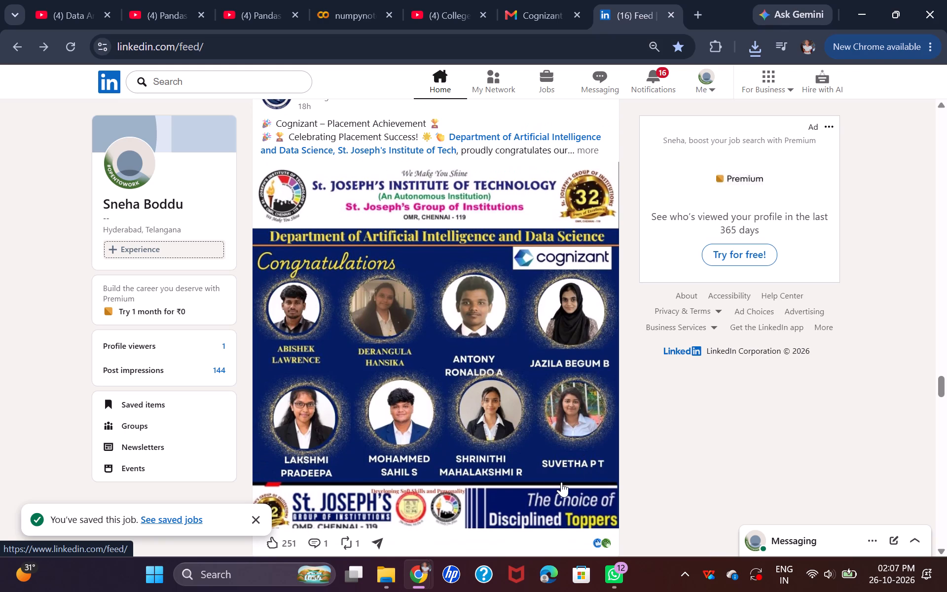
scroll(653, 414, "down", 1)
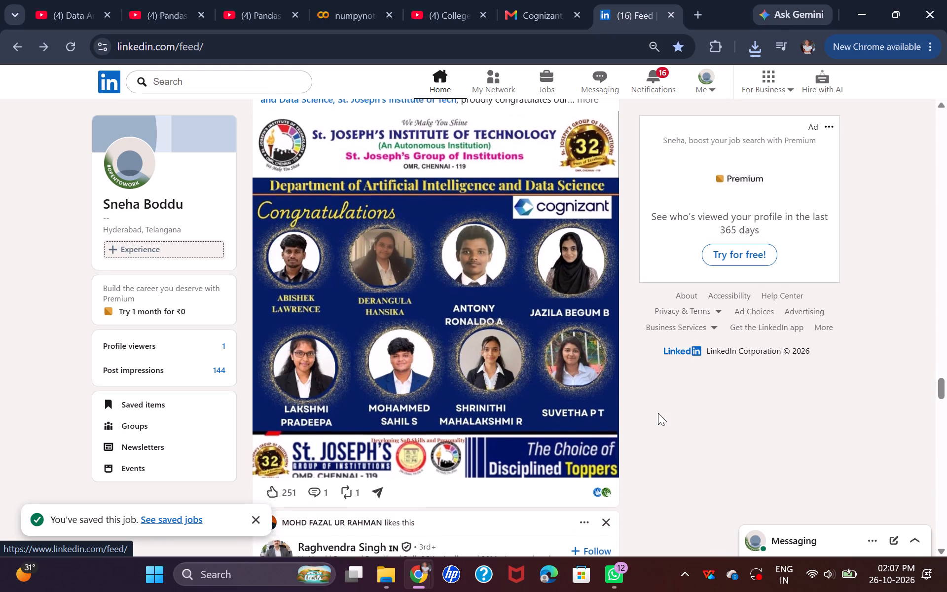
scroll(643, 400, "down", 1)
scroll(640, 400, "up", 3)
scroll(640, 400, "down", 2)
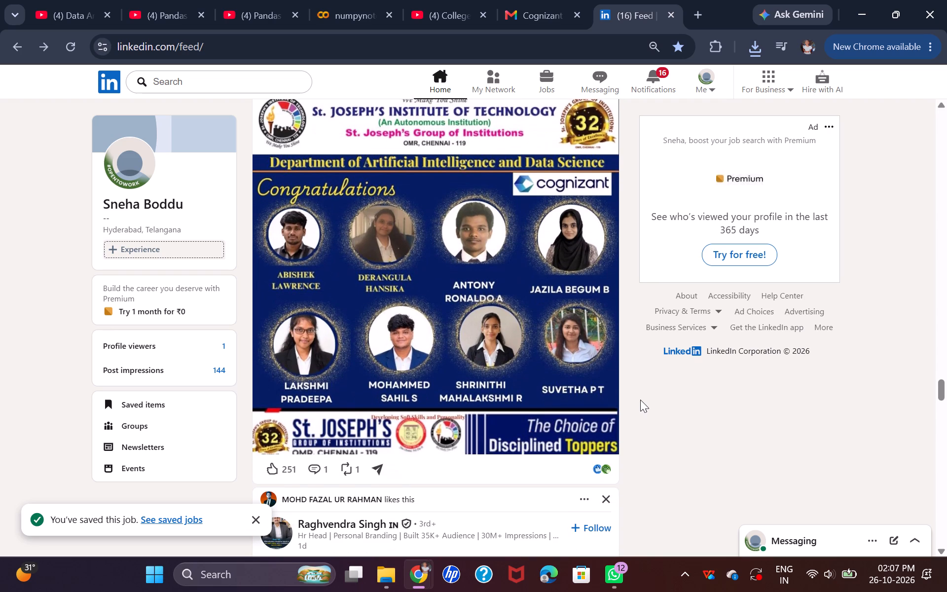
Continue browsing the feed through the workplace burnout post to the Sunset Ninja Run game post.
scroll(640, 400, "down", 9)
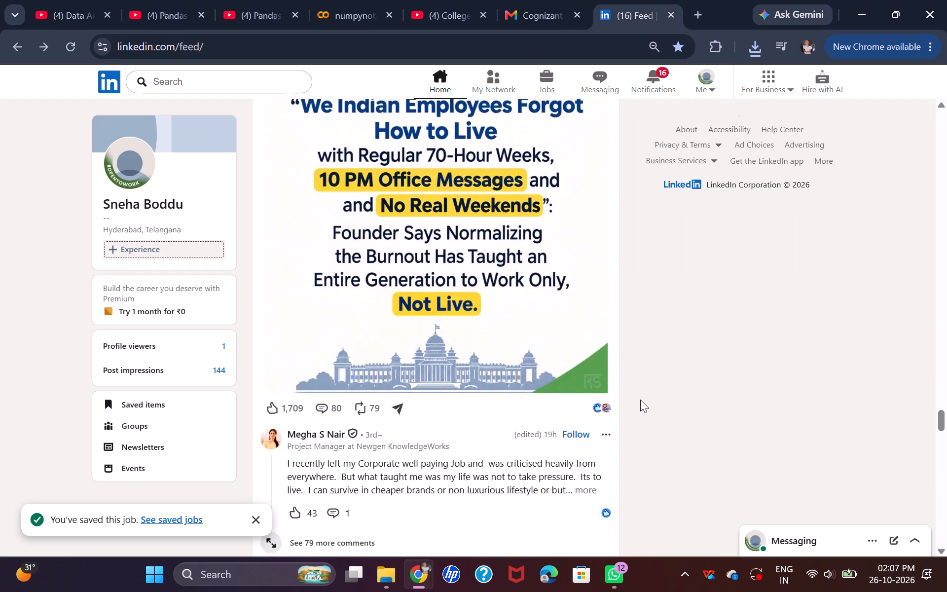
scroll(640, 400, "down", 8)
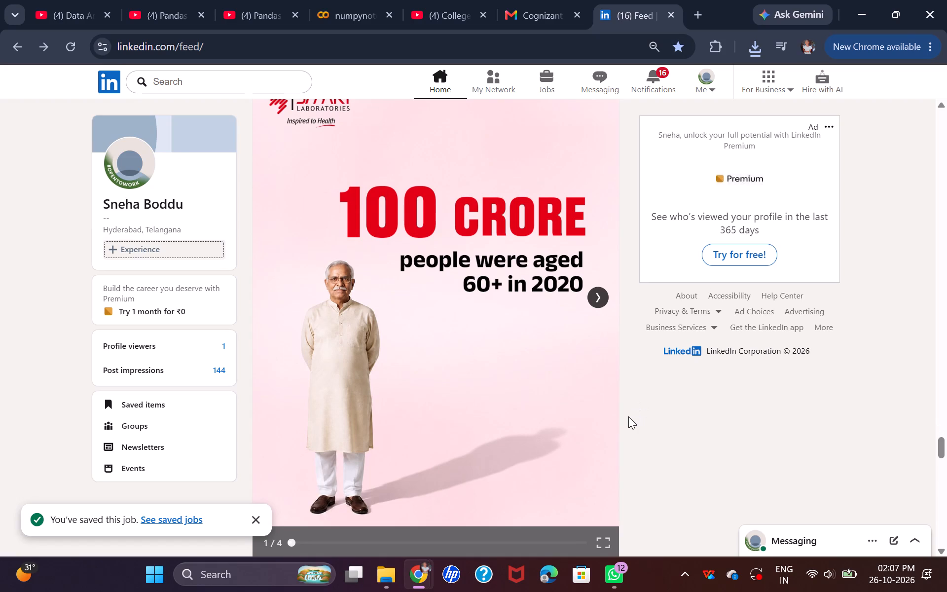
scroll(628, 416, "up", 1)
scroll(629, 407, "down", 7)
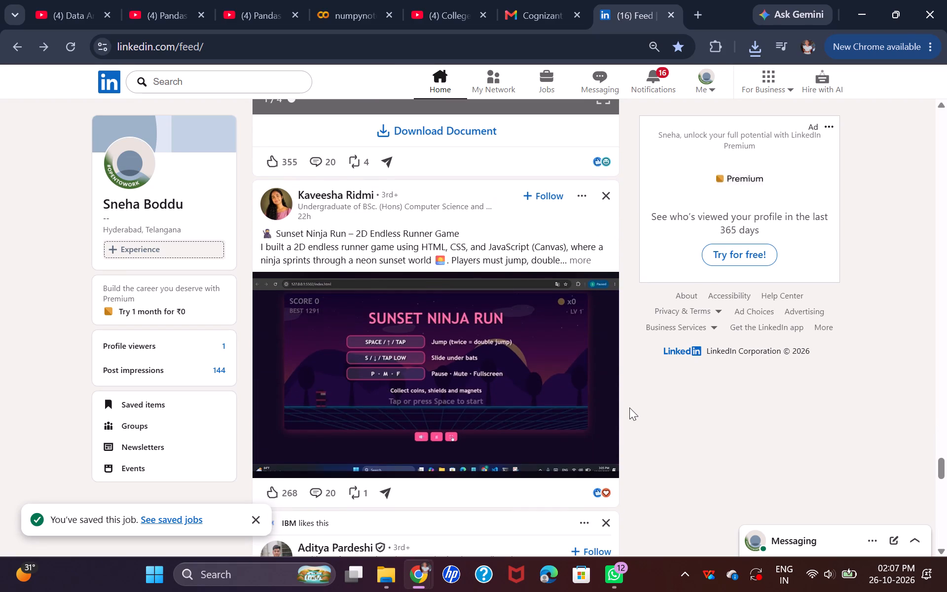
scroll(629, 407, "down", 2)
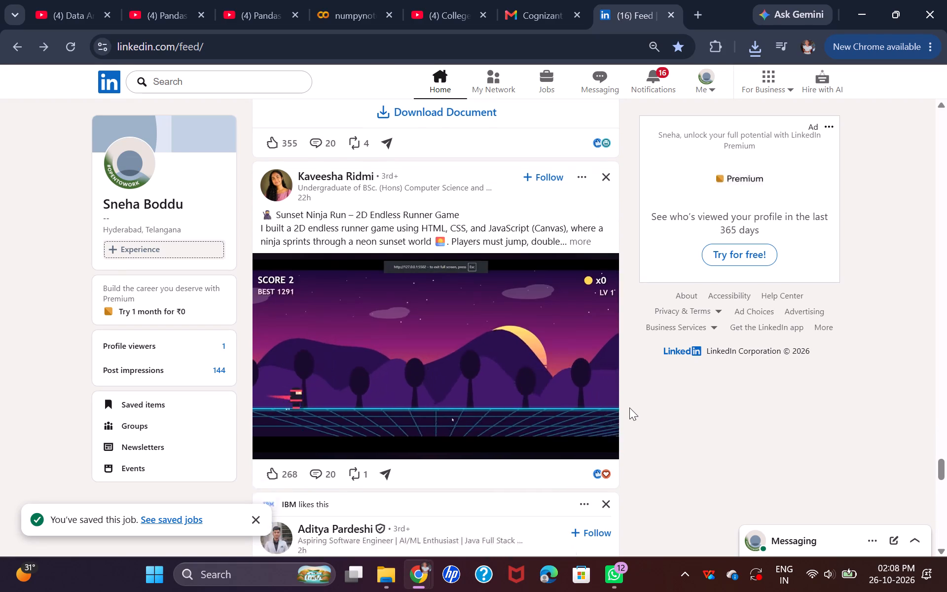
Expand and read the feed post about completing the IBM Data Engineering Professional Certificate.
scroll(629, 407, "down", 3)
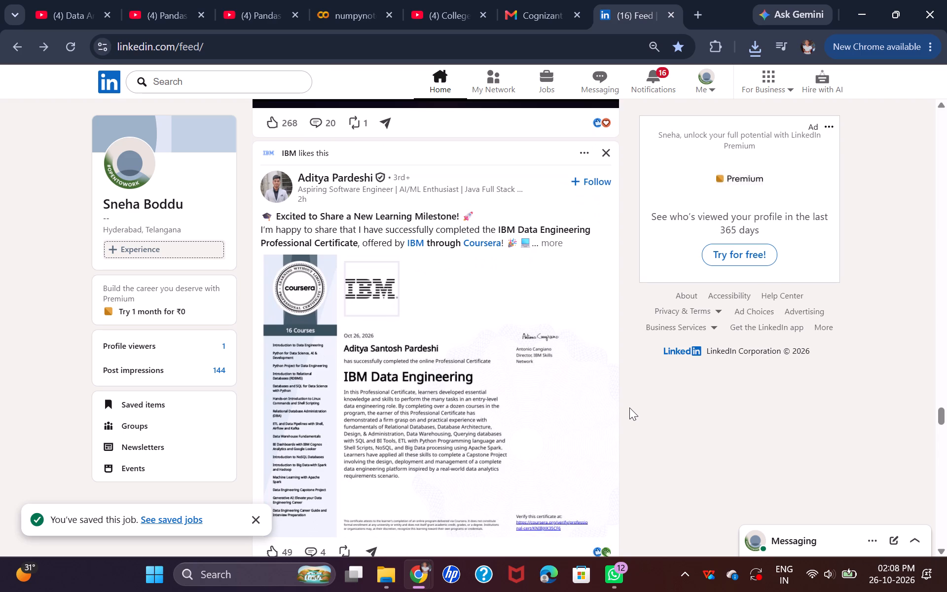
scroll(629, 407, "down", 1)
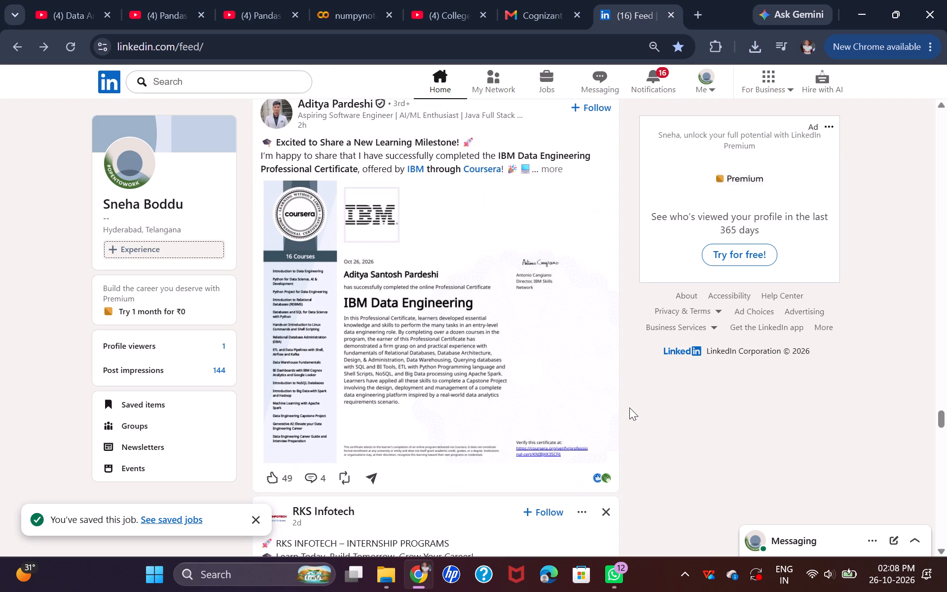
left_click(558, 170)
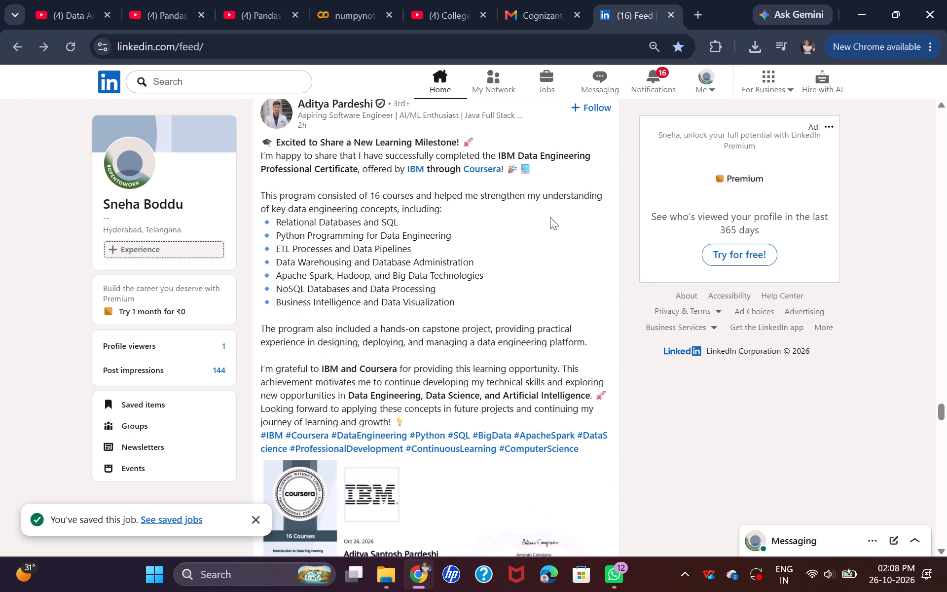
scroll(567, 229, "down", 5)
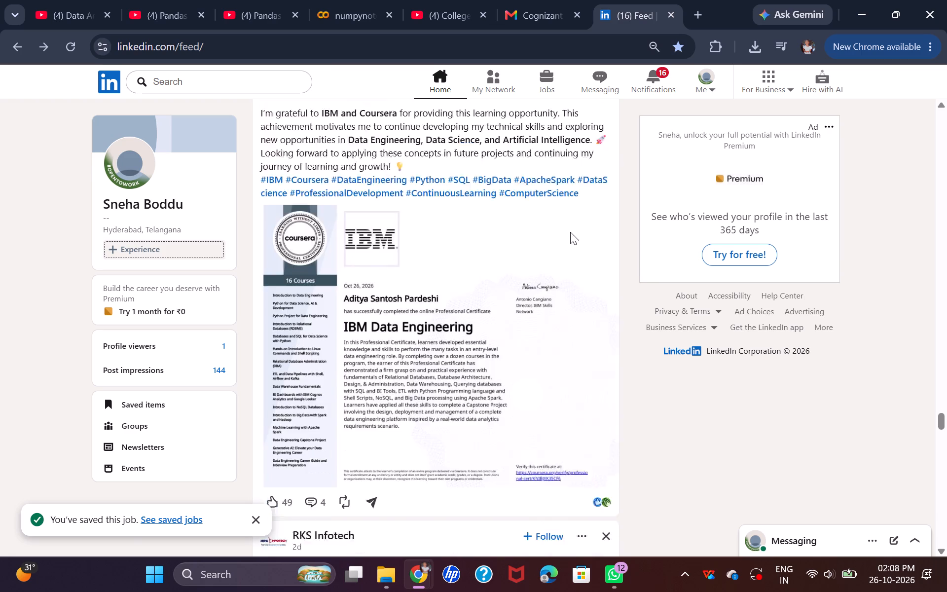
scroll(570, 232, "down", 4)
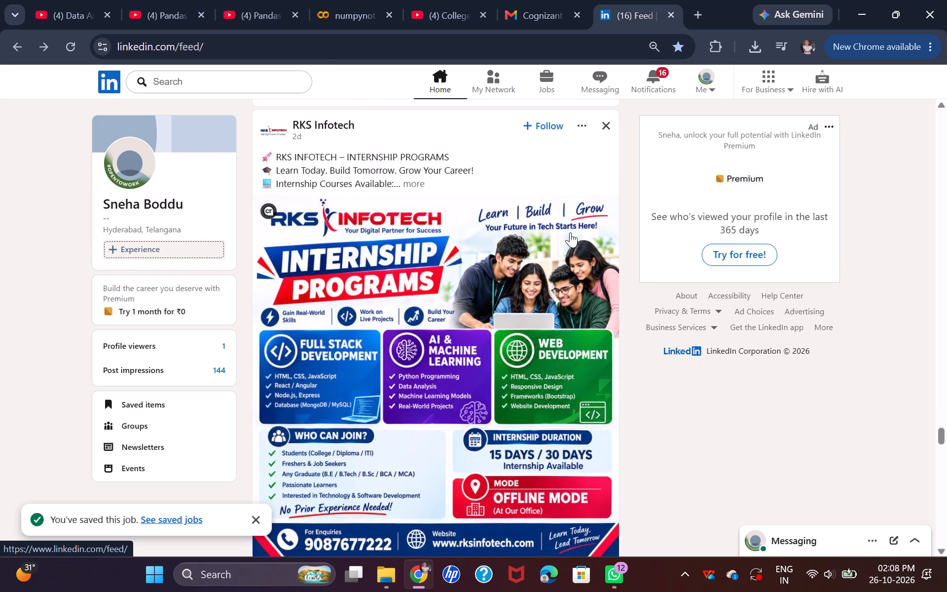
scroll(675, 393, "down", 6)
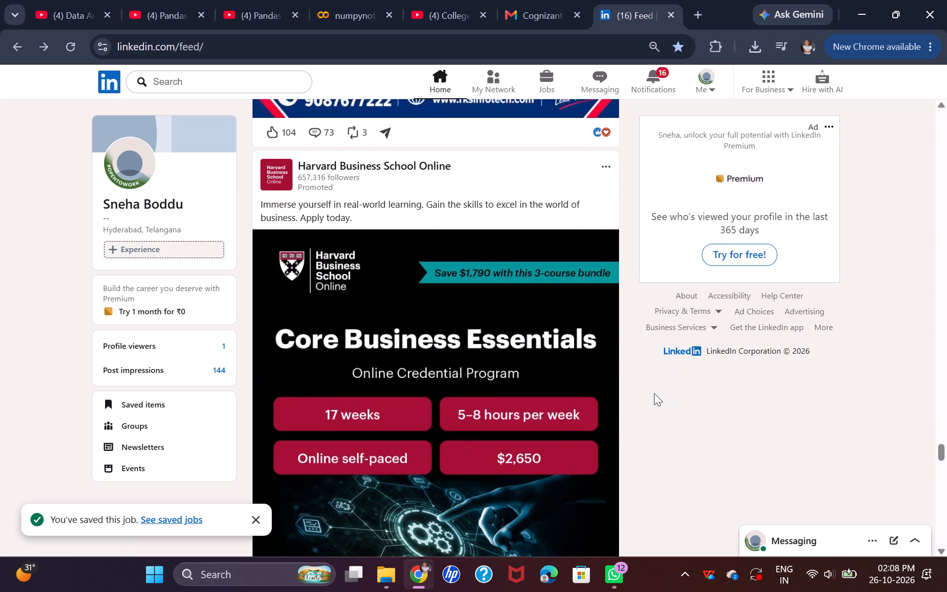
scroll(654, 393, "down", 7)
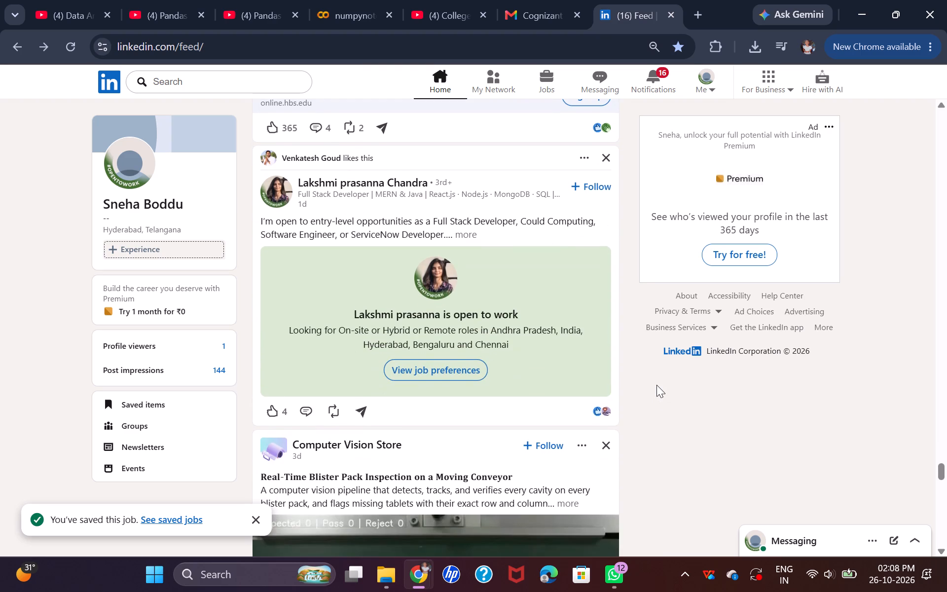
scroll(656, 385, "down", 9)
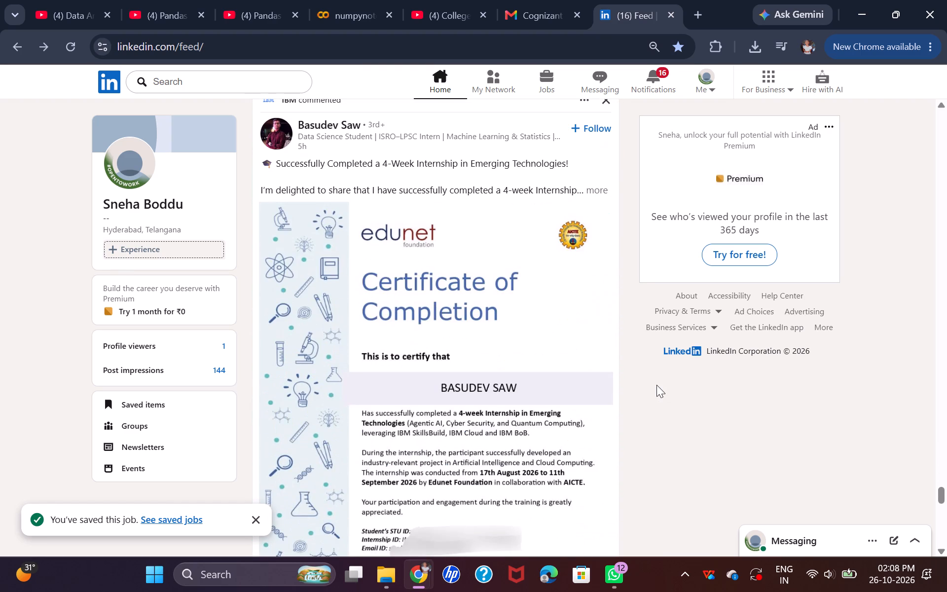
scroll(656, 385, "down", 8)
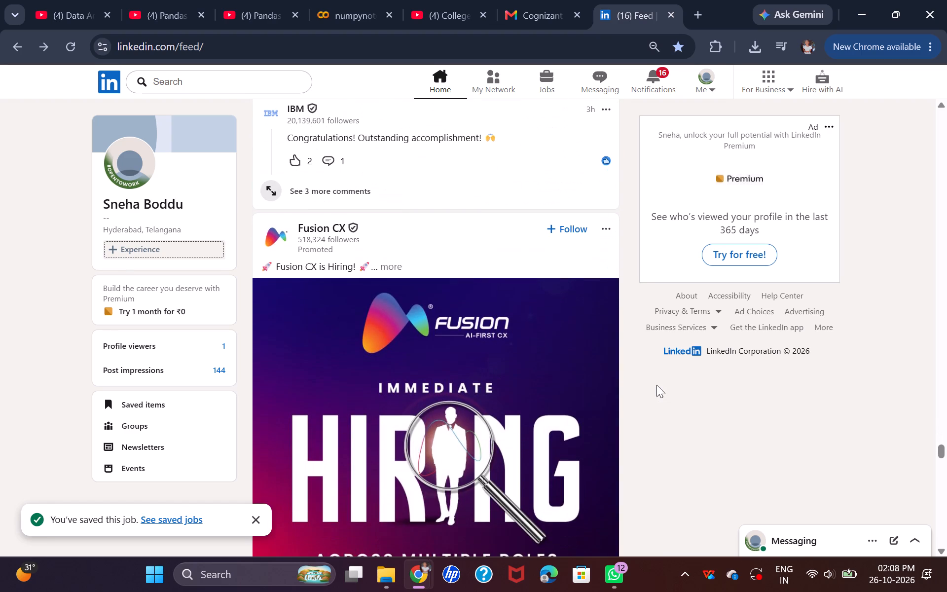
scroll(662, 372, "up", 1)
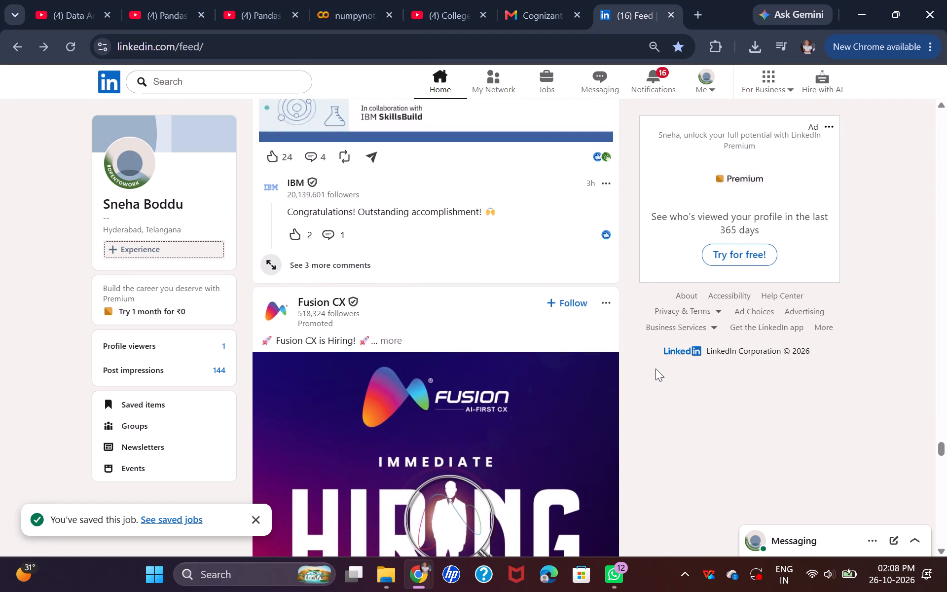
scroll(652, 369, "down", 4)
scroll(652, 369, "up", 1)
scroll(652, 369, "down", 5)
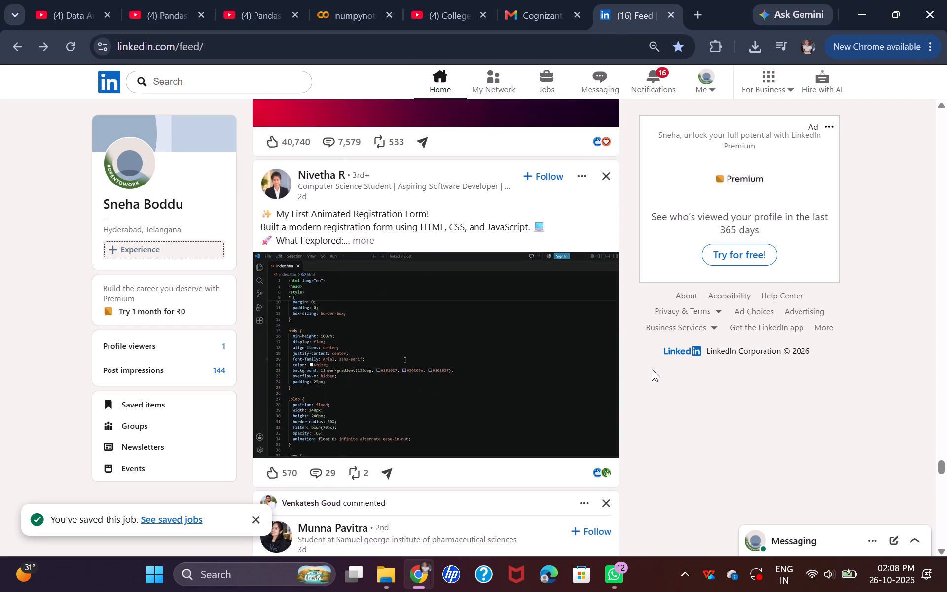
Examine the Google Developer Groups on Campus CVR post about Google Cloud Learn with Communities.
scroll(652, 369, "down", 6)
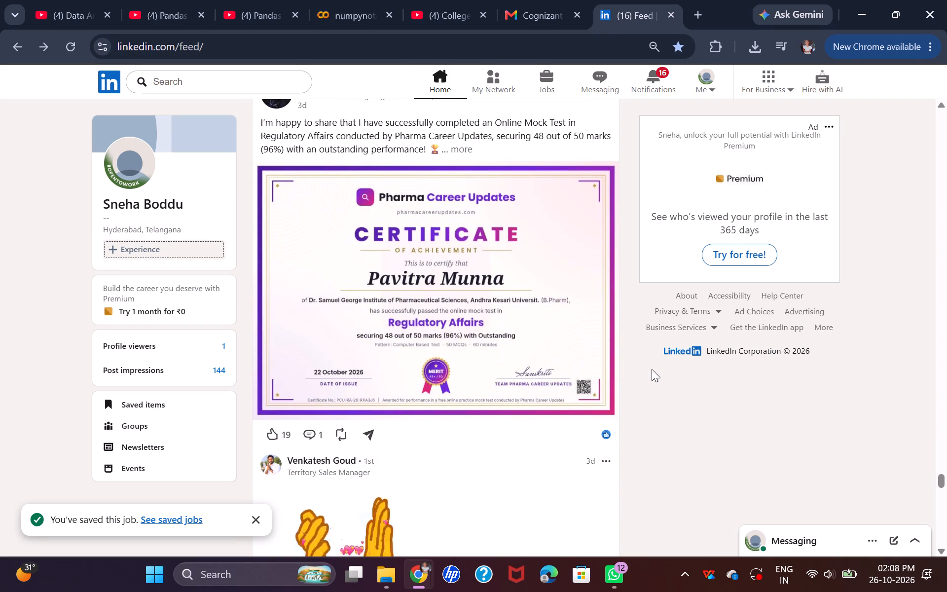
scroll(652, 369, "up", 1)
scroll(652, 369, "down", 6)
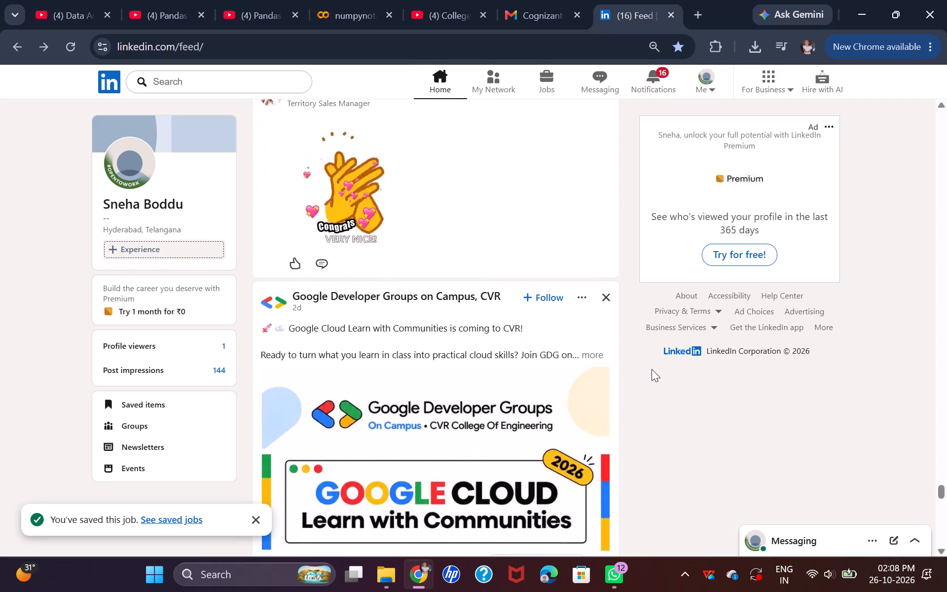
scroll(652, 369, "up", 1)
scroll(652, 369, "down", 5)
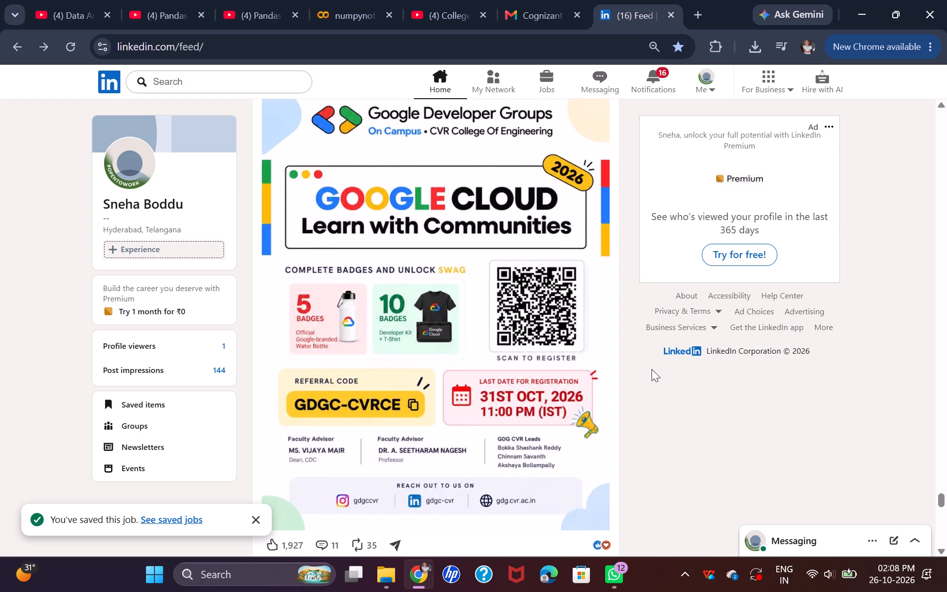
scroll(652, 369, "up", 2)
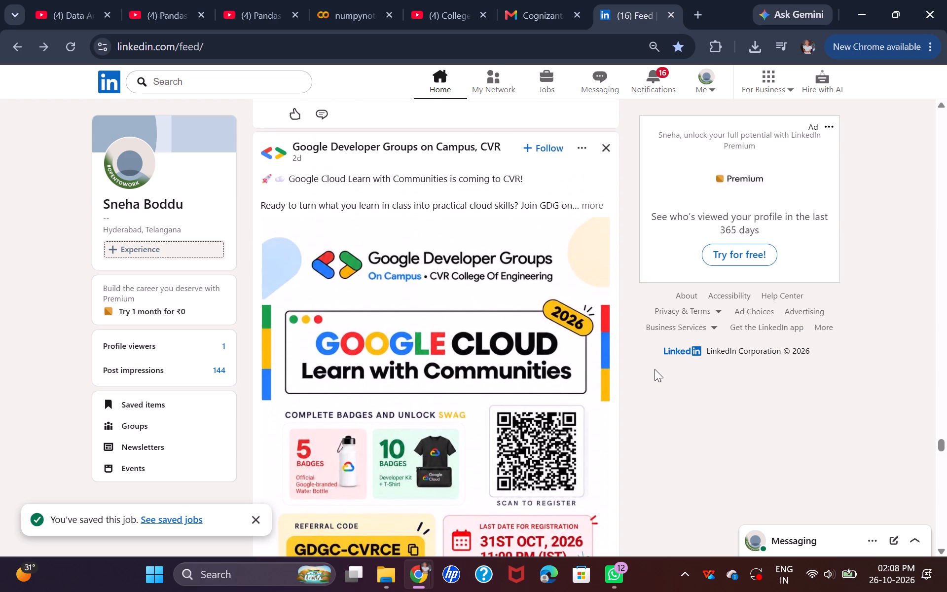
Browse the feed past the Naukri Campus, Accredian and DevFest 2026 posts to the SQL interview preparation post.
scroll(655, 369, "down", 8)
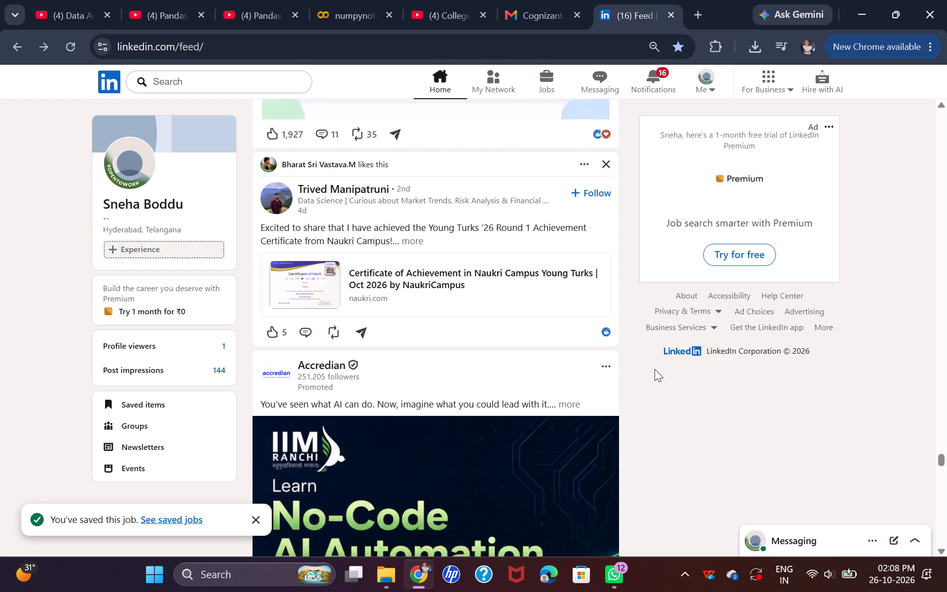
scroll(655, 369, "down", 6)
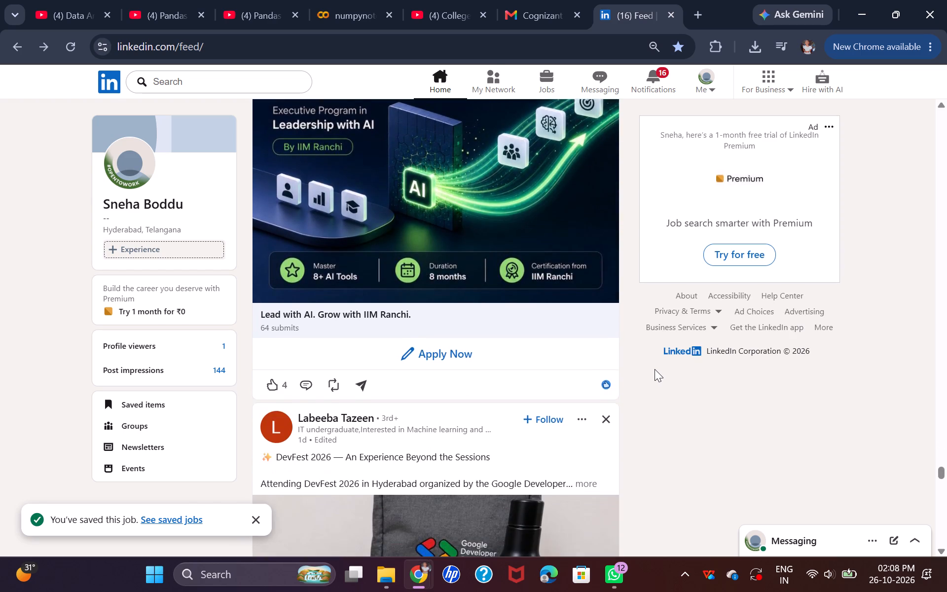
scroll(655, 369, "down", 4)
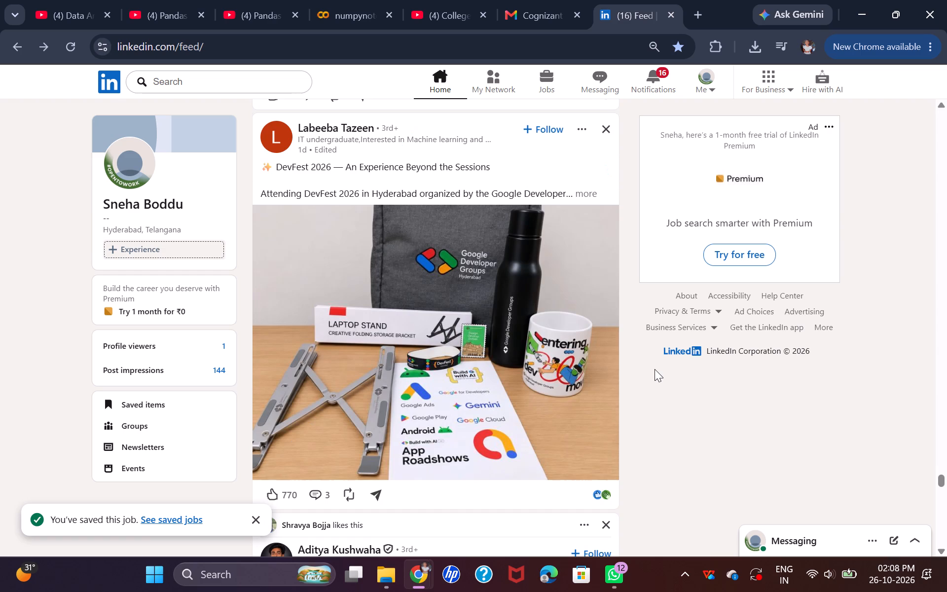
scroll(655, 369, "down", 1)
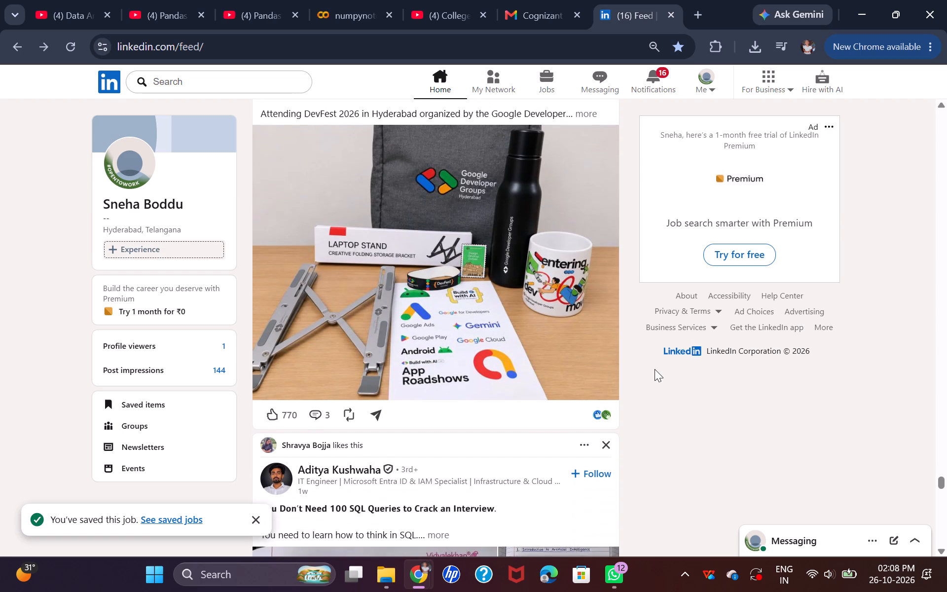
scroll(655, 369, "down", 4)
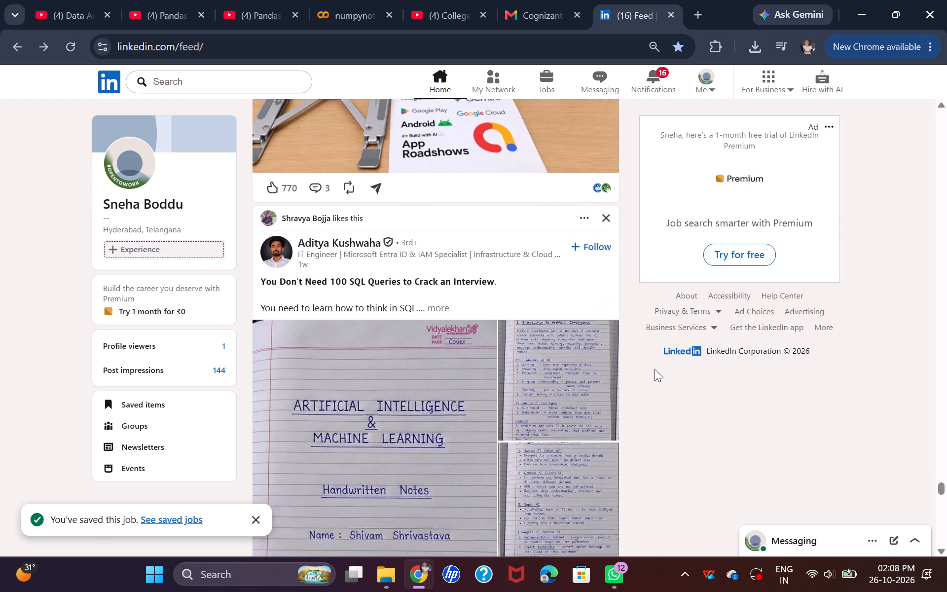
Browse past the SQL notes posts to Cognizant's U.S. Fusion Internship Program post, then expand and read its full text.
scroll(655, 369, "down", 7)
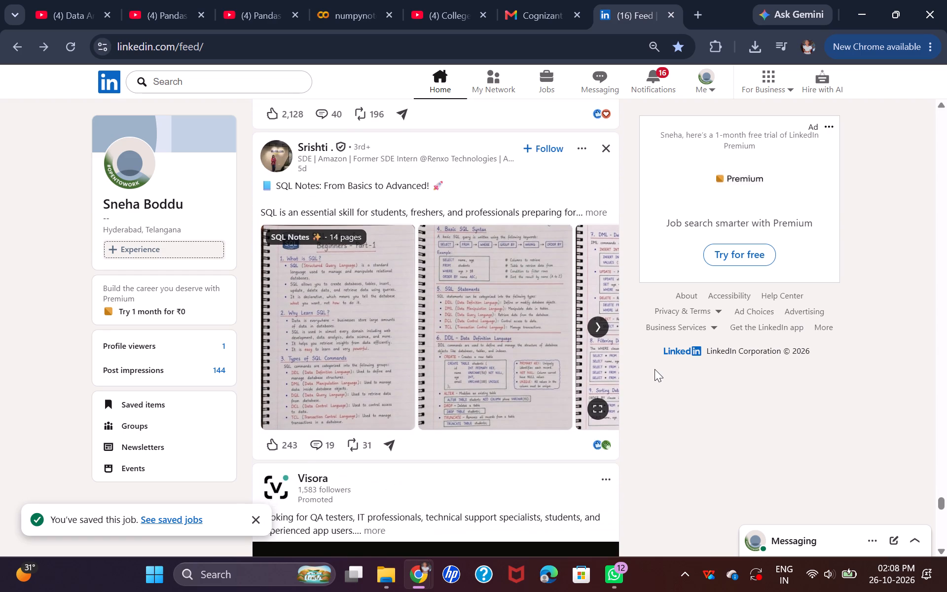
scroll(655, 369, "down", 12)
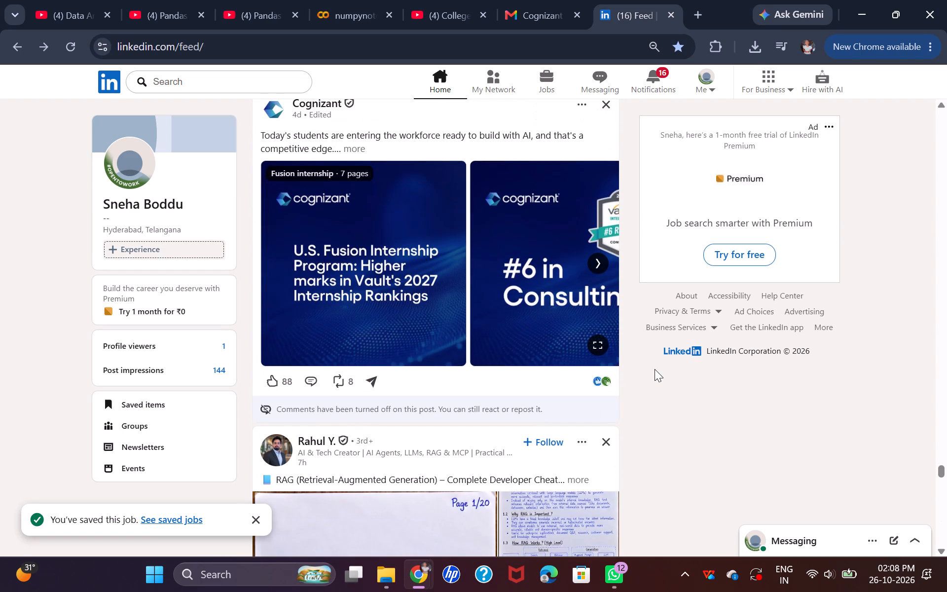
scroll(655, 369, "up", 1)
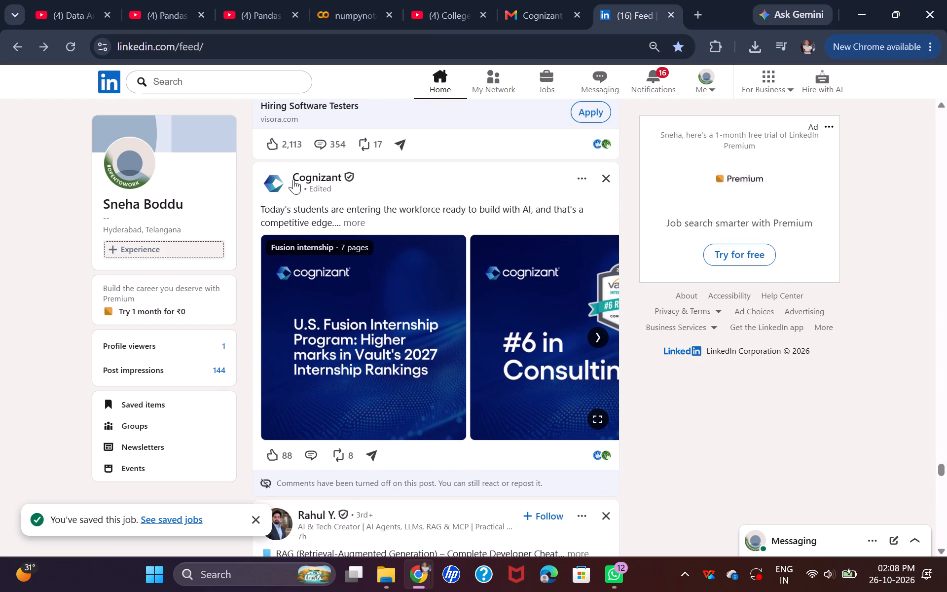
left_click(363, 220)
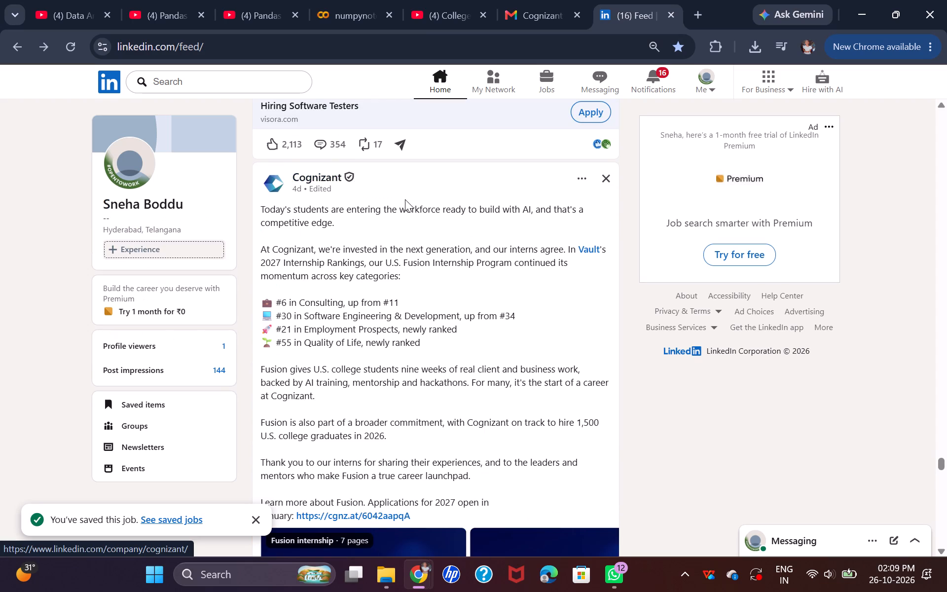
scroll(361, 262, "down", 2)
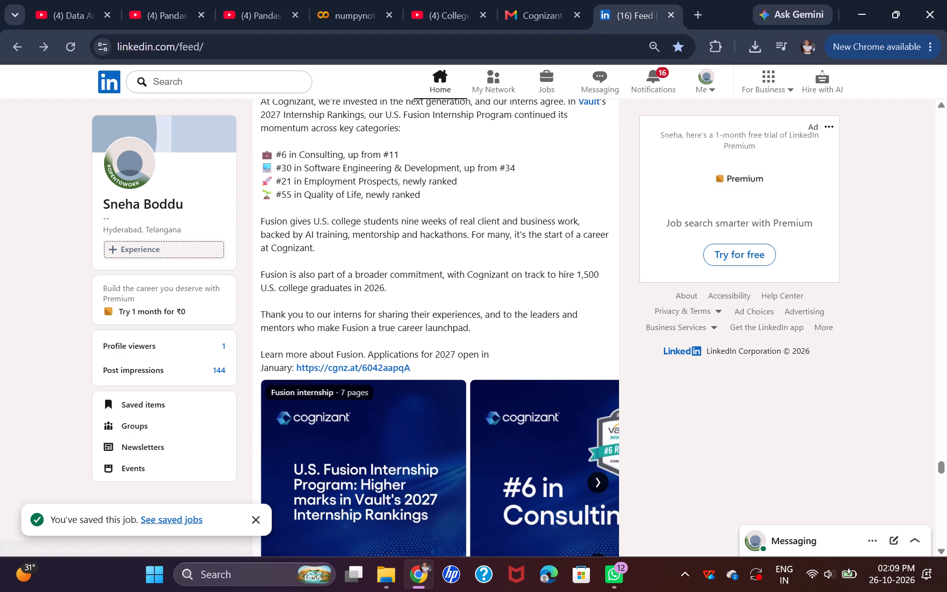
Open the Fusion application link from the Cognizant post, review the internship's duration, eligibility and locations, and close the page.
left_click(387, 366)
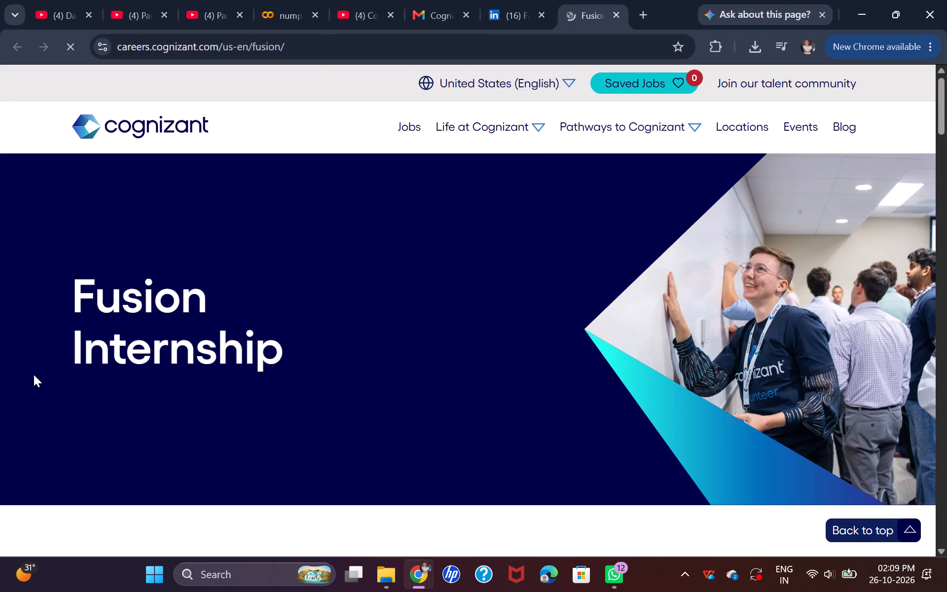
scroll(310, 331, "down", 5)
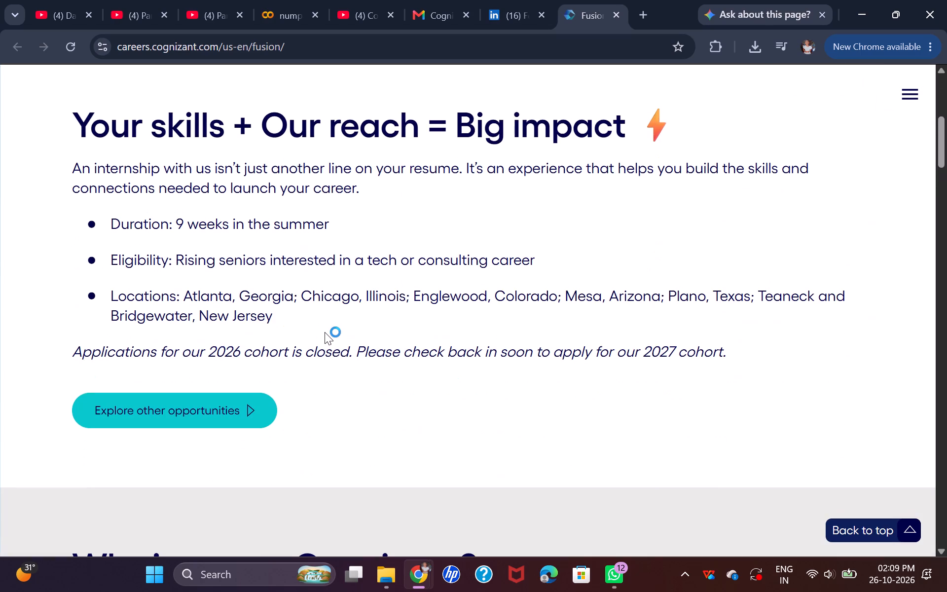
scroll(339, 327, "up", 1)
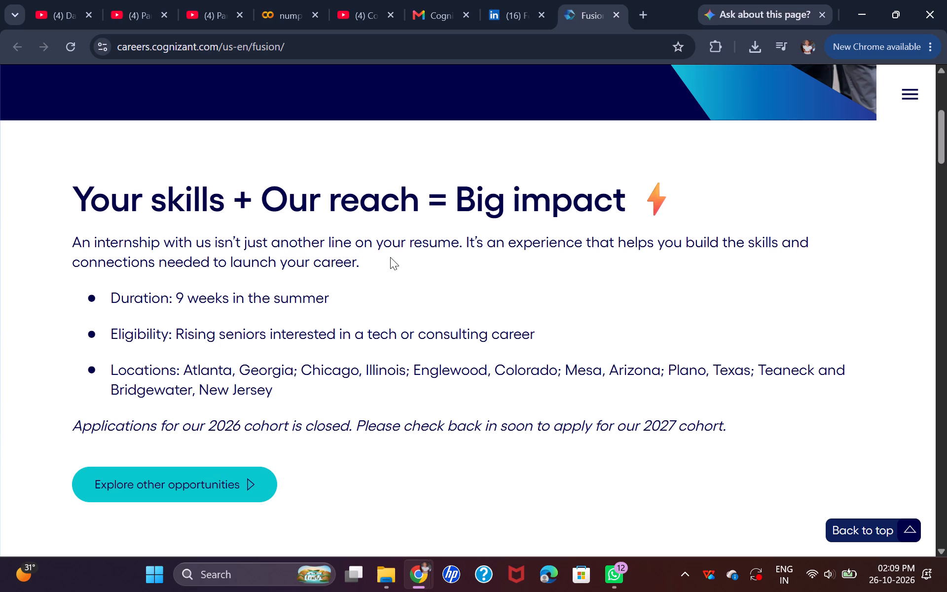
scroll(393, 266, "down", 7)
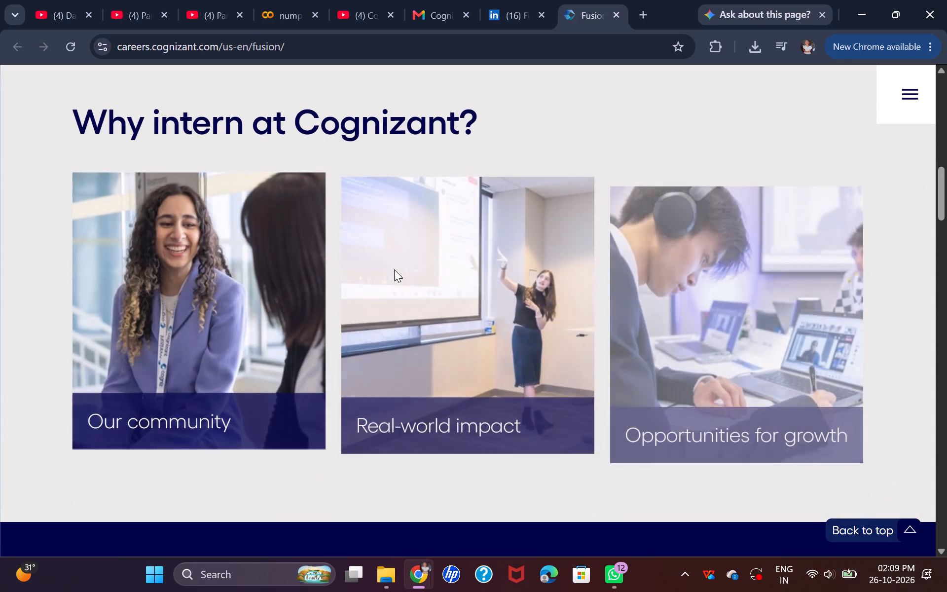
scroll(398, 275, "down", 4)
scroll(398, 273, "up", 11)
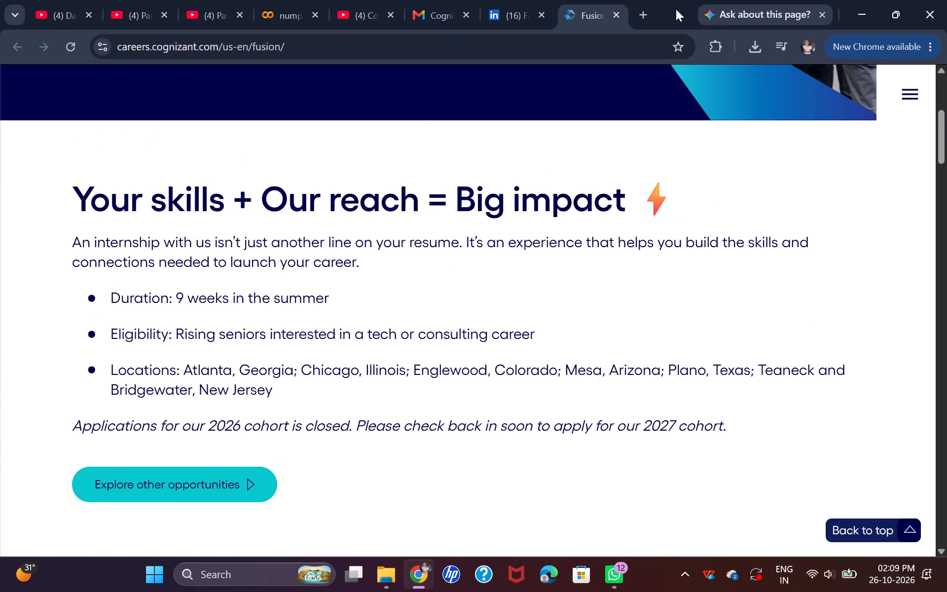
left_click(613, 13)
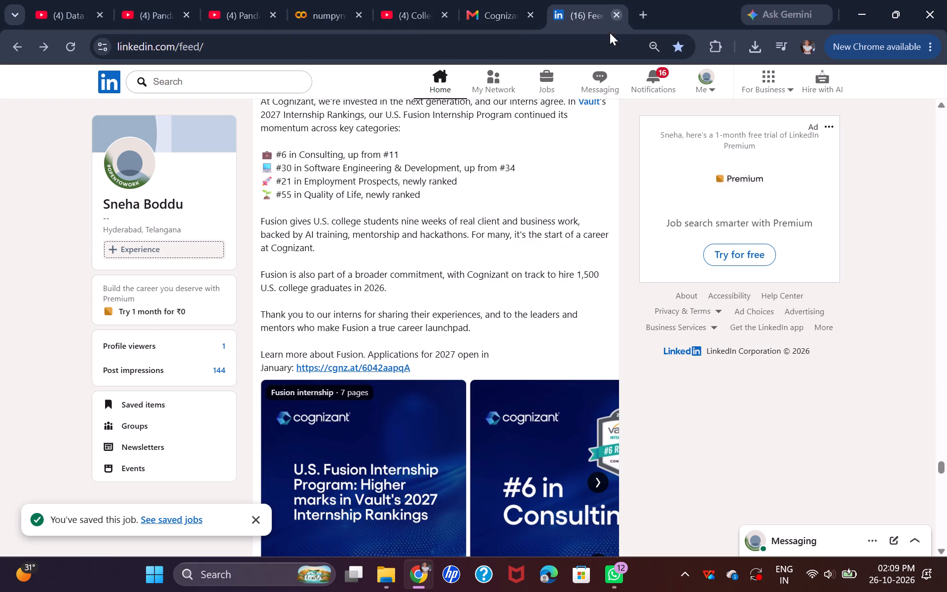
Look through the feed posts on RAG study notes, FlexRemote remote jobs and the BagCount-AI computer vision project.
scroll(477, 296, "down", 5)
scroll(486, 296, "up", 1)
scroll(503, 283, "down", 6)
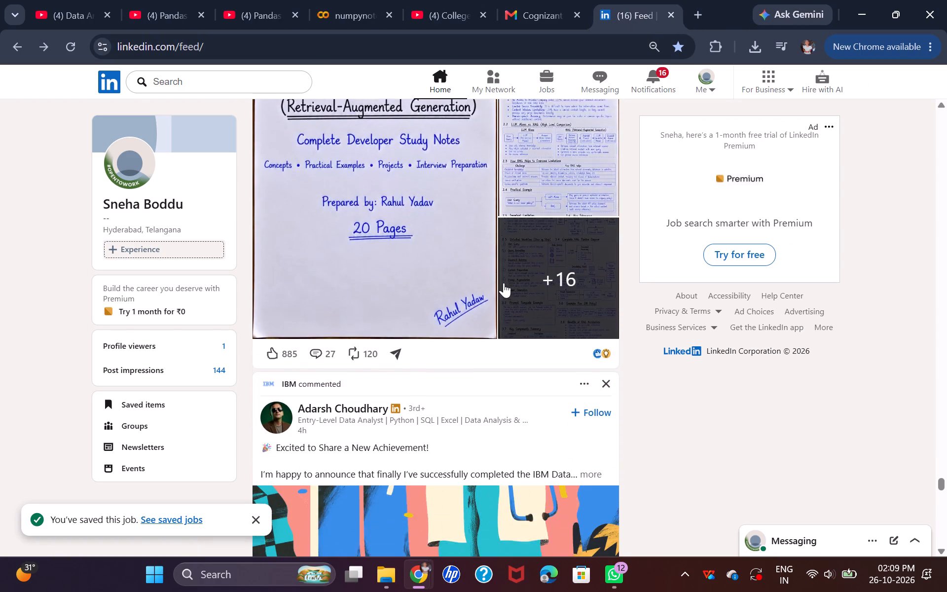
scroll(516, 277, "down", 2)
scroll(526, 272, "up", 4)
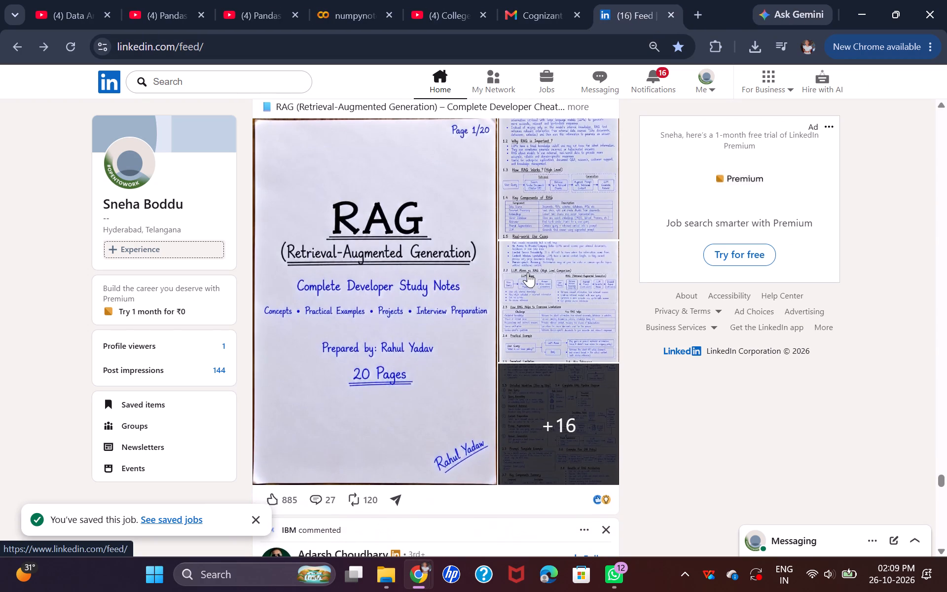
scroll(528, 272, "down", 15)
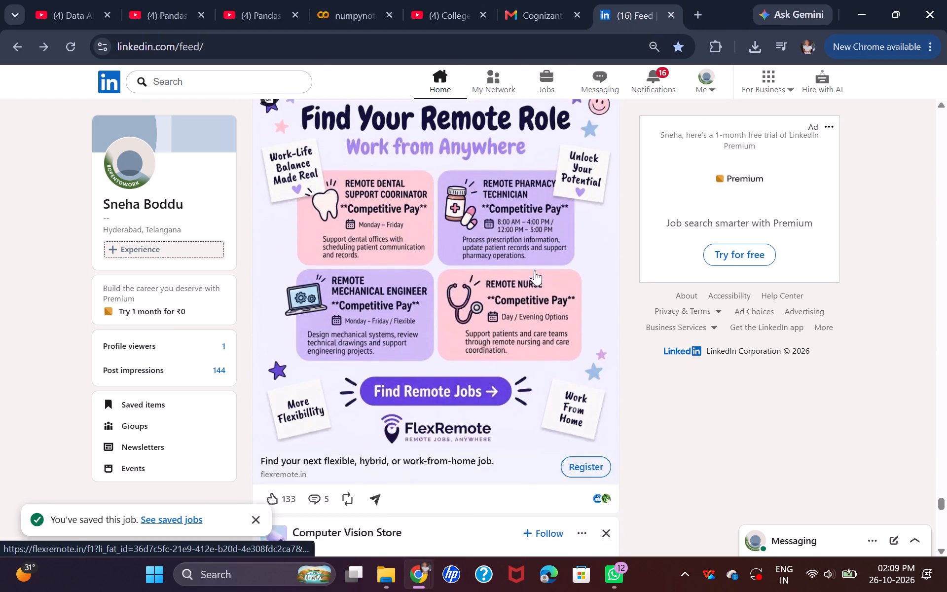
scroll(535, 270, "down", 6)
scroll(538, 267, "up", 2)
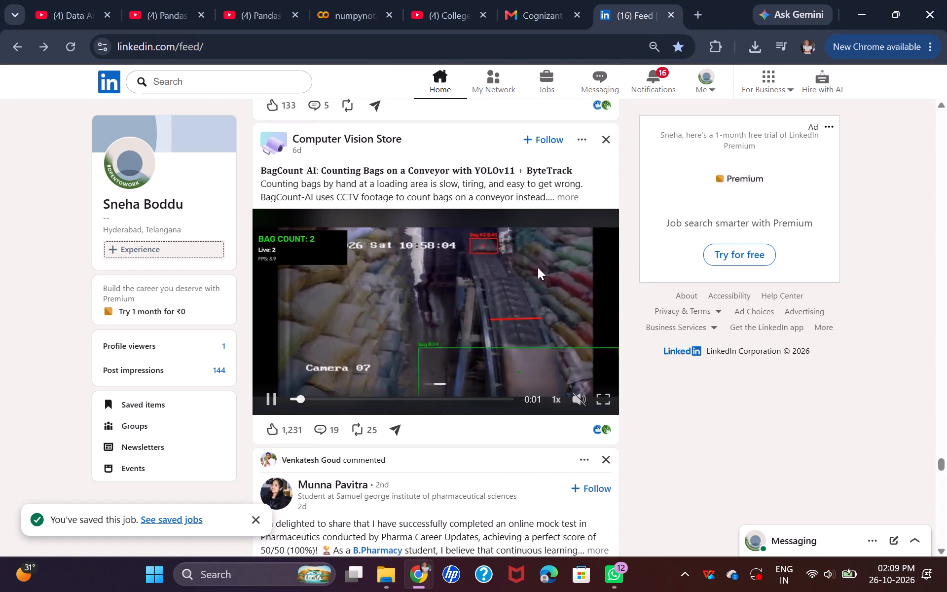
View the Pharmaceutics mock test certificate post and watch the robotic arm project video in the feed.
scroll(538, 267, "down", 5)
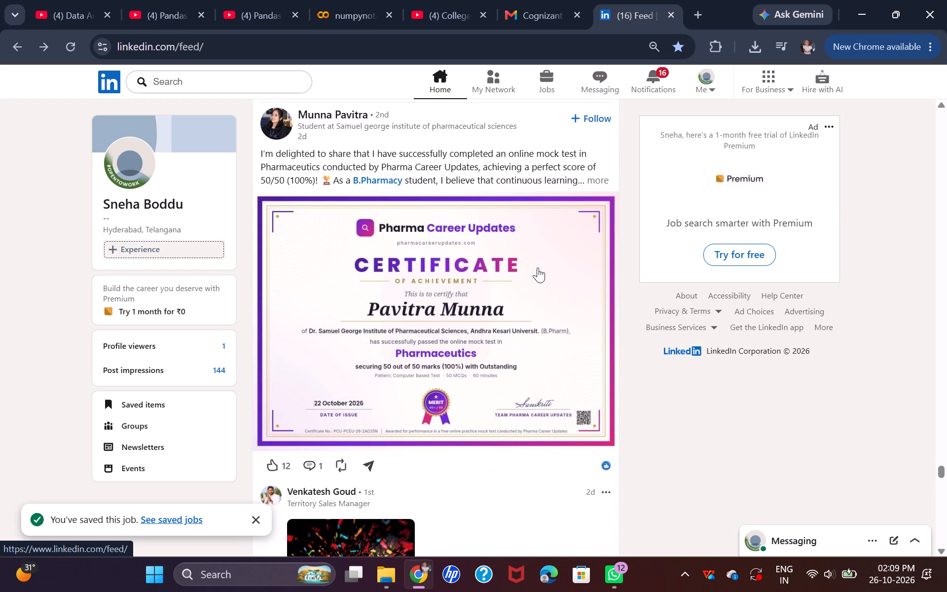
scroll(538, 267, "down", 4)
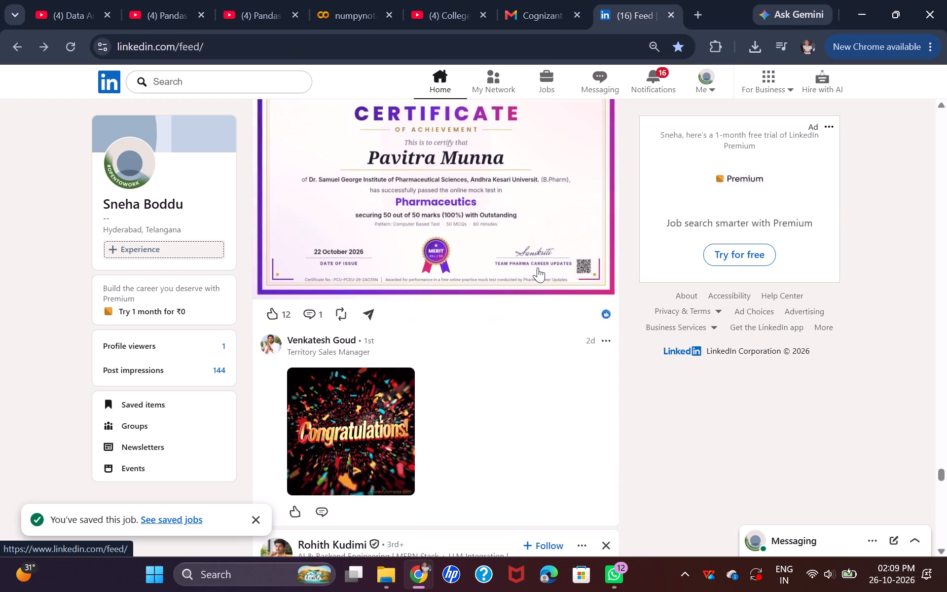
scroll(538, 267, "down", 5)
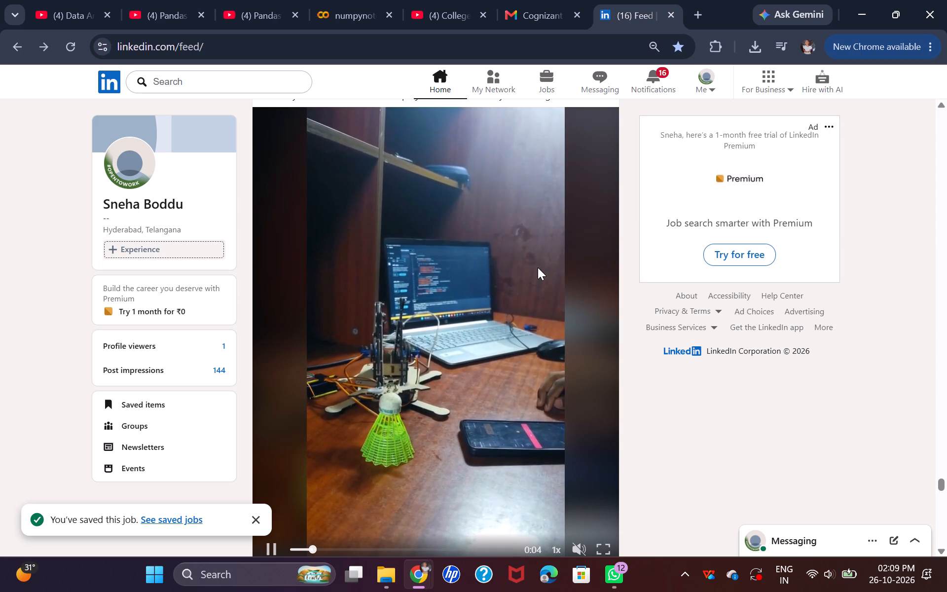
scroll(538, 267, "down", 1)
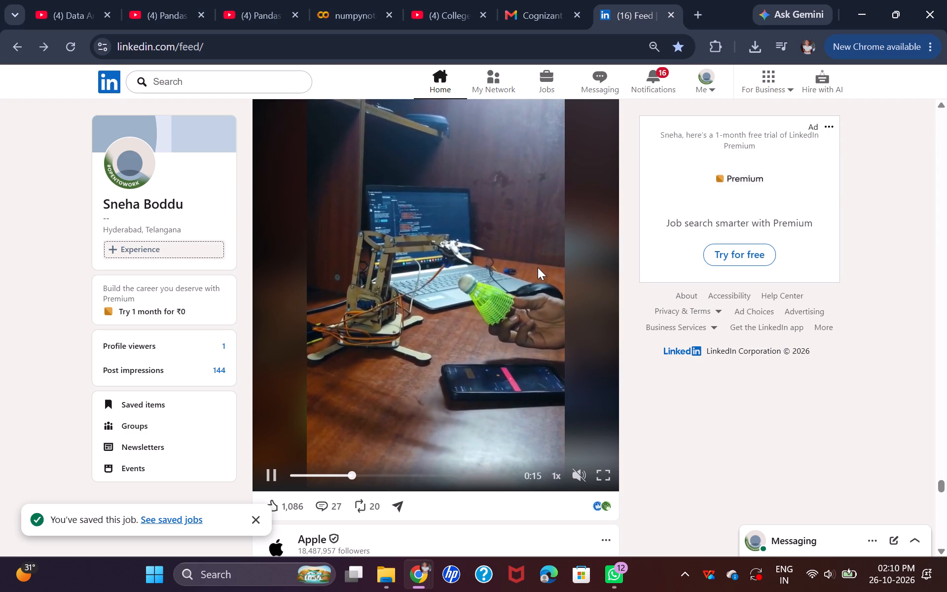
Expand and read Cognizant's feed post about its five-year partnership with the Aston Martin F1 Team.
scroll(515, 293, "down", 7)
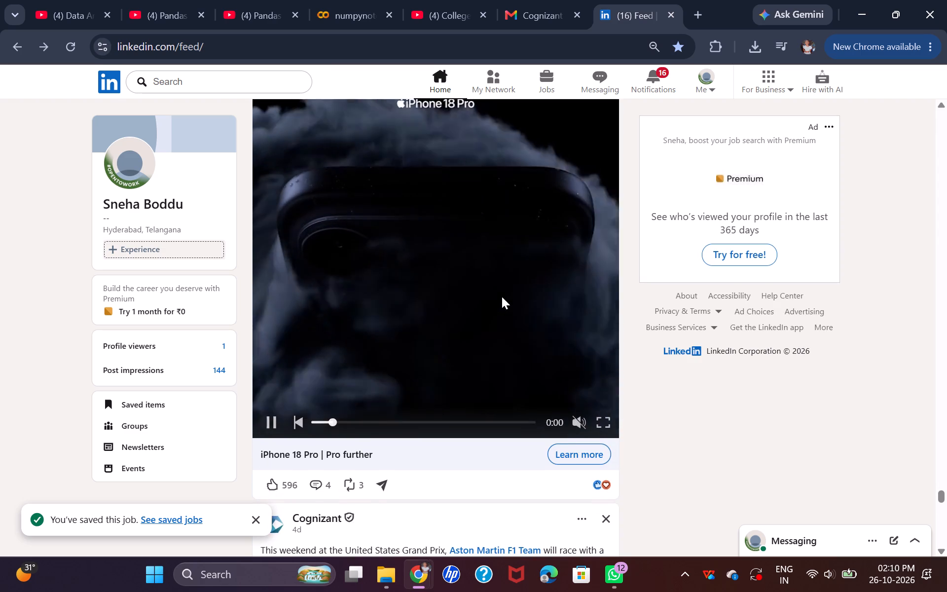
scroll(502, 296, "down", 5)
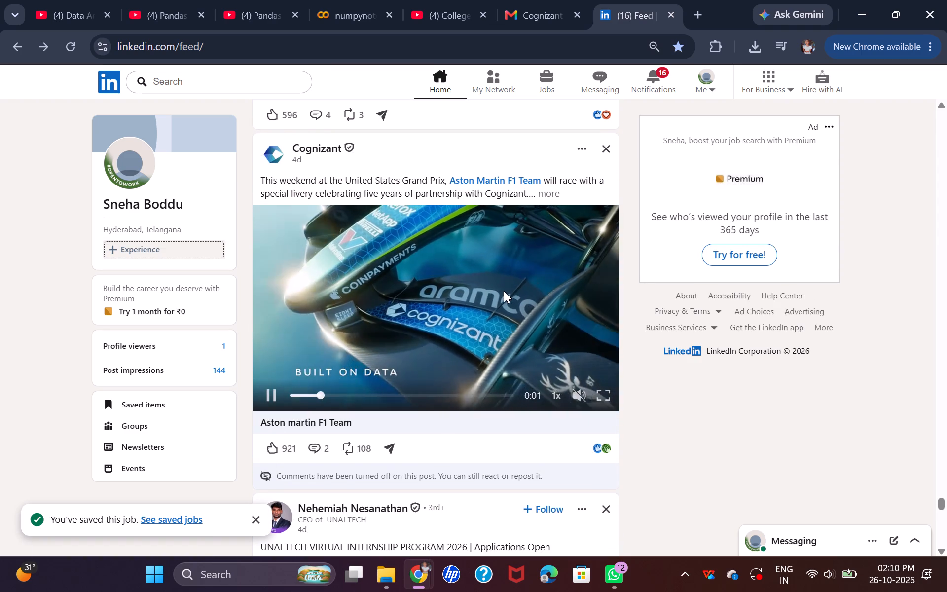
left_click(384, 195)
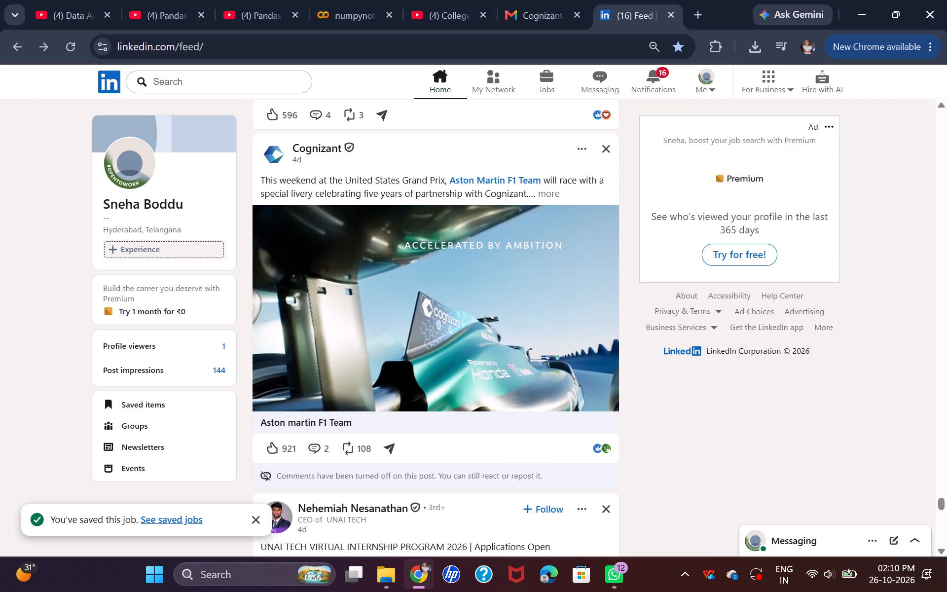
left_click(540, 195)
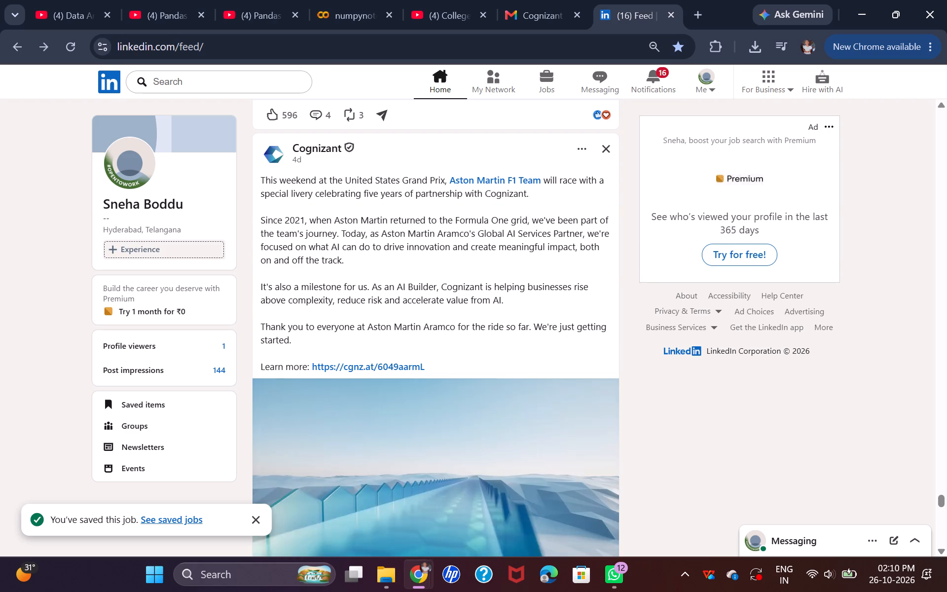
scroll(492, 303, "down", 2)
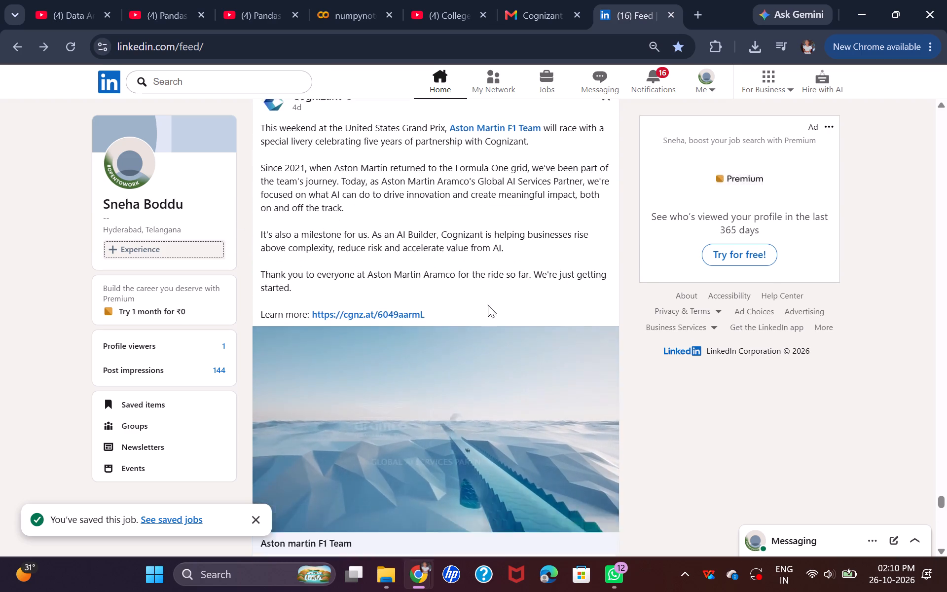
Look through the UNAI Tech virtual internship, IBM SkillsBuild internship certificate and Winway Consultancy data entry internship posts.
scroll(488, 305, "down", 1)
scroll(446, 360, "down", 6)
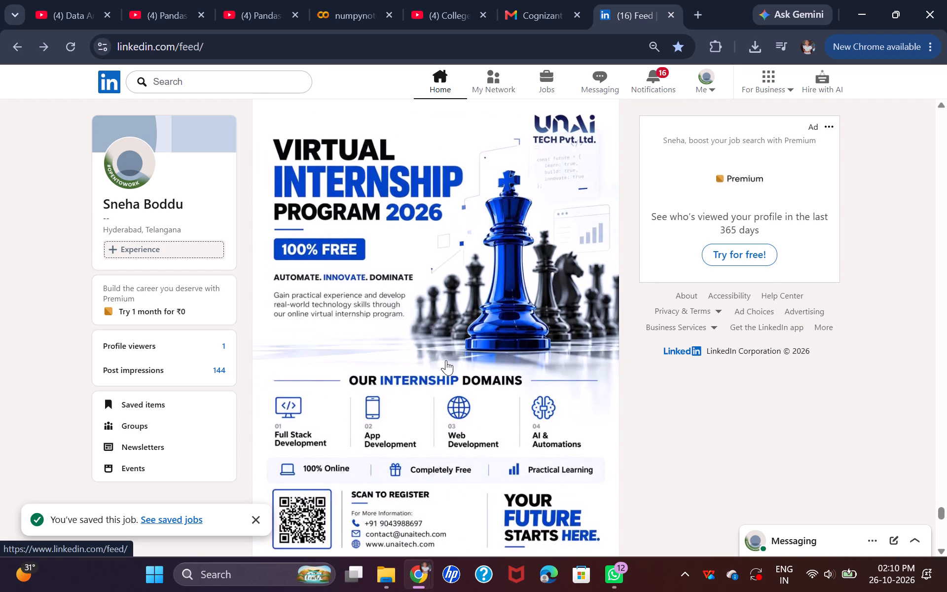
scroll(446, 360, "down", 7)
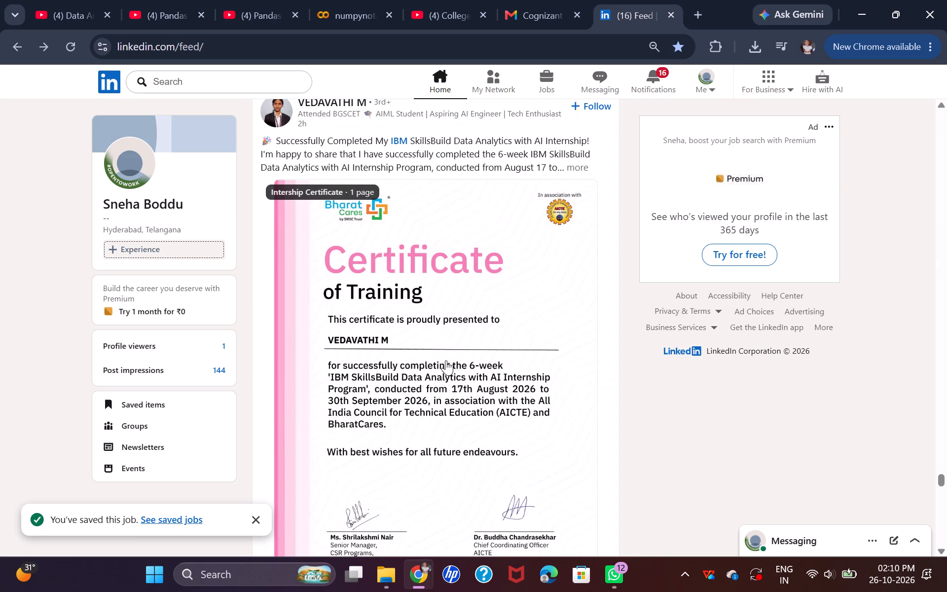
scroll(446, 360, "down", 12)
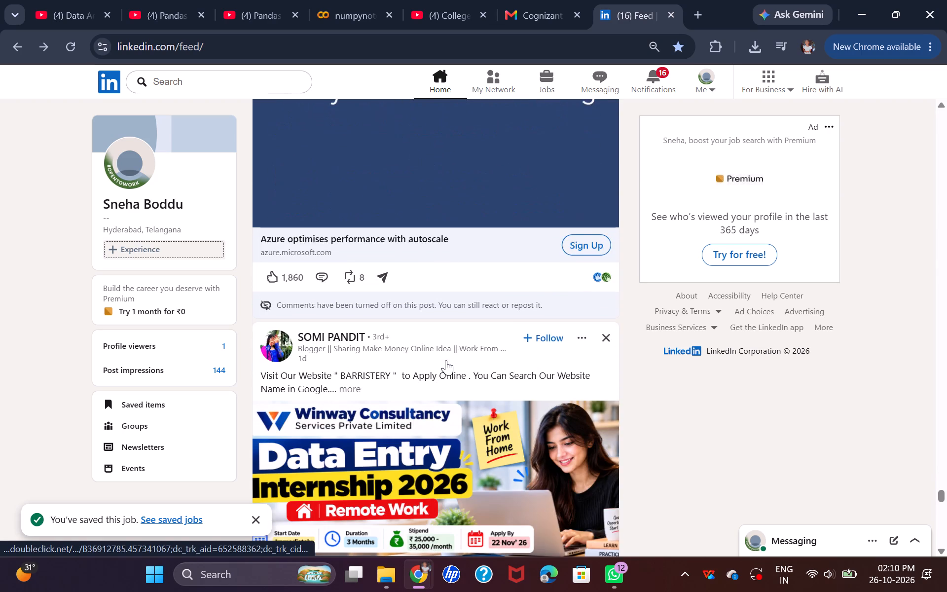
scroll(446, 360, "down", 5)
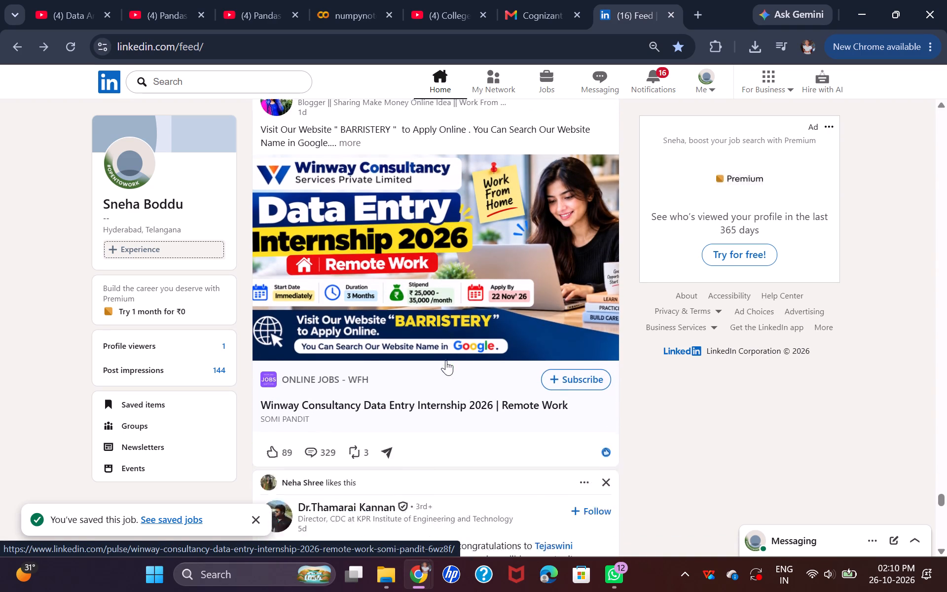
Examine the KPR Institute post about a student's JPMorganChase placement, including its package and internship stipend details.
scroll(446, 360, "down", 6)
scroll(446, 360, "up", 1)
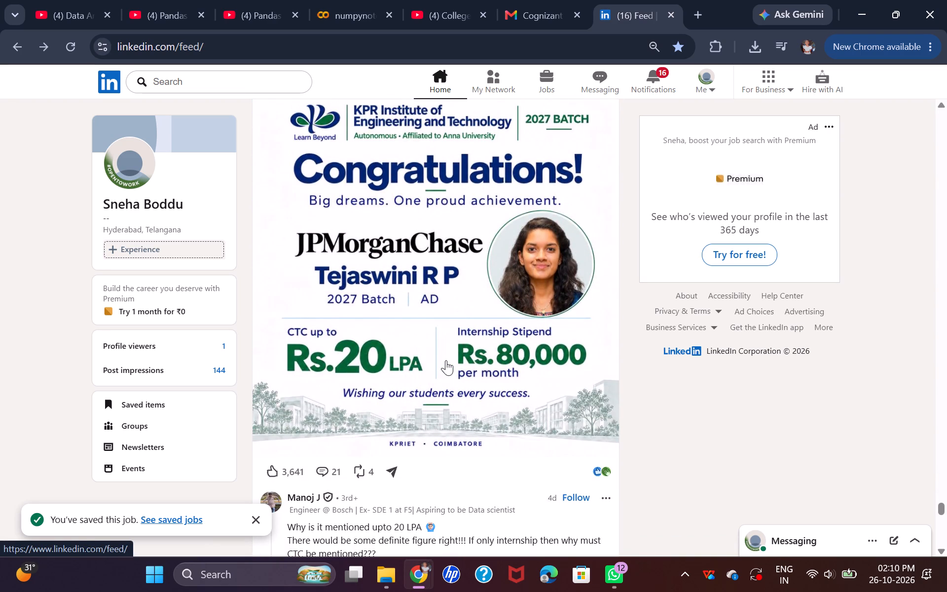
scroll(446, 360, "up", 1)
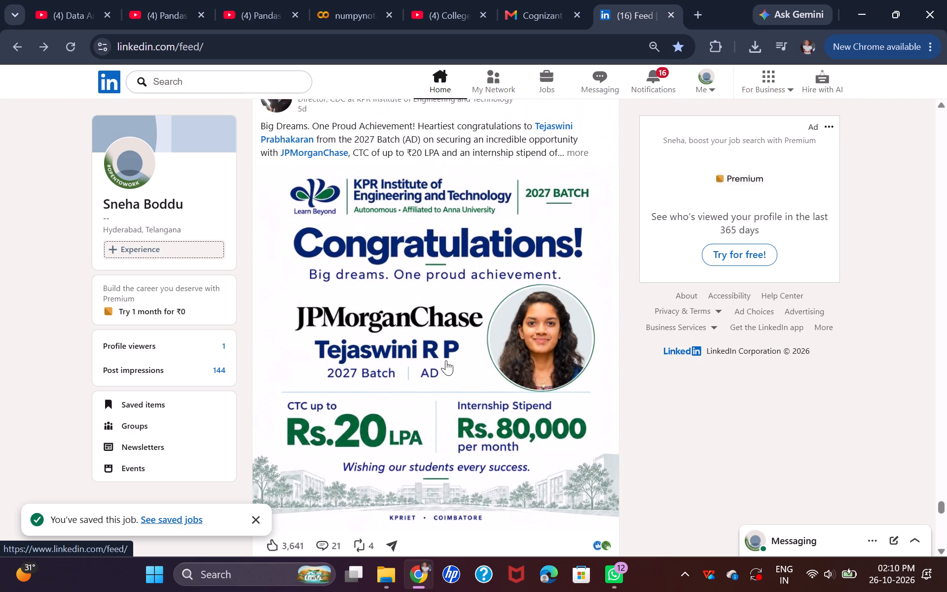
scroll(446, 360, "down", 1)
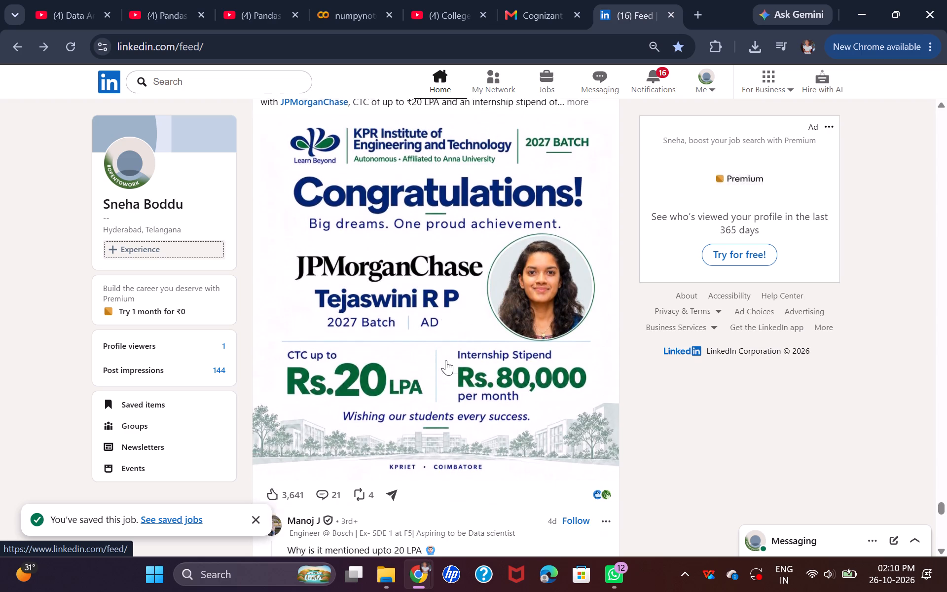
scroll(446, 360, "up", 1)
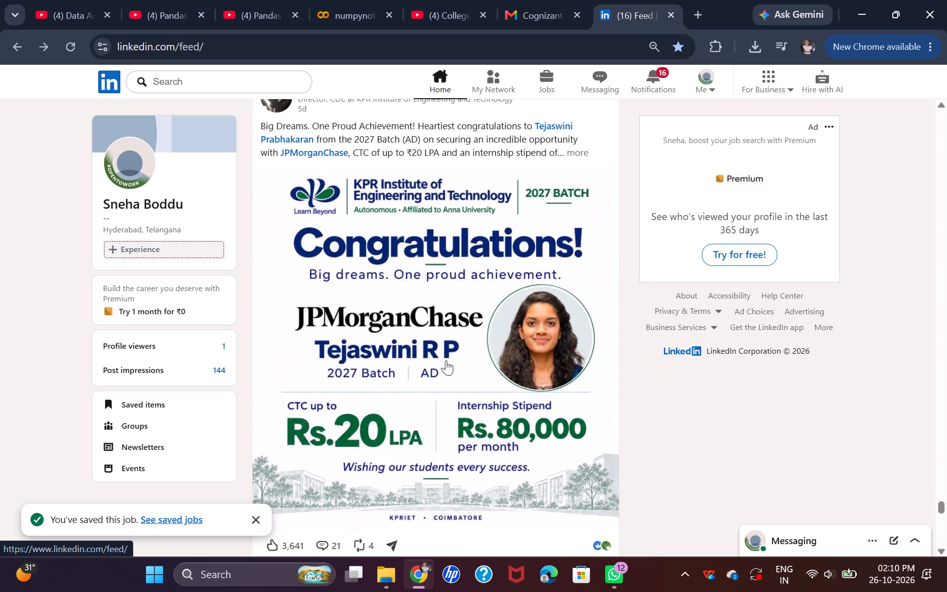